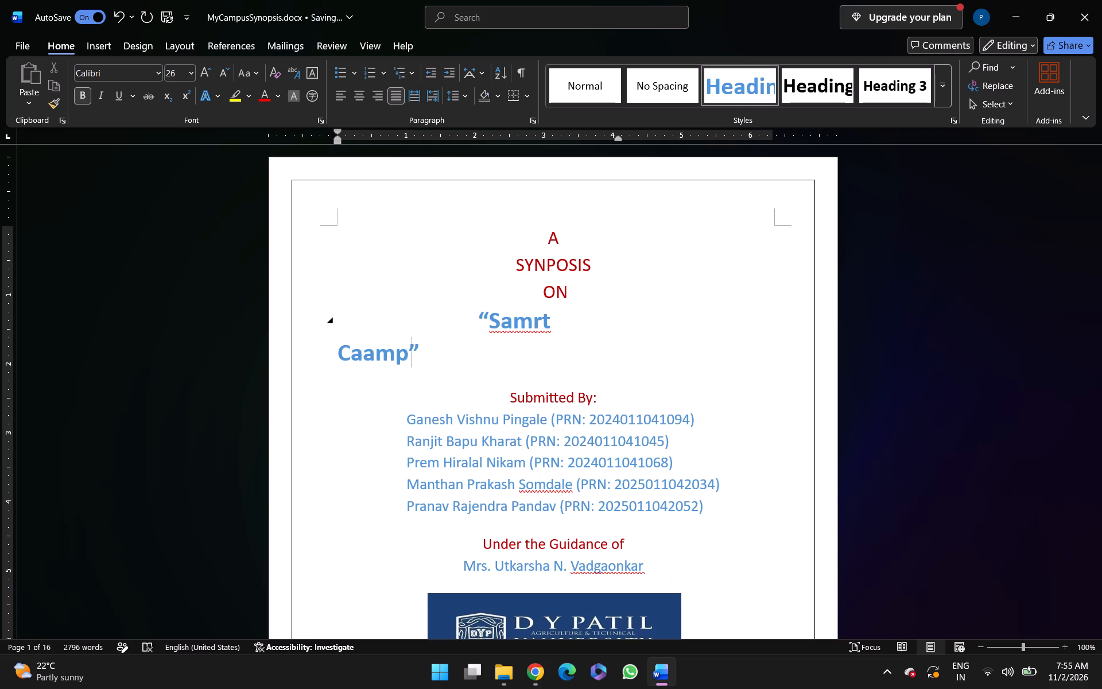
key("BackSpace")
key("BackSpace")
key("BackSpace")
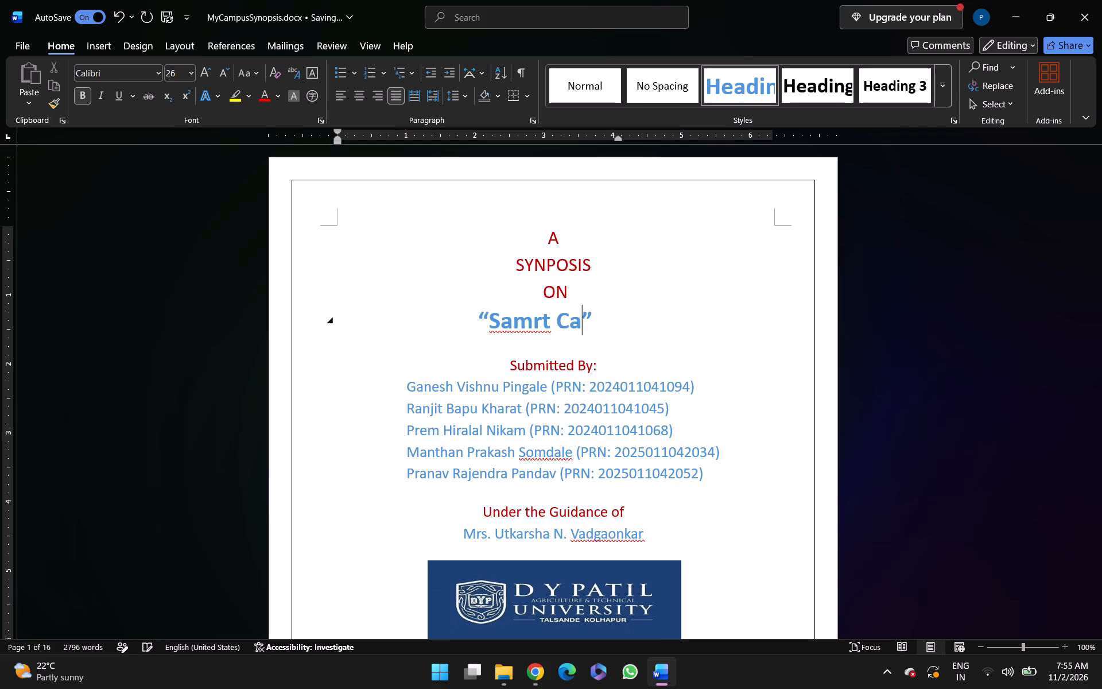
type("mpus")
key("space")
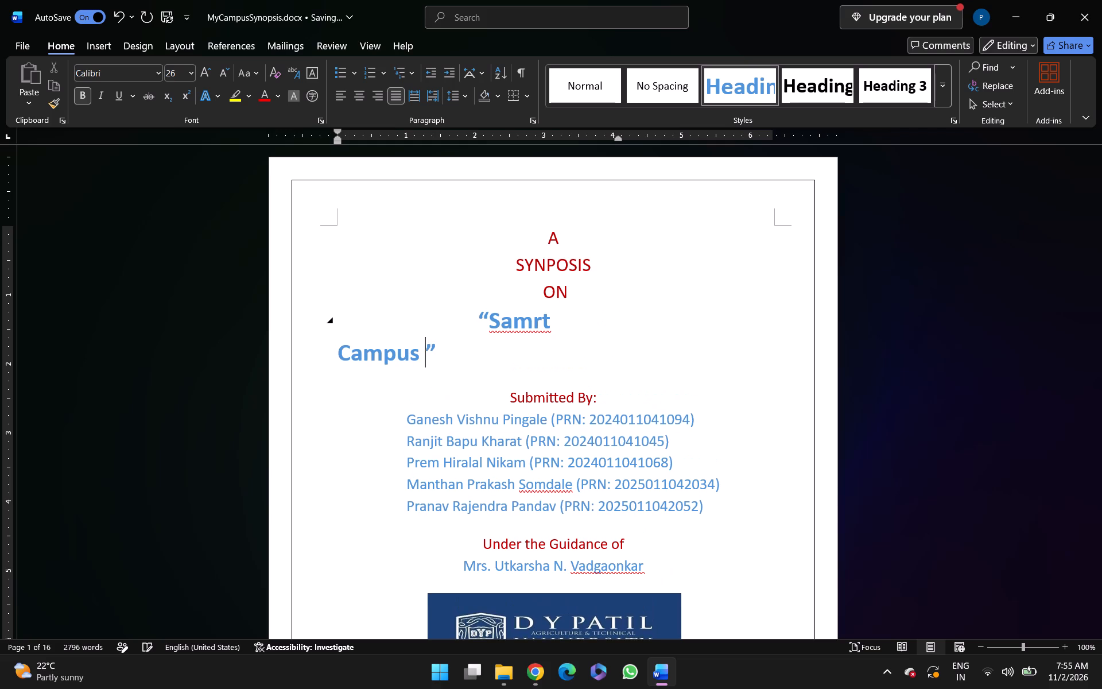
Extend the cover title after "Campus" with "Management System Using AI", keeping the closing quotation mark.
type("LM")
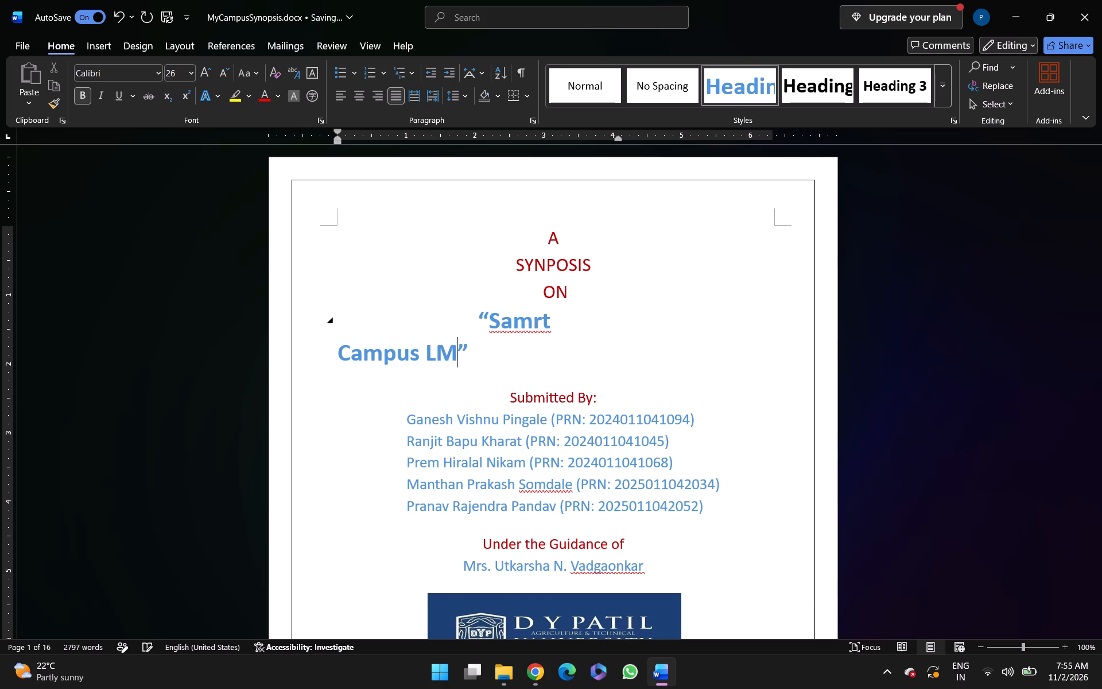
key("BackSpace")
key("BackSpace")
key("shift+less")
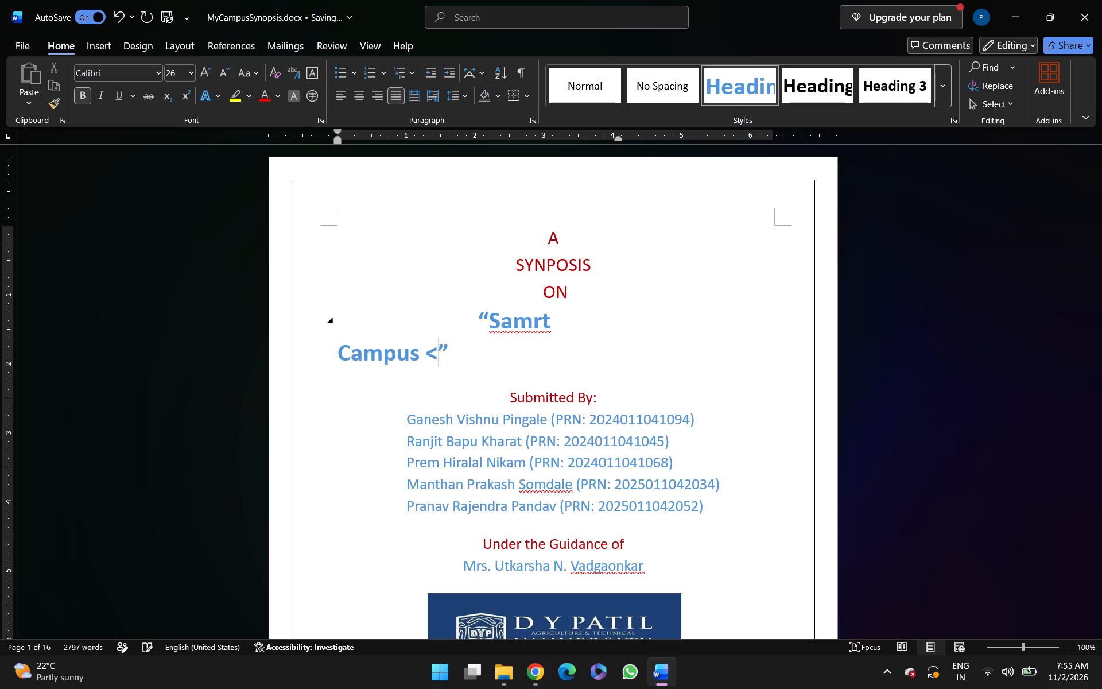
key("BackSpace")
type("Management")
key("space")
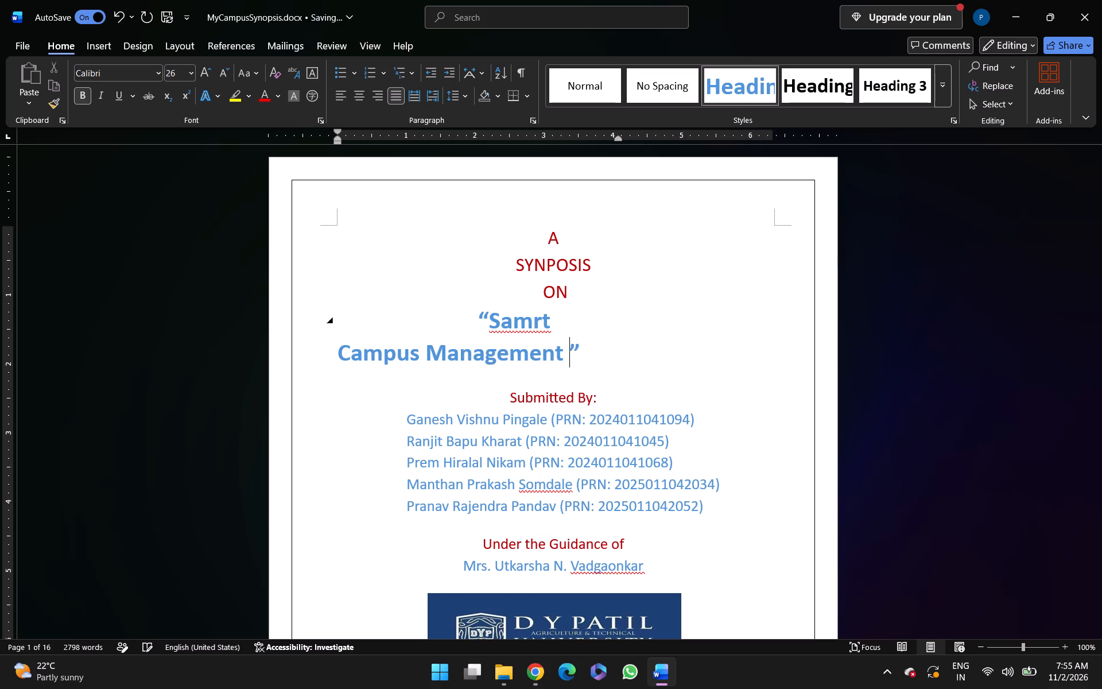
type("System")
key("space")
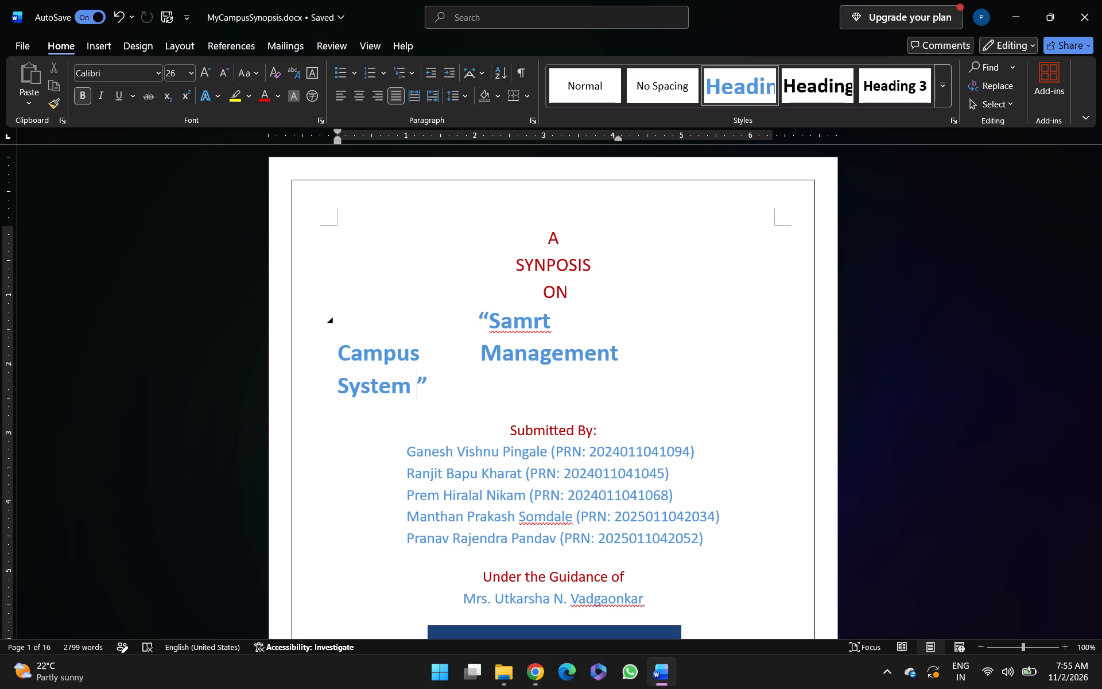
type("using")
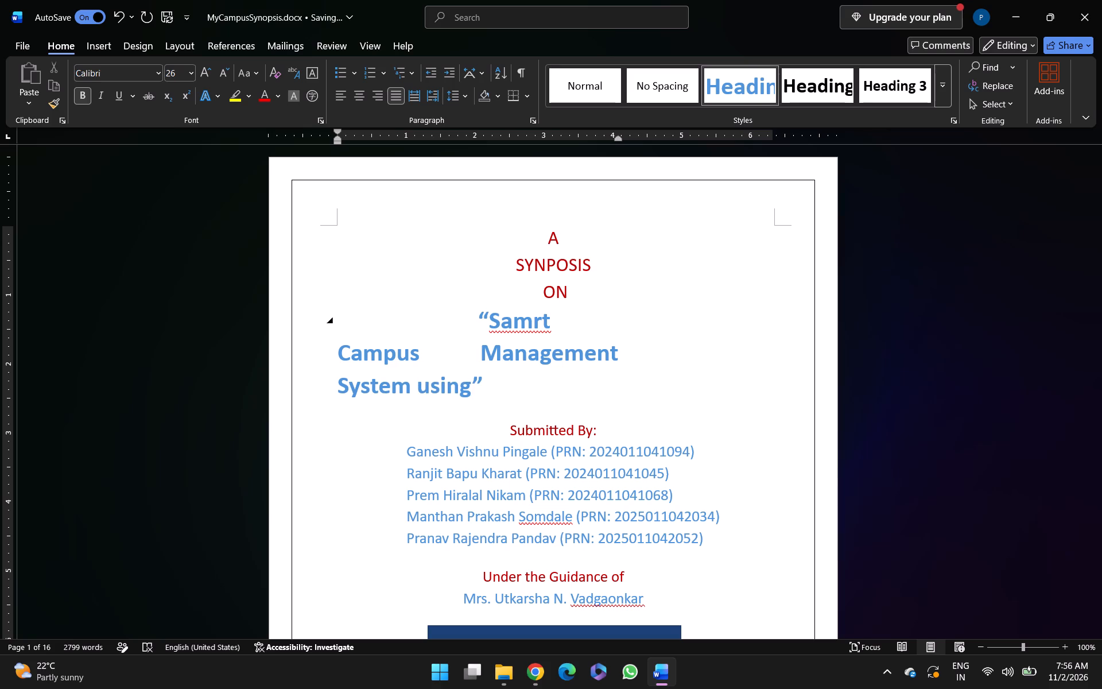
key("BackSpace")
key("BackSpace")
key("BackSpace")
key("BackSpace")
key("shift+BackSpace")
type("Using")
key("space")
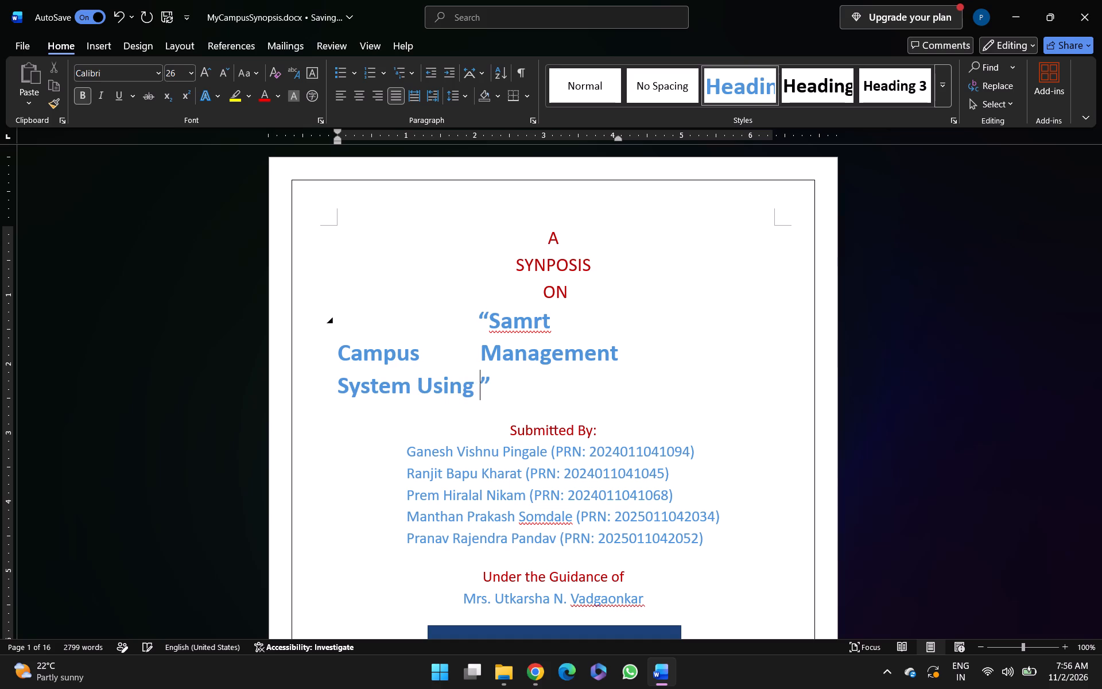
type("AI")
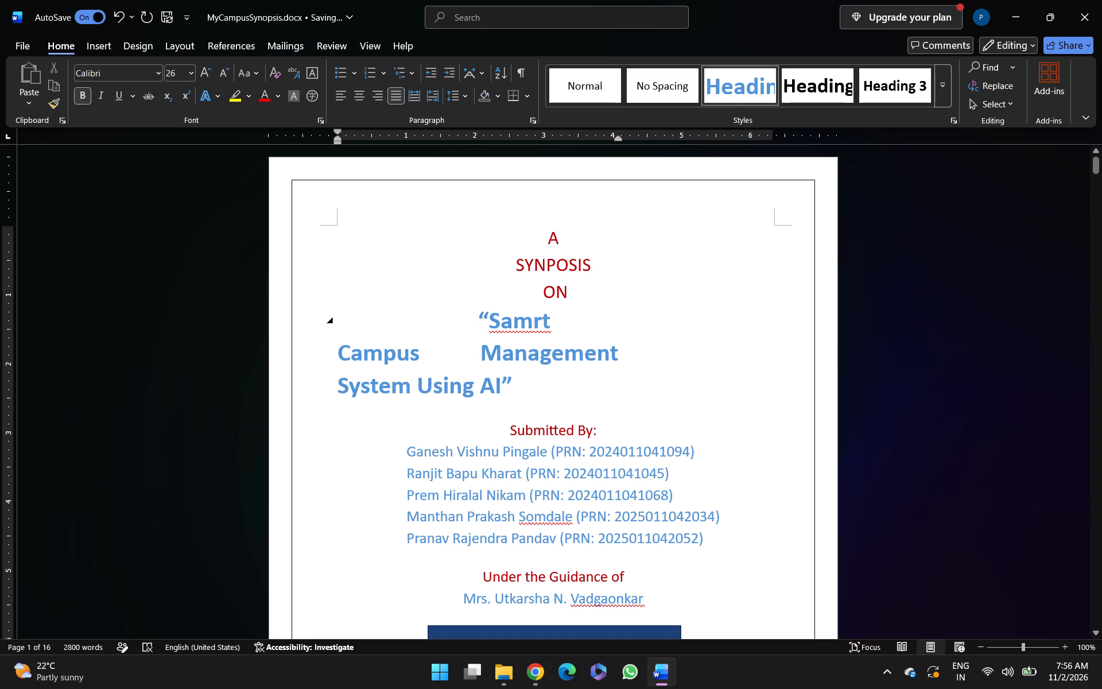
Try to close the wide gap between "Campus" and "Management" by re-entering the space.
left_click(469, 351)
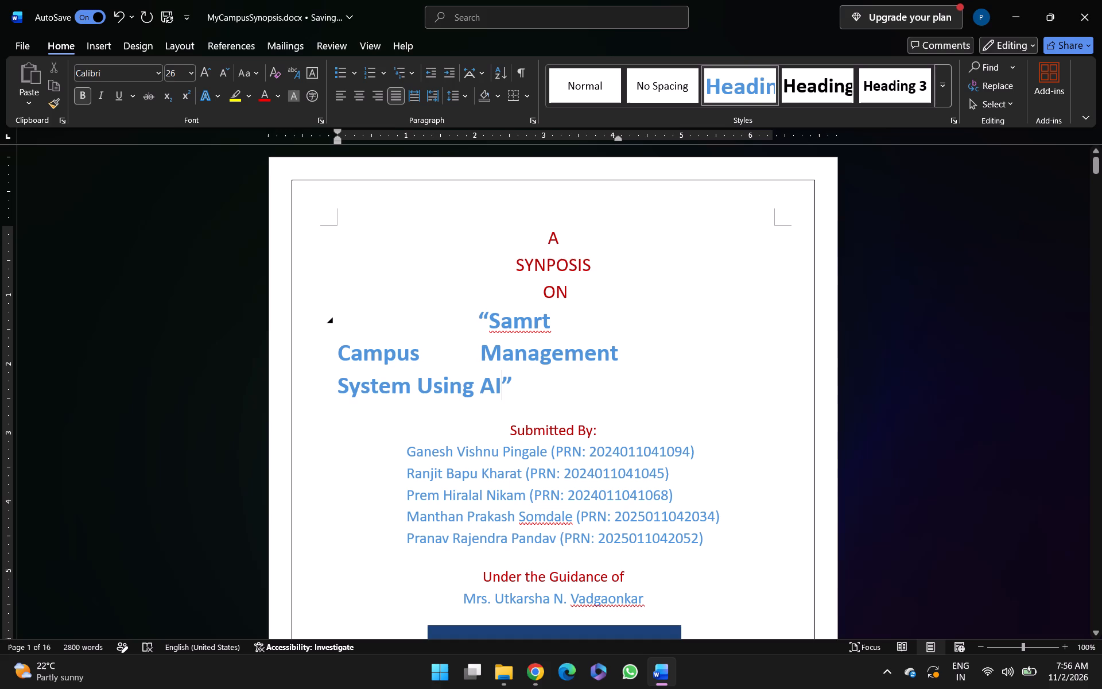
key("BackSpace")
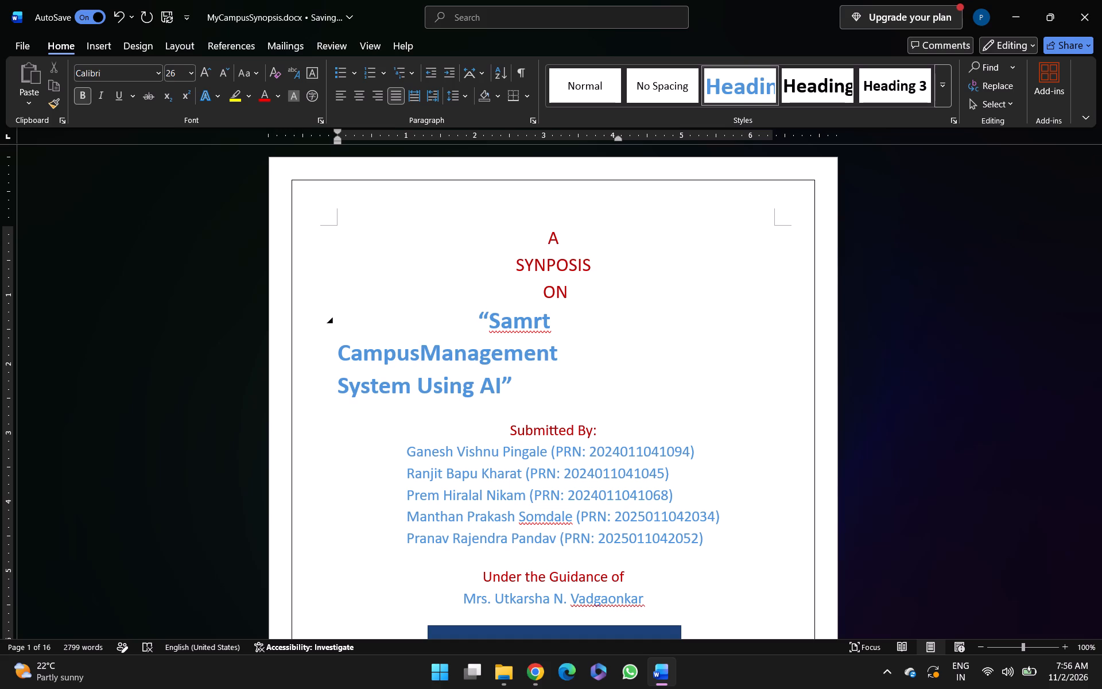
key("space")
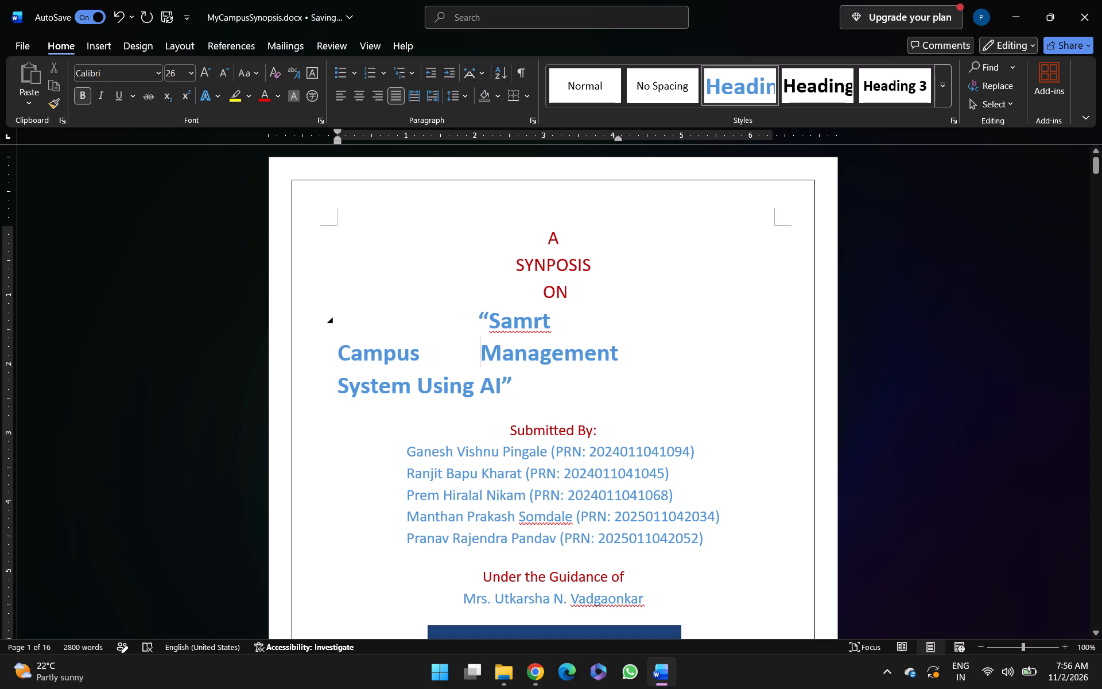
Correct the misspelled first word of the cover title to "Smart".
double_click(564, 319)
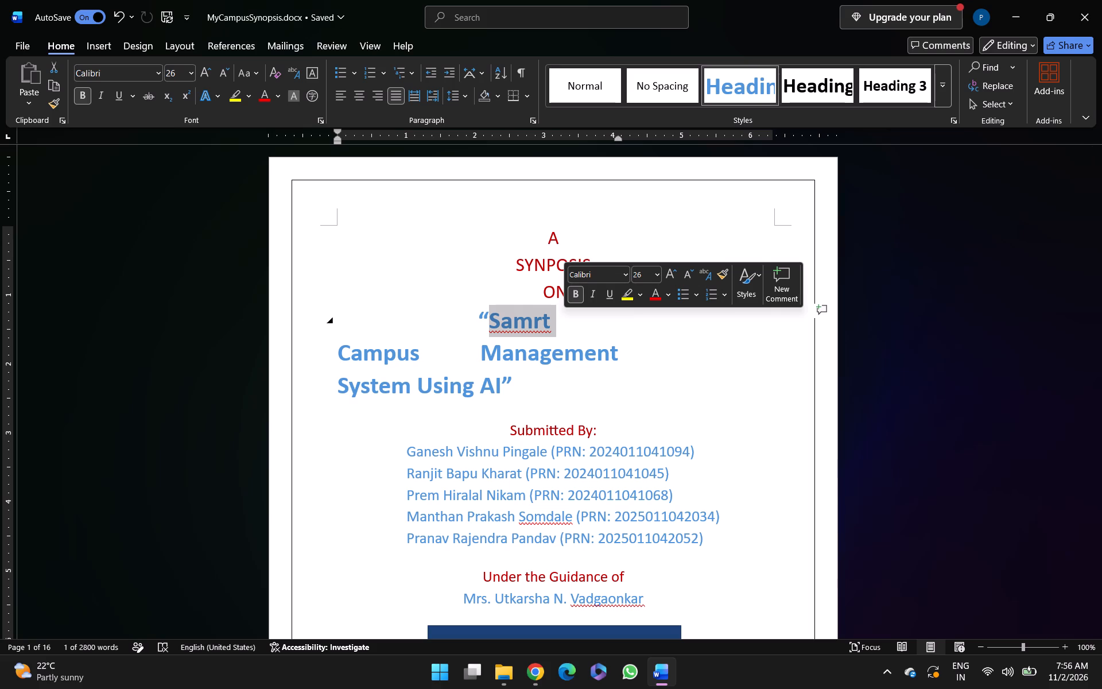
type("Smart")
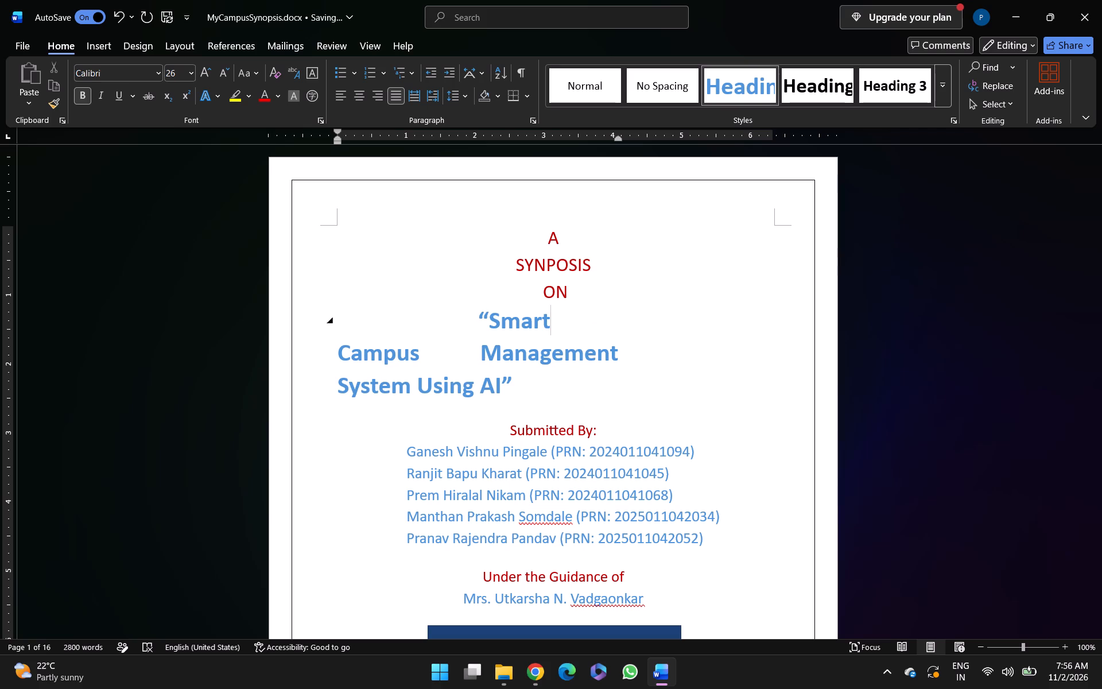
Centre-align the whole cover title "Smart Campus Management System Using AI".
left_click_drag(472, 314, 507, 344)
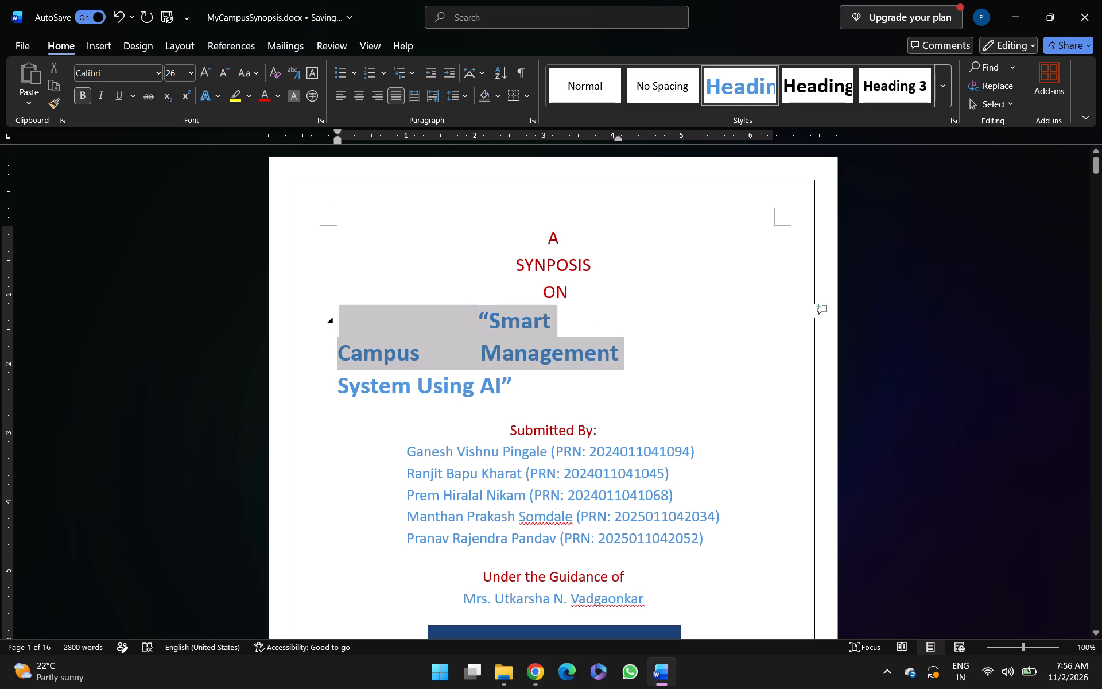
left_click_drag(507, 344, 527, 388)
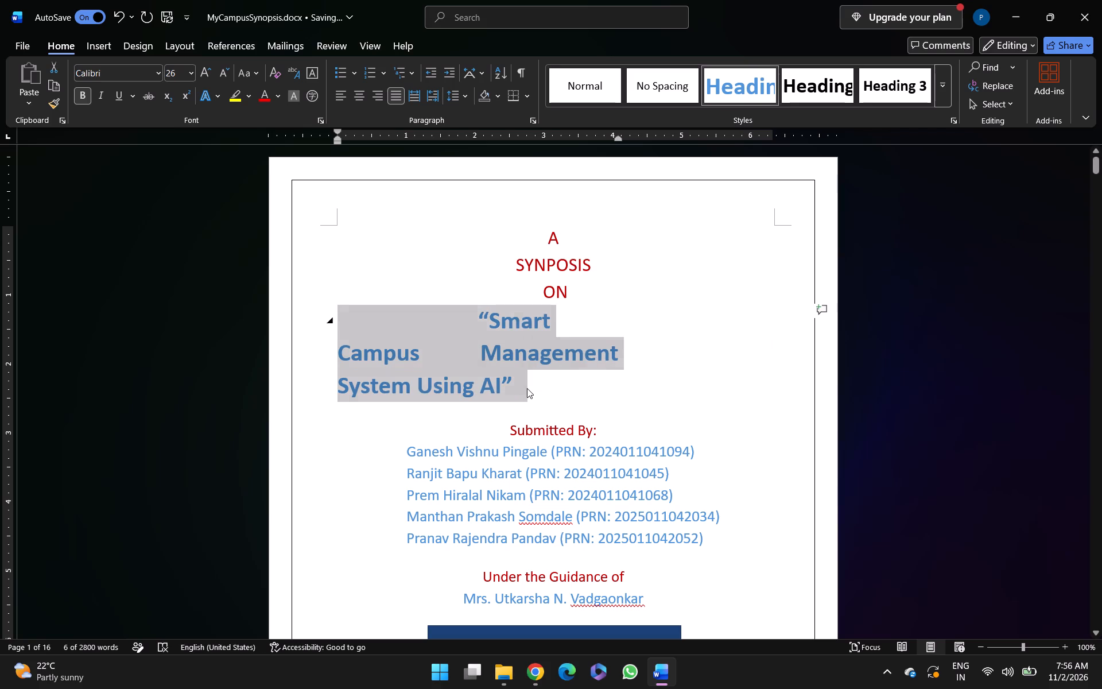
key("ctrl+e")
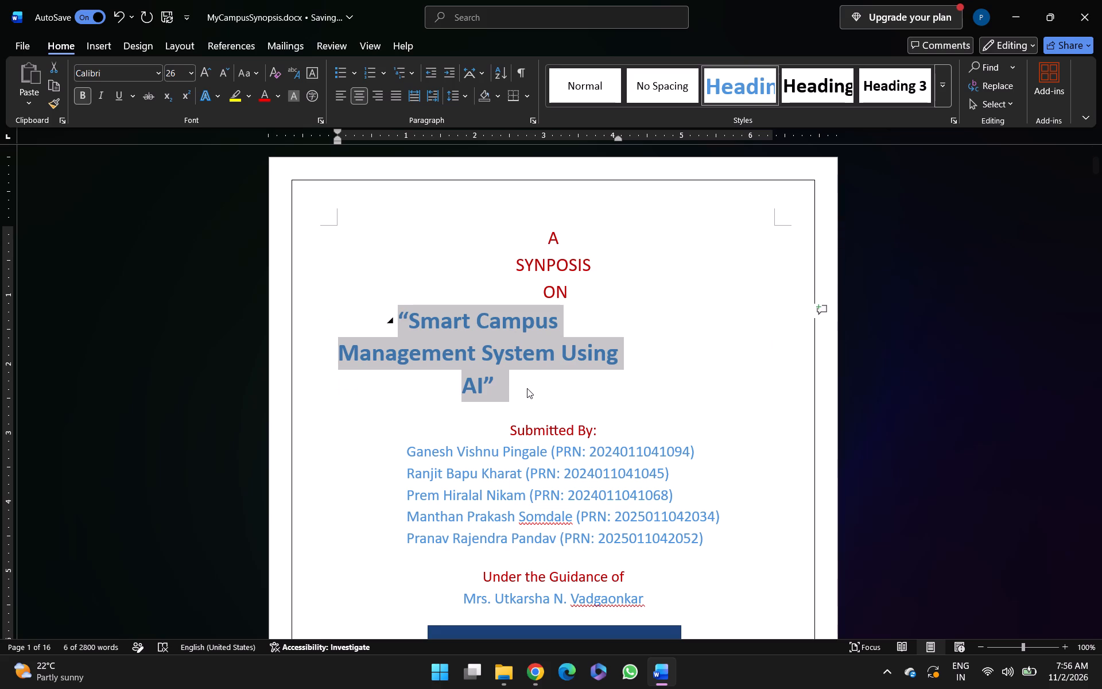
key("Right")
key("Right")
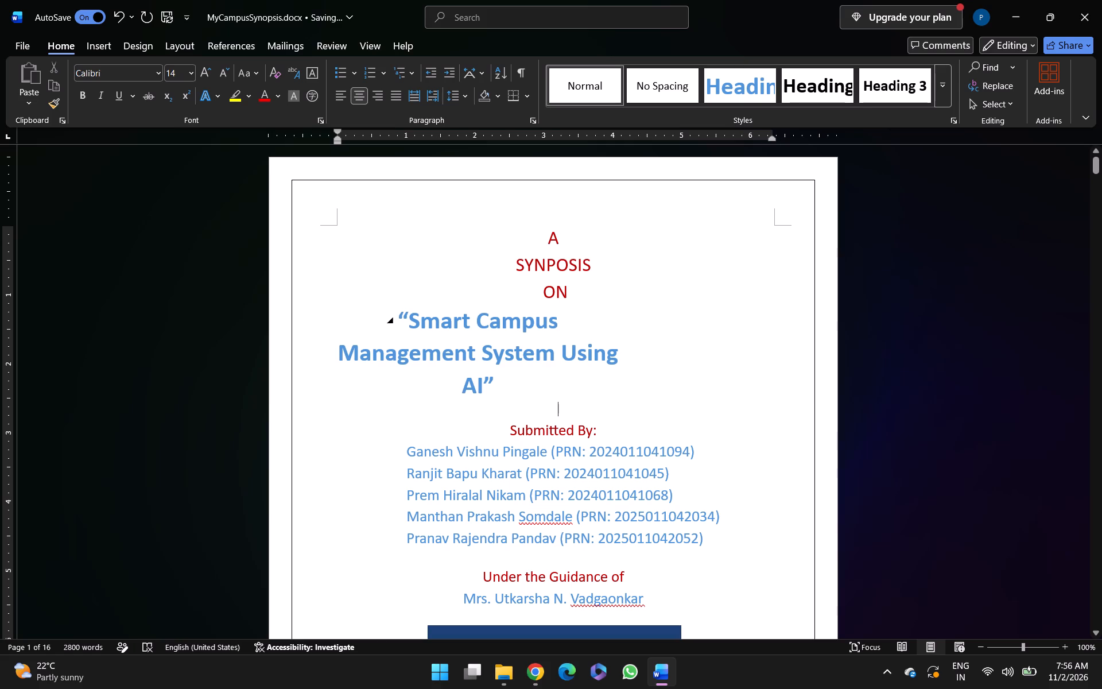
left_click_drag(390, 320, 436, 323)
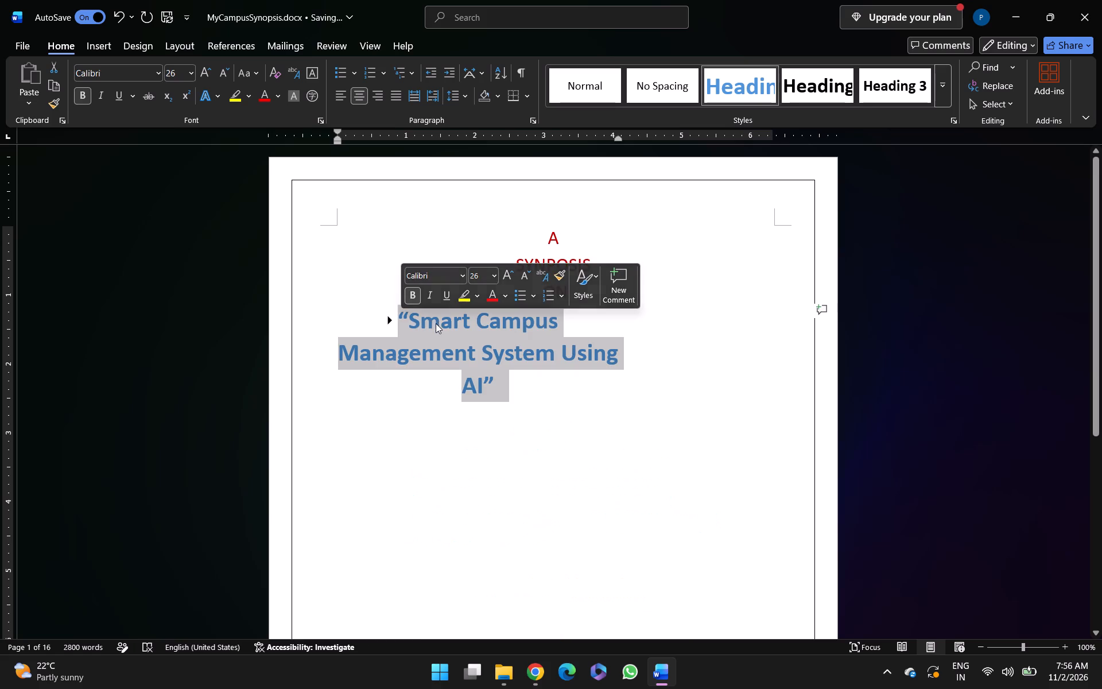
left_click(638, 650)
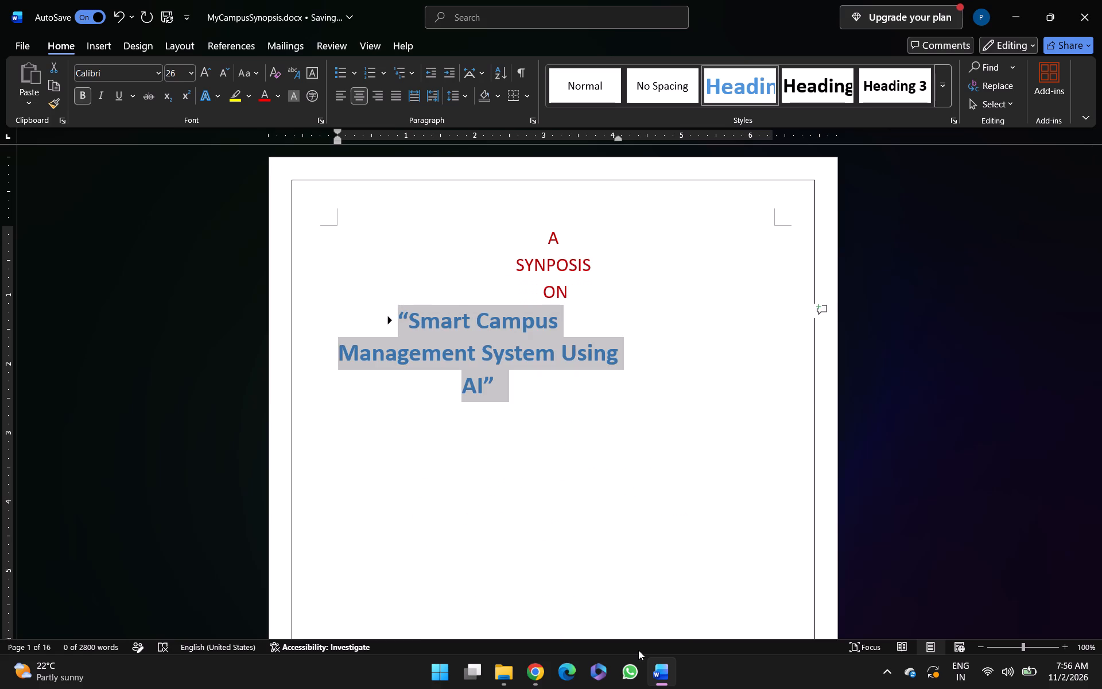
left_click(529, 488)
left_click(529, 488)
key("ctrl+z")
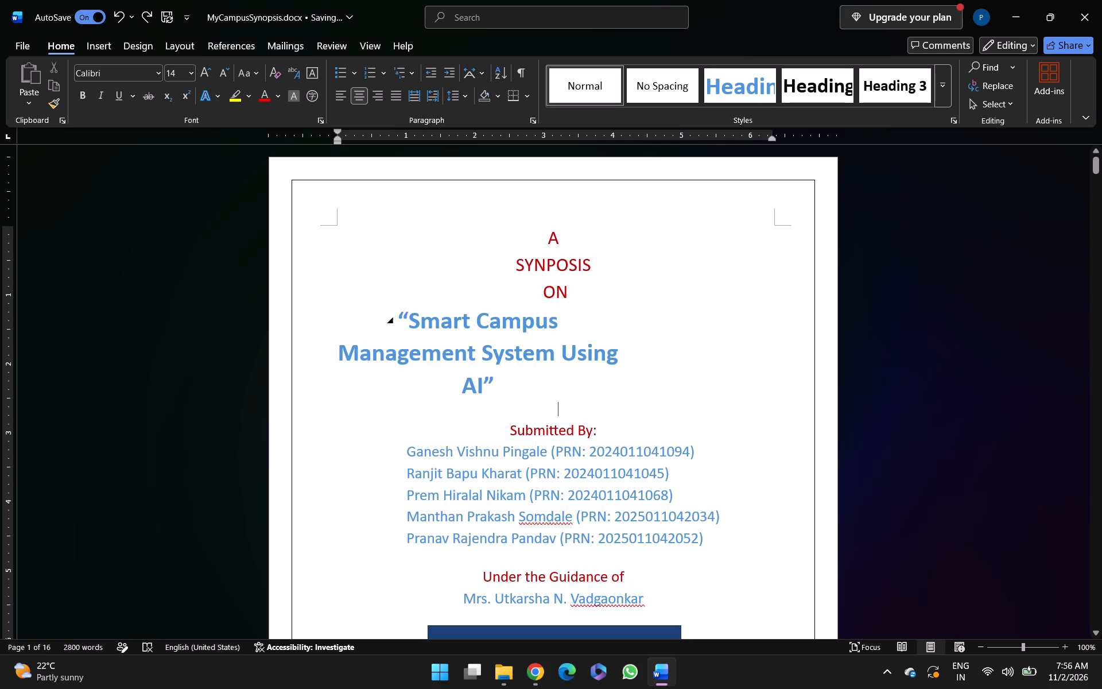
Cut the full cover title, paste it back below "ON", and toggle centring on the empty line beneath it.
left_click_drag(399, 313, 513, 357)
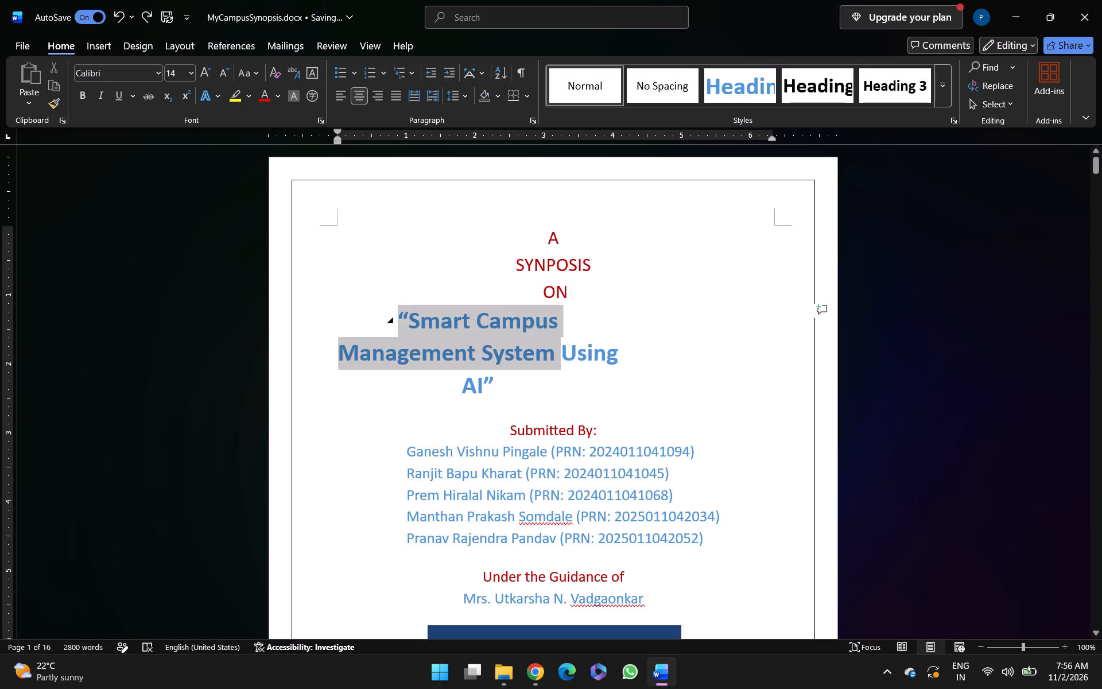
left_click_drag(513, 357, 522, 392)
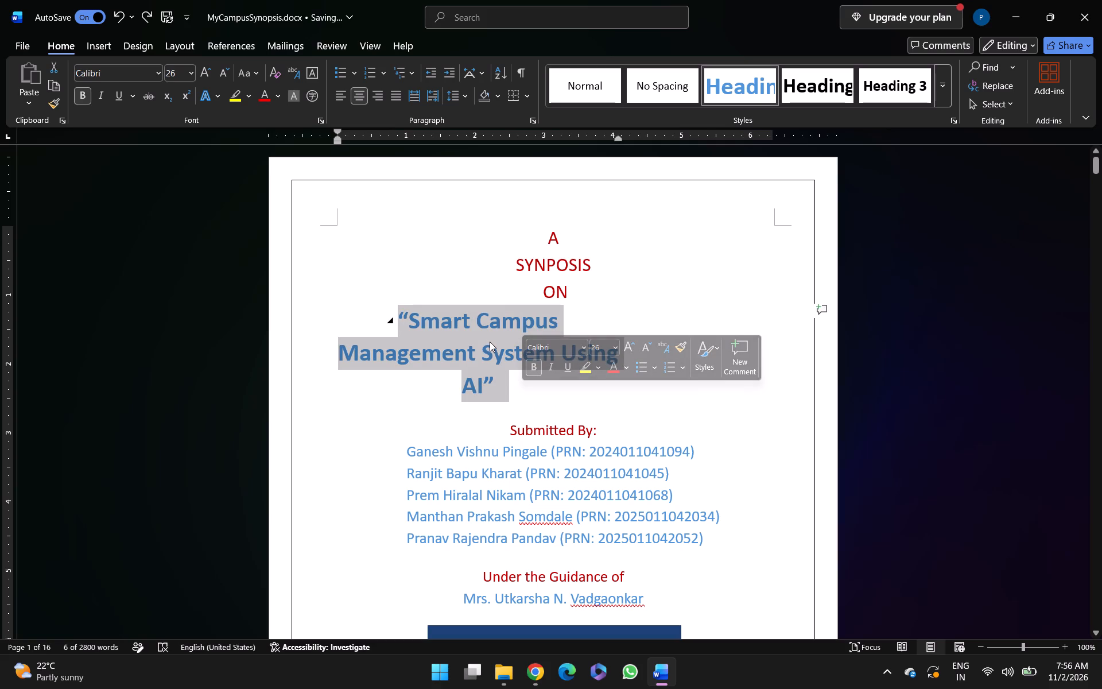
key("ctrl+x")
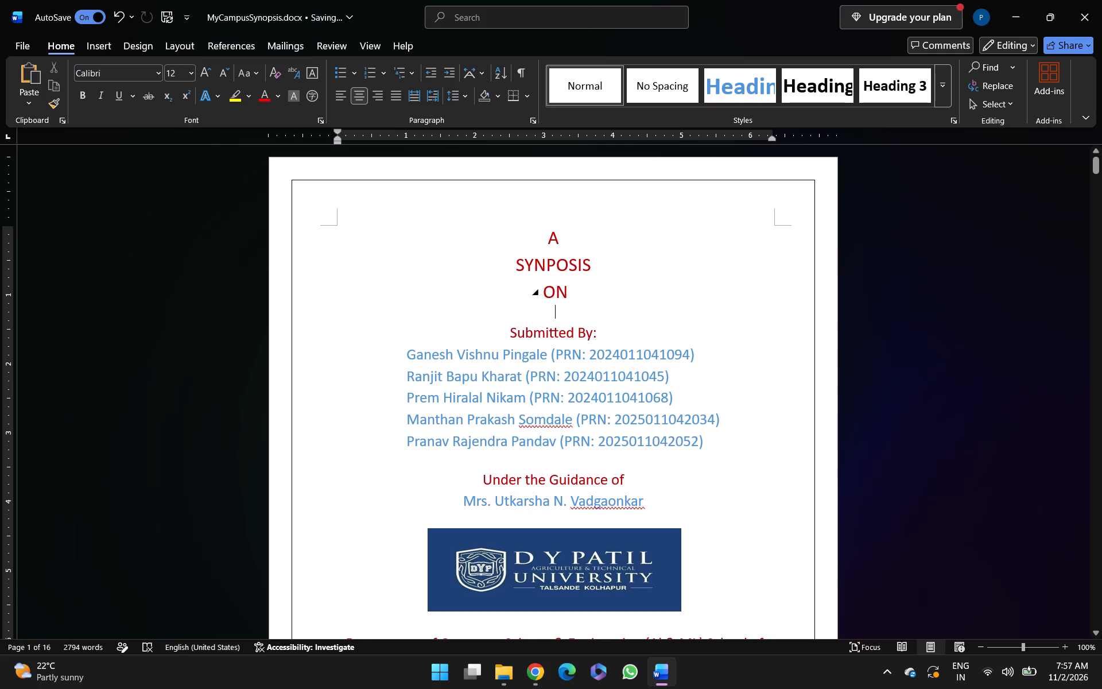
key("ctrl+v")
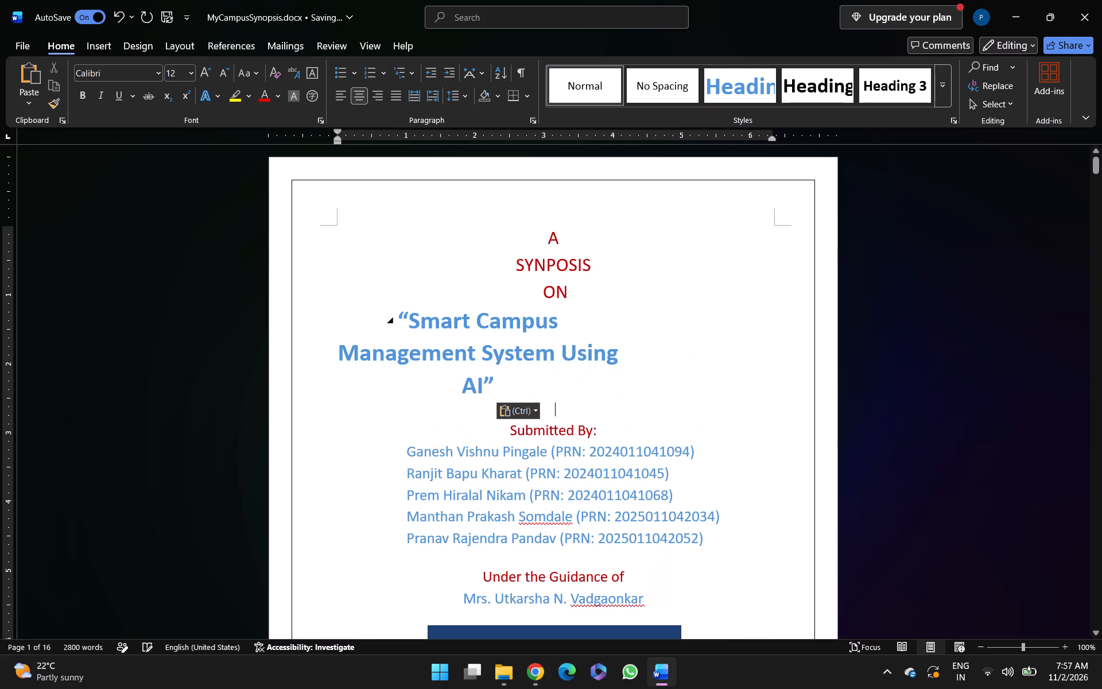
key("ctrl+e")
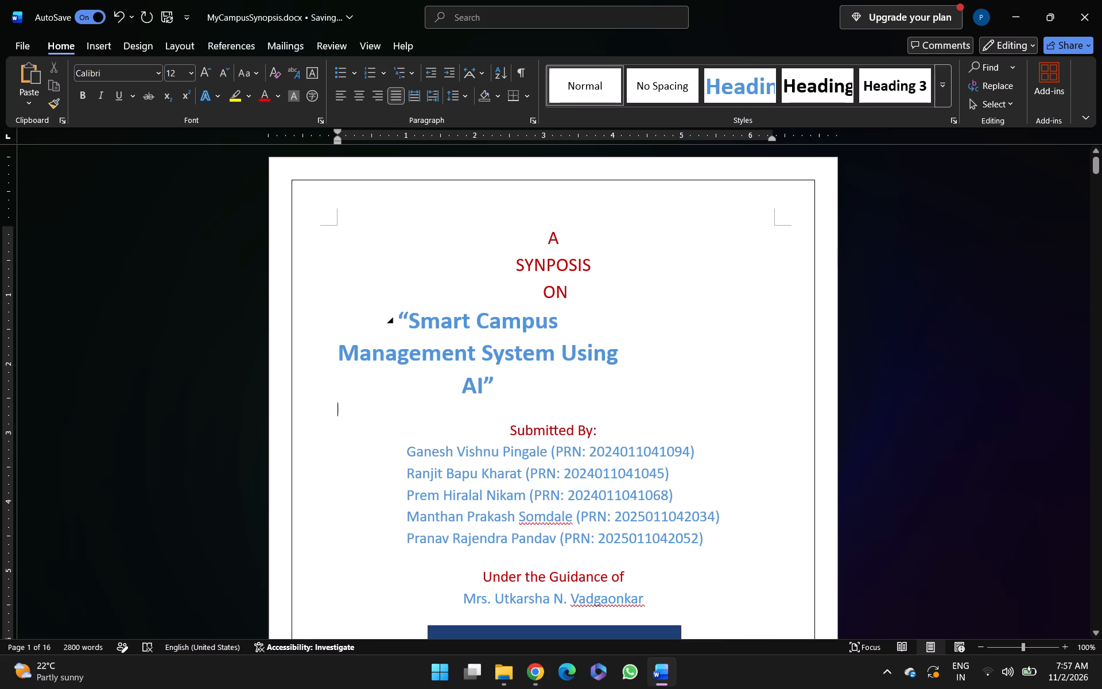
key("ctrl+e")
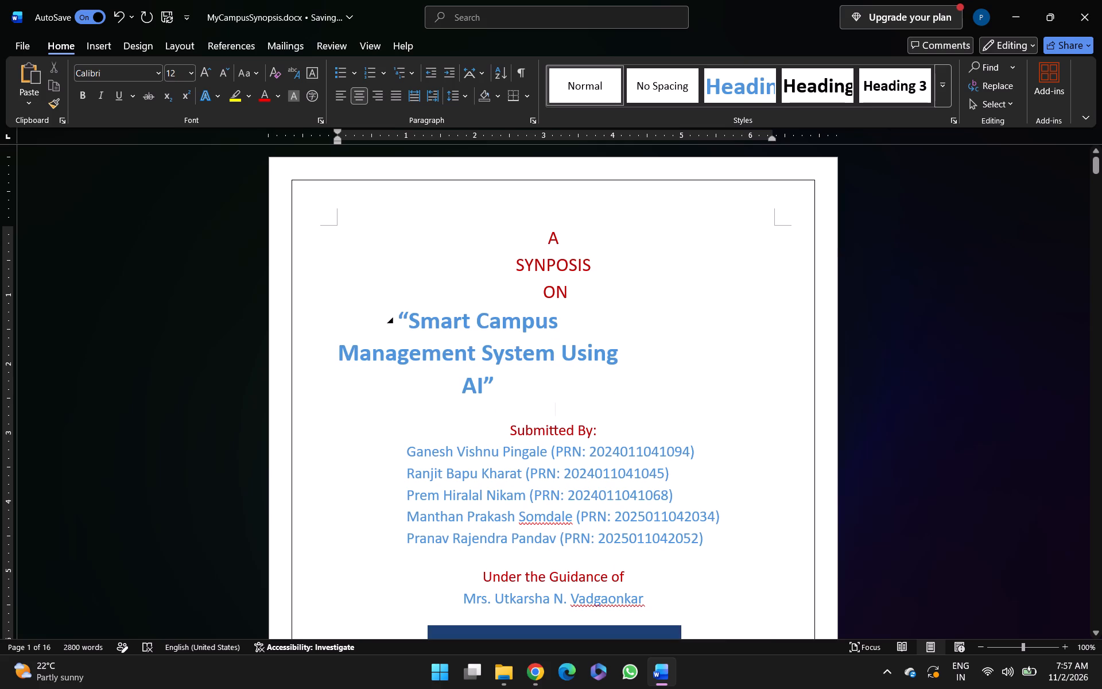
Apply the Heading 1 style to the cover title.
left_click(505, 336)
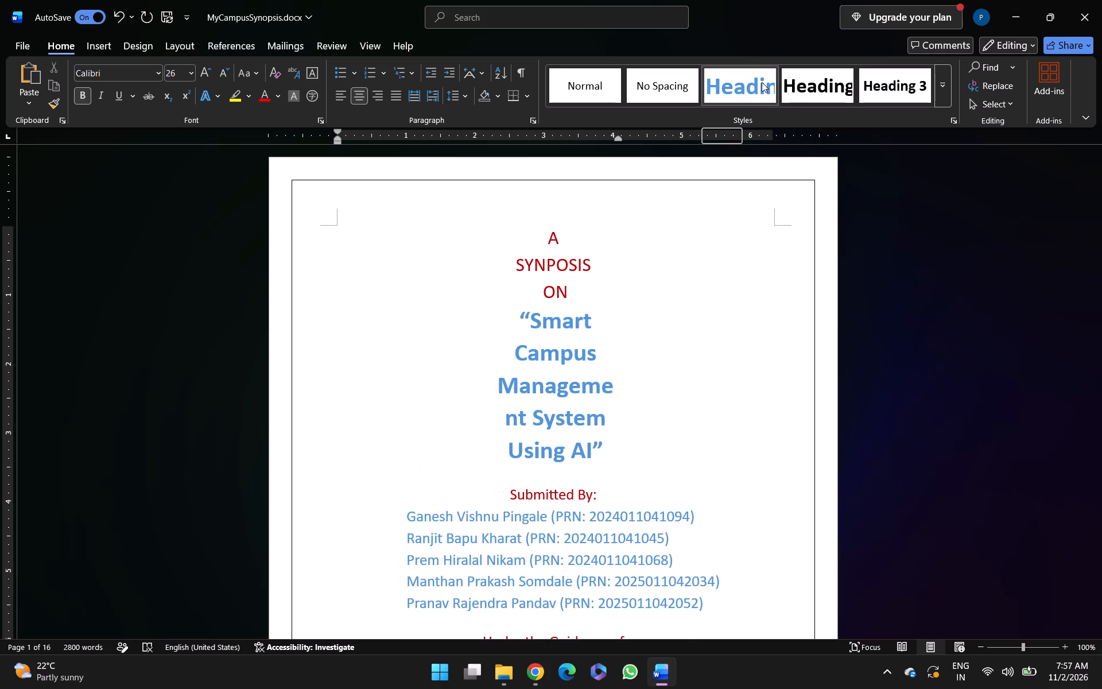
left_click(732, 88)
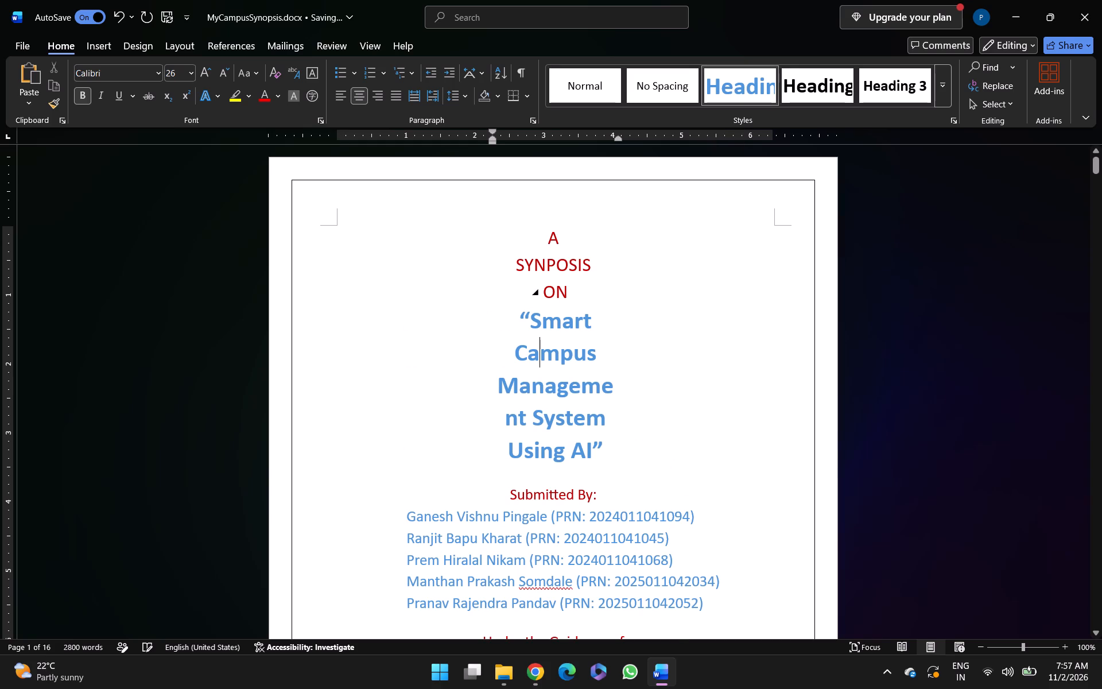
left_click(573, 365)
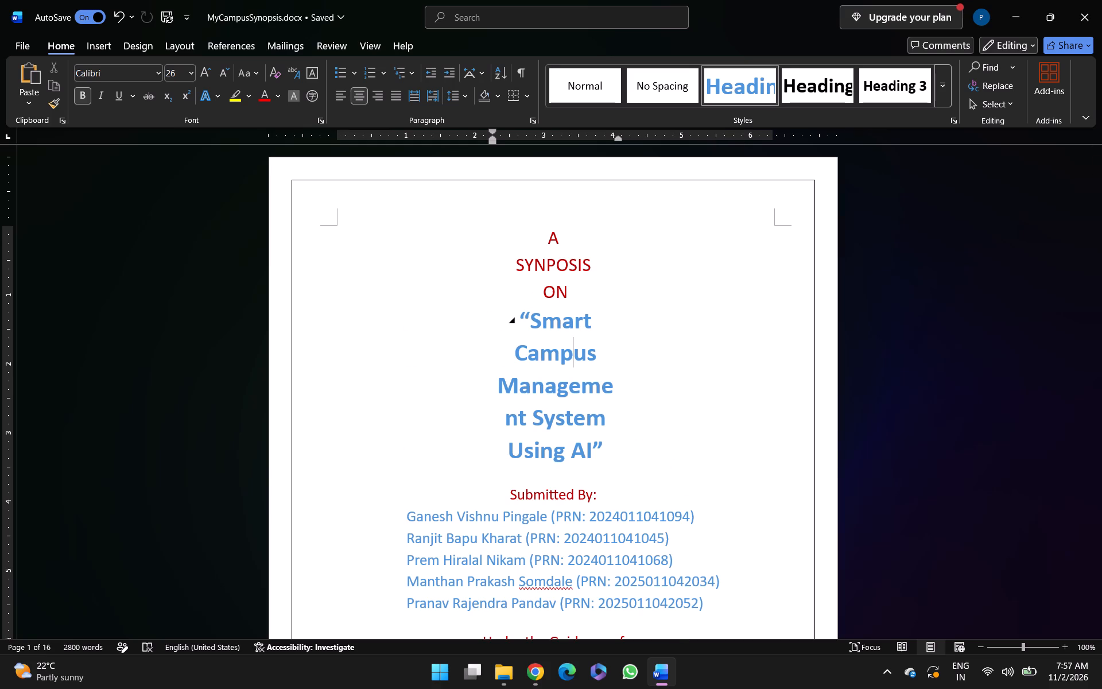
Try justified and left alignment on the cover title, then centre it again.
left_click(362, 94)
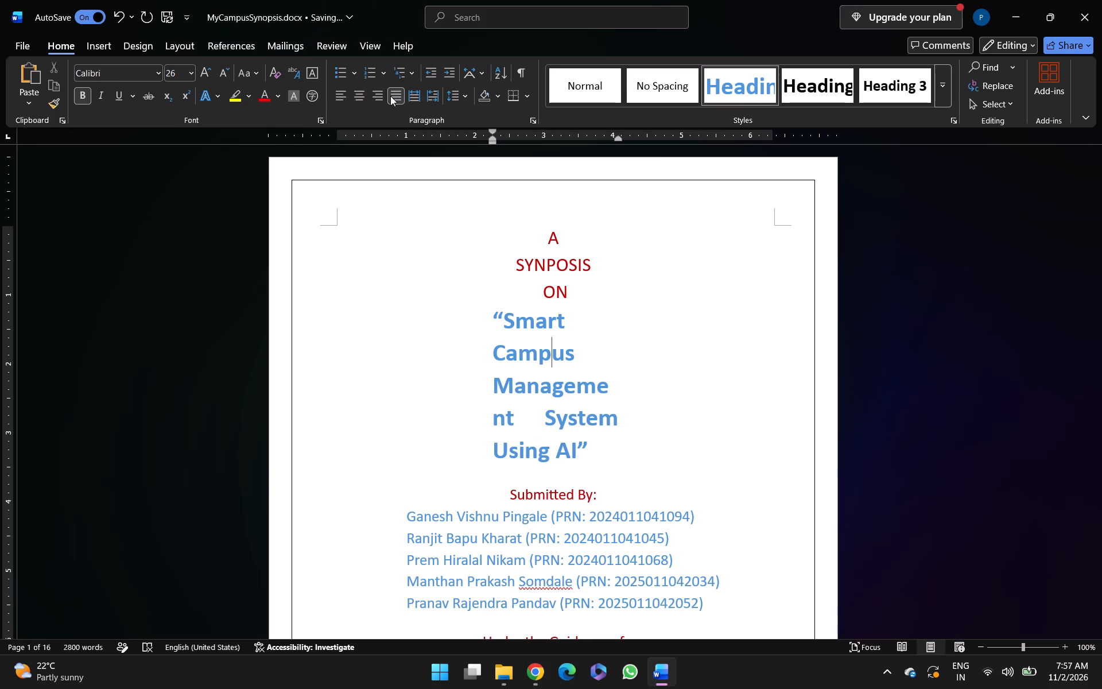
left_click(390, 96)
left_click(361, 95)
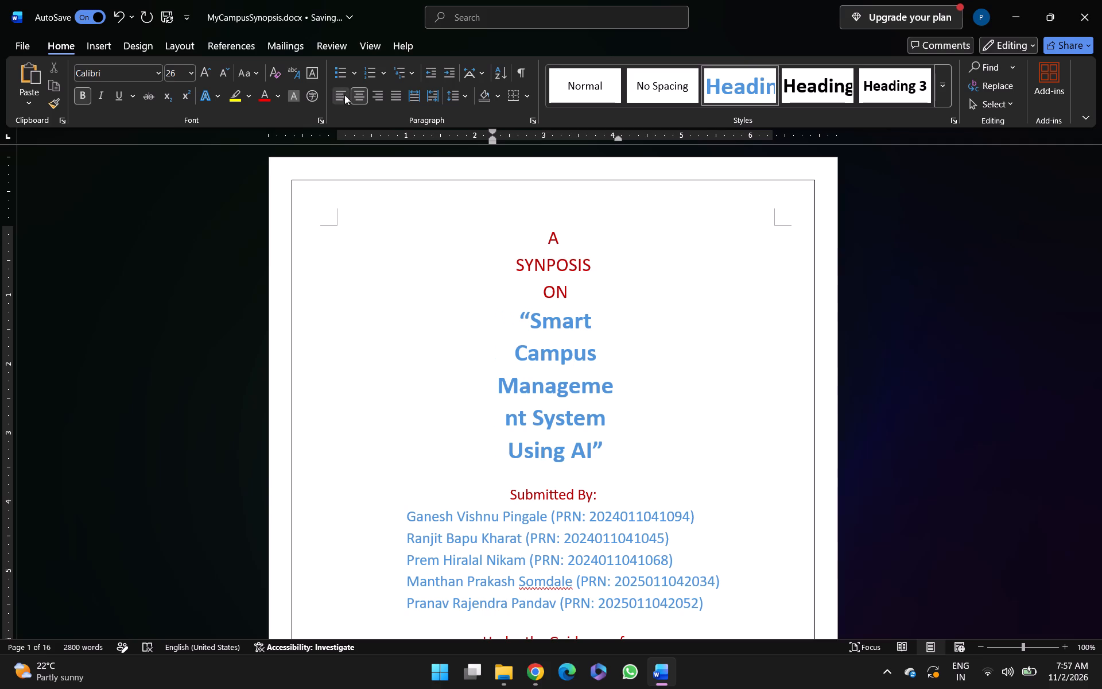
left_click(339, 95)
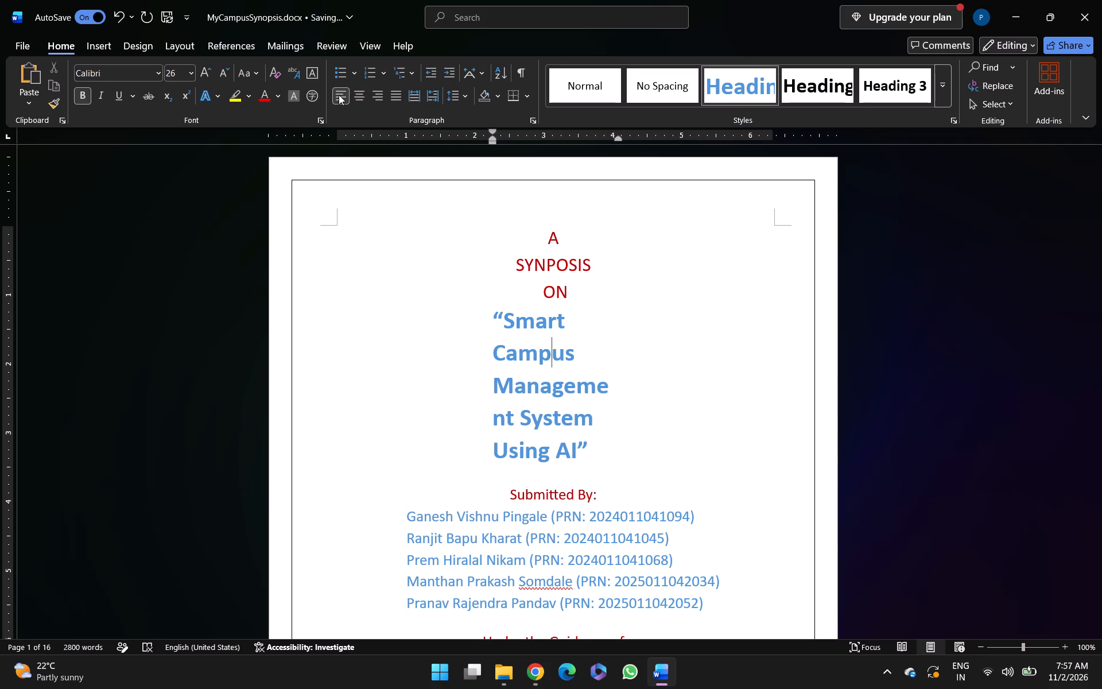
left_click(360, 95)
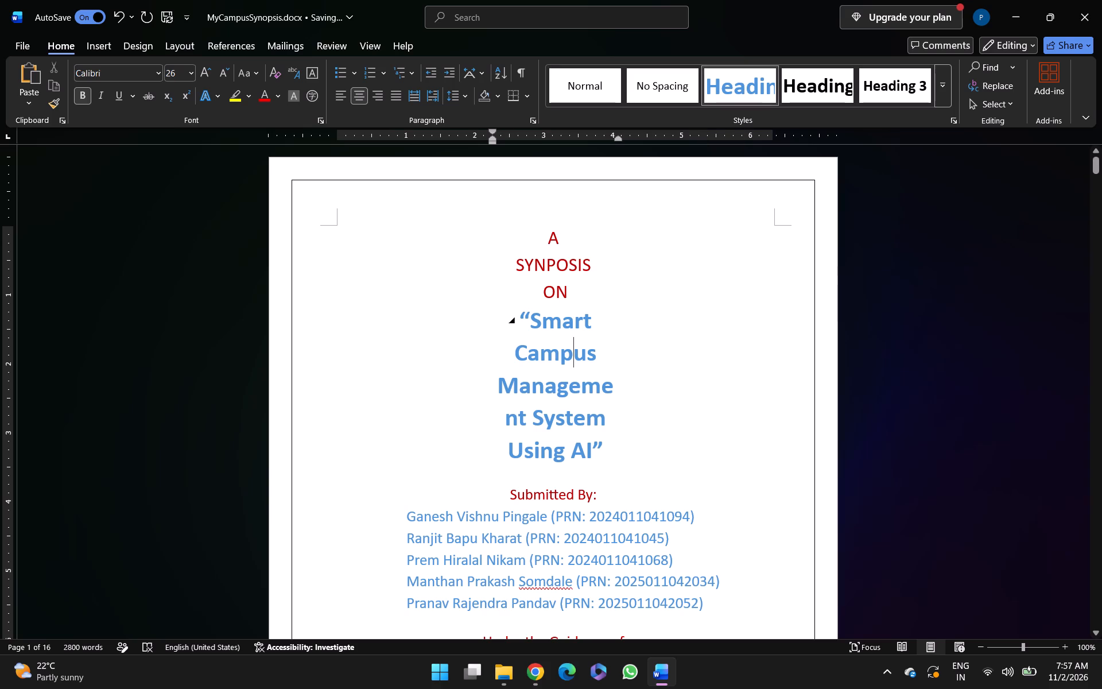
Look over the cover page layout from the title down to the department and university lines.
scroll(740, 390, "down", 1)
scroll(740, 390, "up", 1, "ctrl")
scroll(740, 390, "down", 1, "ctrl")
scroll(740, 390, "up", 1, "ctrl")
scroll(740, 390, "down", 1, "ctrl")
scroll(740, 390, "up", 1, "ctrl")
scroll(740, 390, "down", 1, "ctrl")
scroll(740, 390, "up", 1, "ctrl")
scroll(740, 390, "down", 1, "ctrl")
scroll(740, 390, "up", 1, "ctrl")
scroll(740, 390, "down", 1, "ctrl")
scroll(740, 390, "down", 1)
scroll(729, 392, "down", 8, "ctrl")
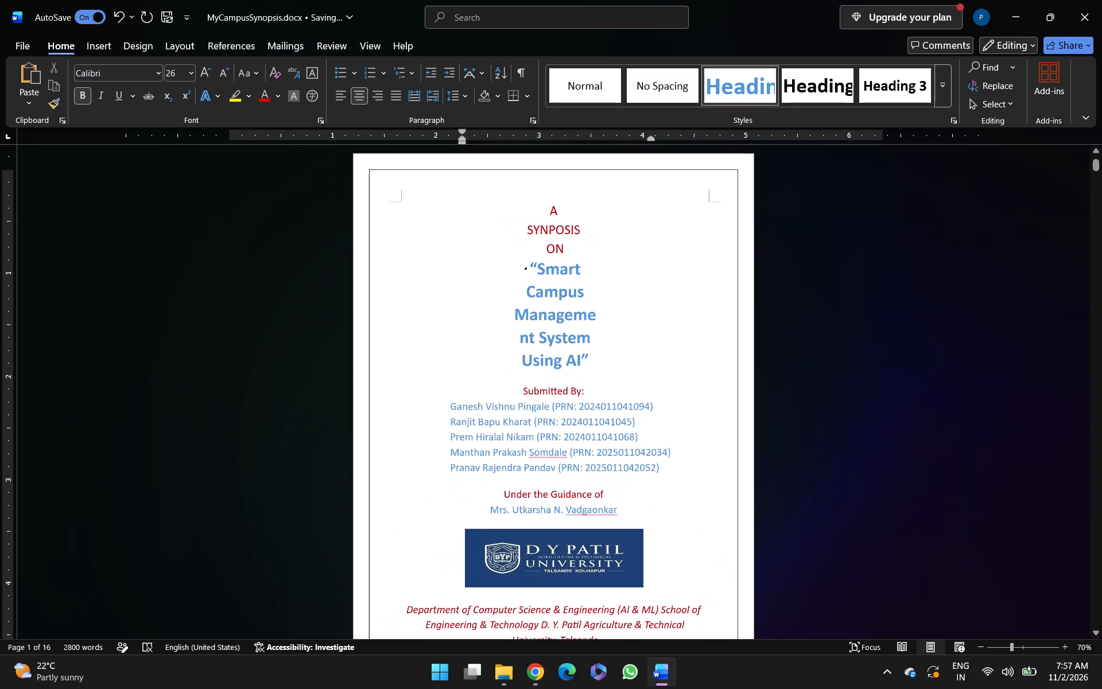
scroll(729, 392, "down", 2)
scroll(729, 392, "down", 1, "ctrl")
scroll(729, 392, "up", 5, "ctrl")
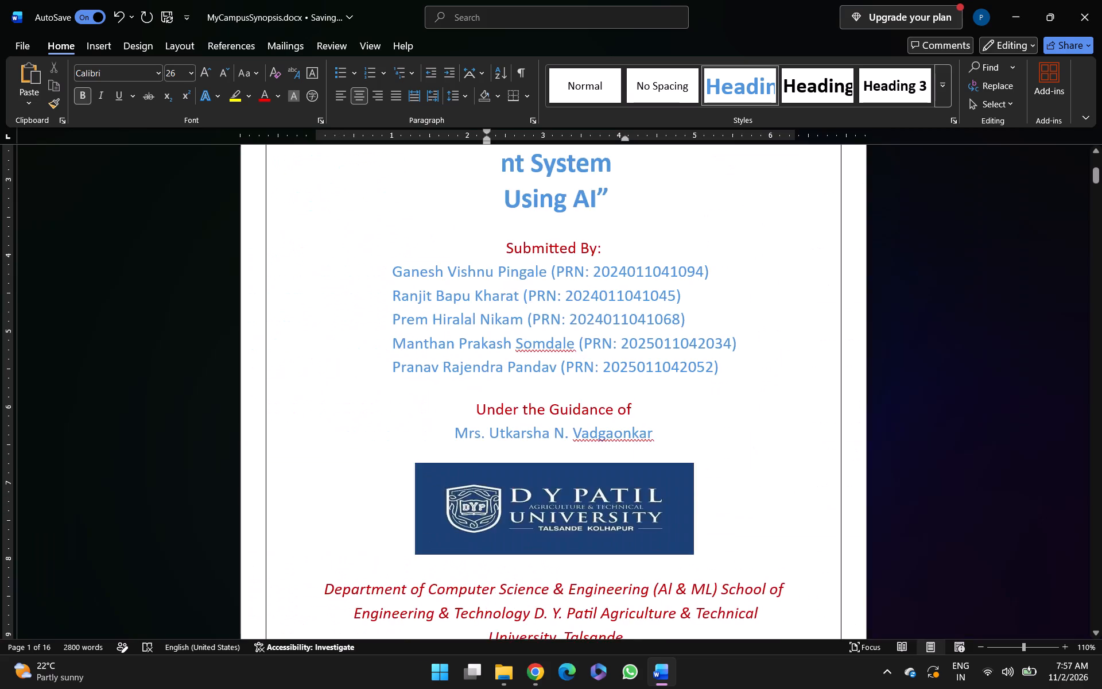
scroll(729, 392, "down", 1)
scroll(729, 392, "up", 1, "ctrl")
scroll(729, 392, "down", 1, "ctrl")
scroll(729, 392, "up", 1, "ctrl")
scroll(729, 392, "down", 1, "ctrl")
scroll(729, 392, "up", 1, "ctrl")
scroll(729, 392, "down", 1, "ctrl")
scroll(729, 392, "up", 1, "ctrl")
scroll(729, 392, "down", 5, "ctrl")
scroll(729, 392, "down", 2)
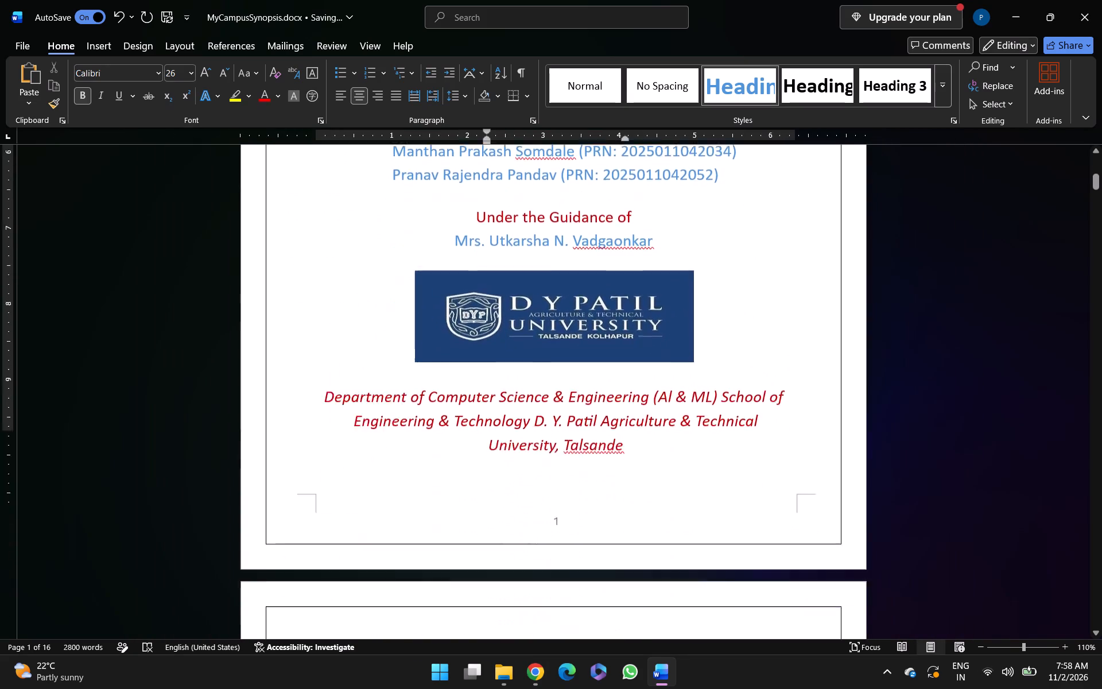
scroll(729, 392, "down", 6)
scroll(729, 392, "up", 2)
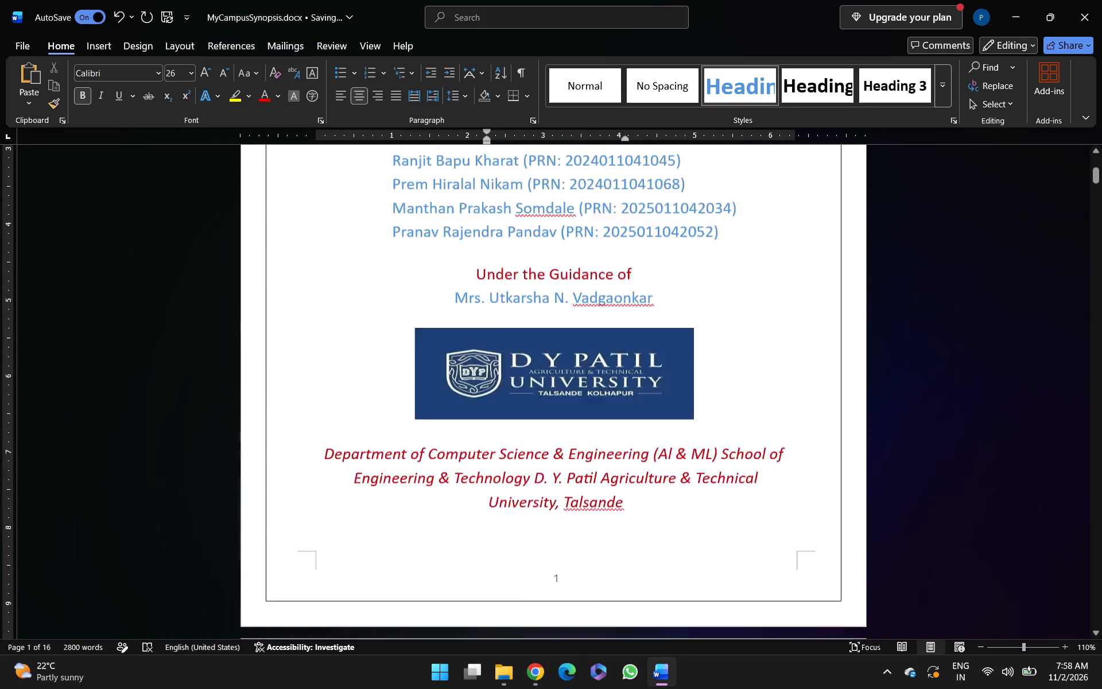
scroll(729, 392, "up", 1)
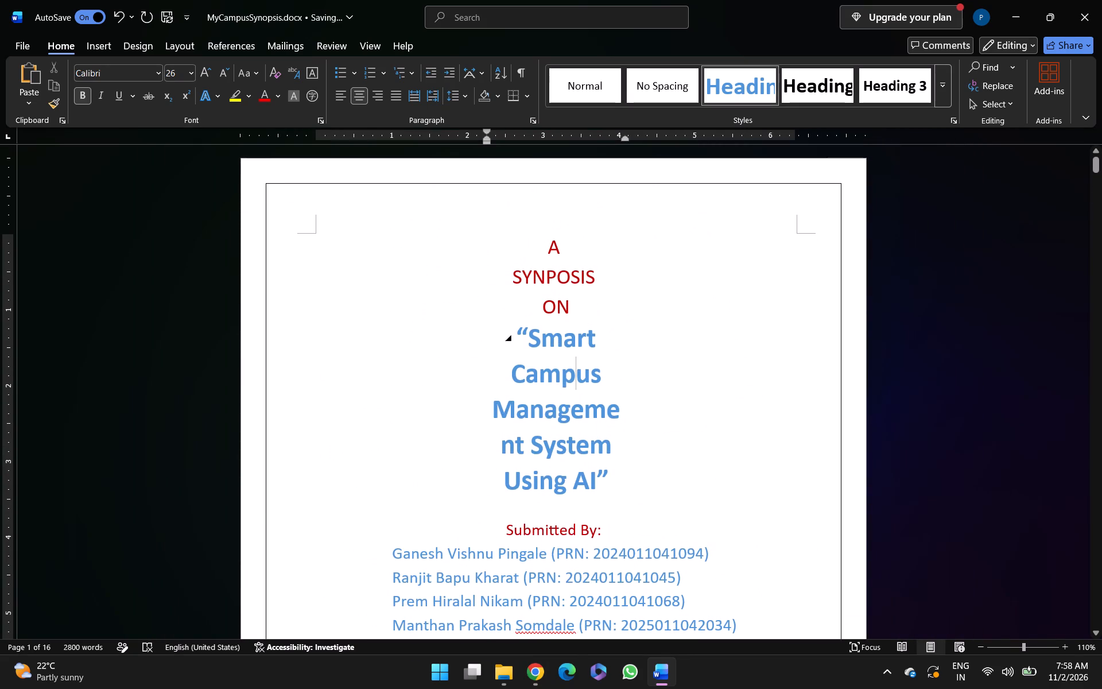
Search the document for "smart" and go to its occurrence in the paragraph just before section 2.2.
key("ctrl+h")
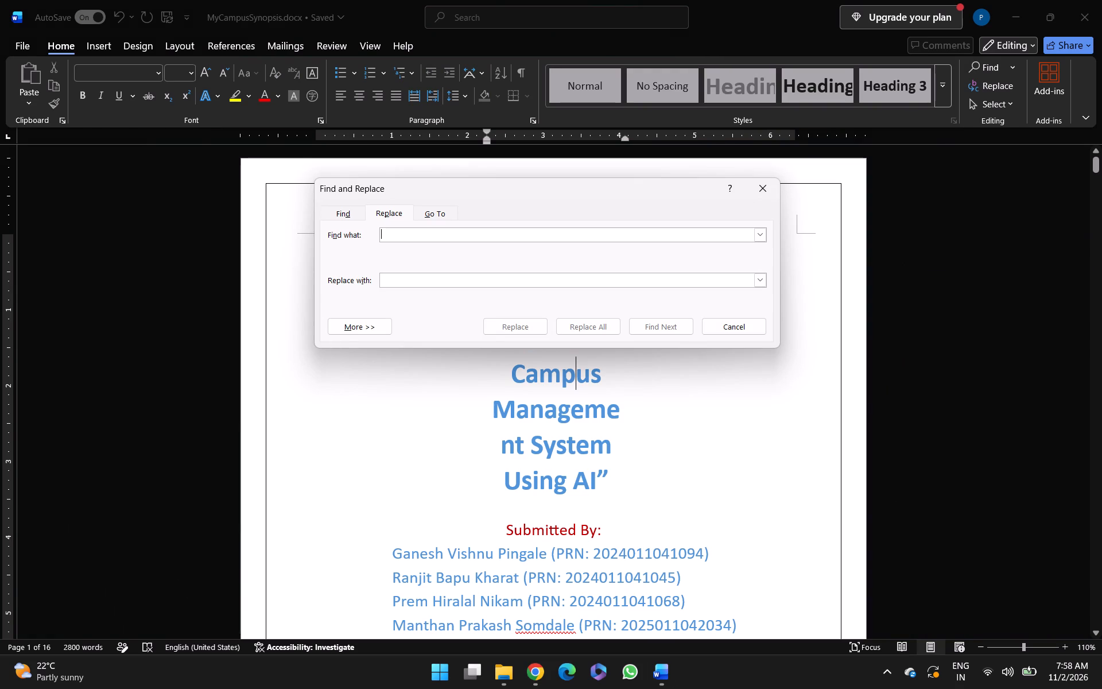
left_click(761, 186)
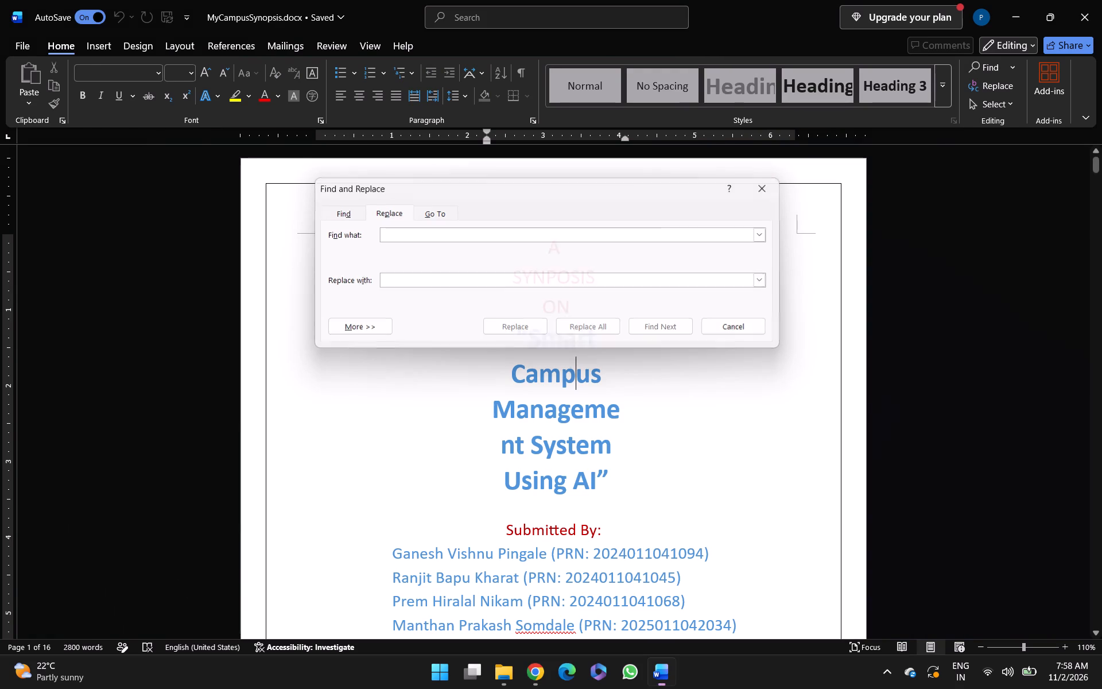
key("ctrl+f")
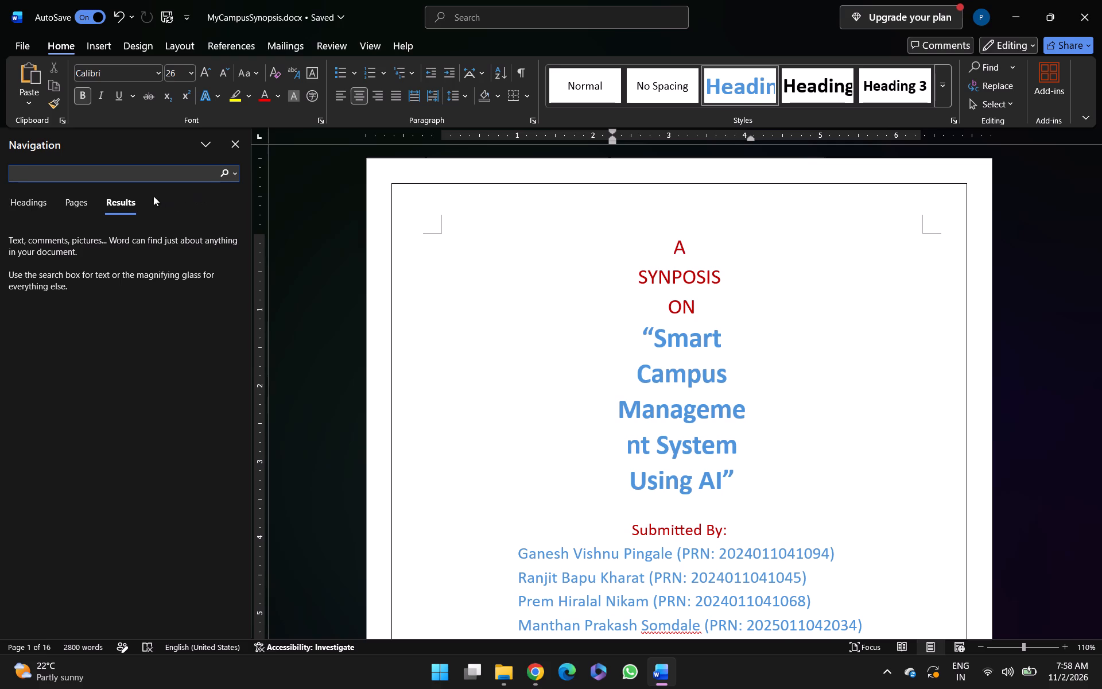
left_click(127, 175)
type("smart")
key("Return")
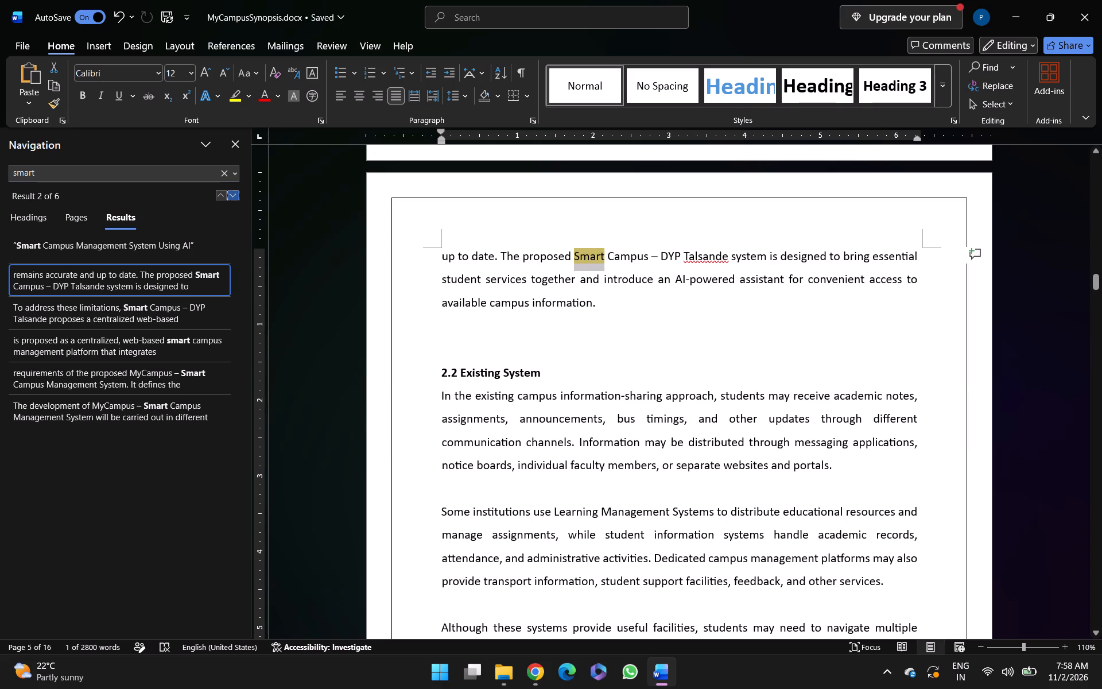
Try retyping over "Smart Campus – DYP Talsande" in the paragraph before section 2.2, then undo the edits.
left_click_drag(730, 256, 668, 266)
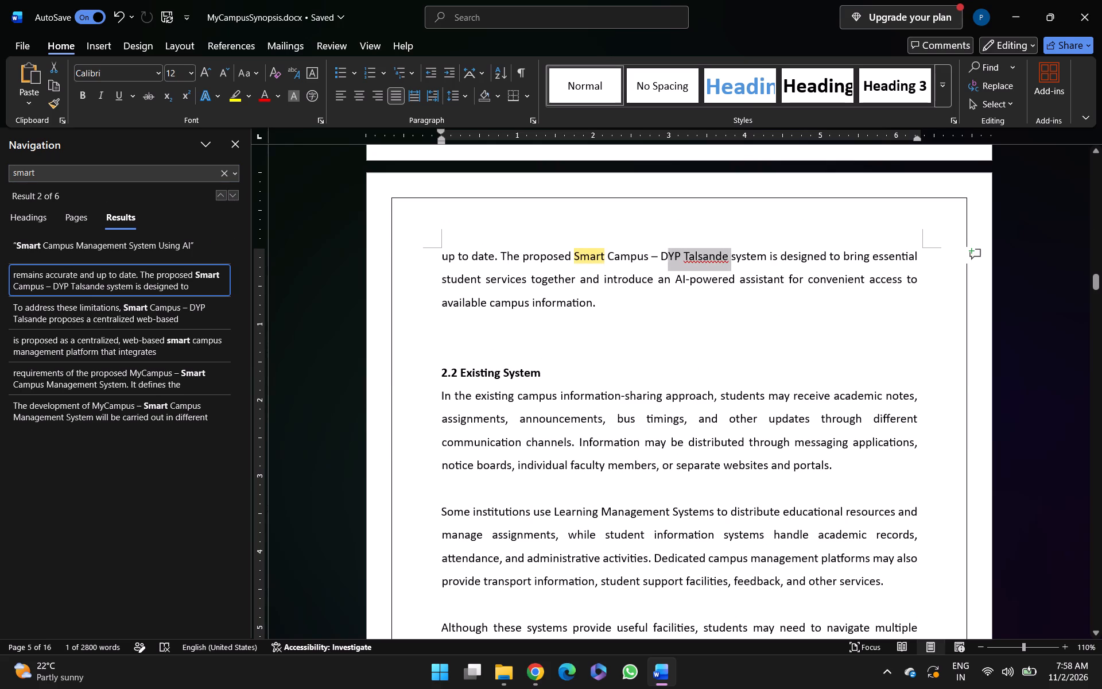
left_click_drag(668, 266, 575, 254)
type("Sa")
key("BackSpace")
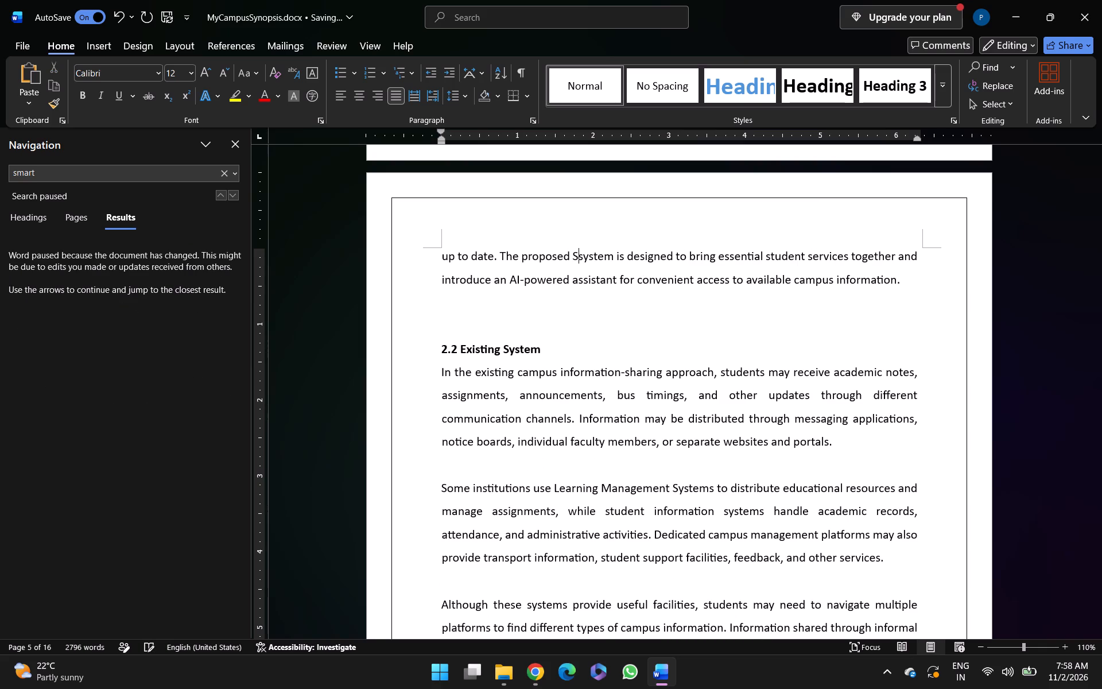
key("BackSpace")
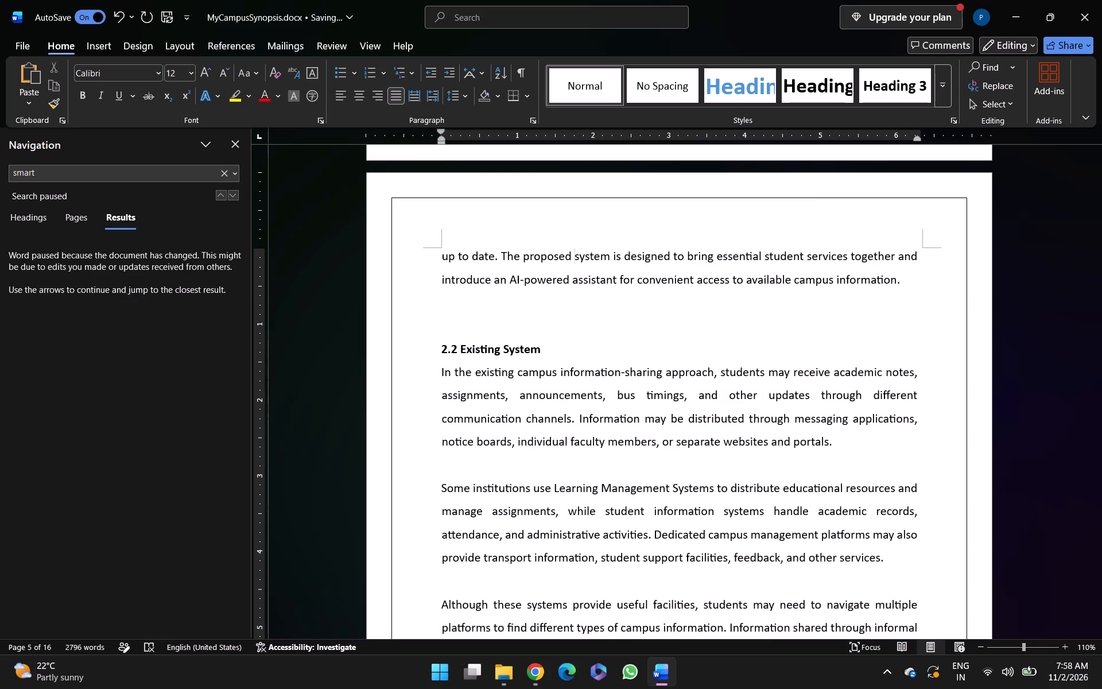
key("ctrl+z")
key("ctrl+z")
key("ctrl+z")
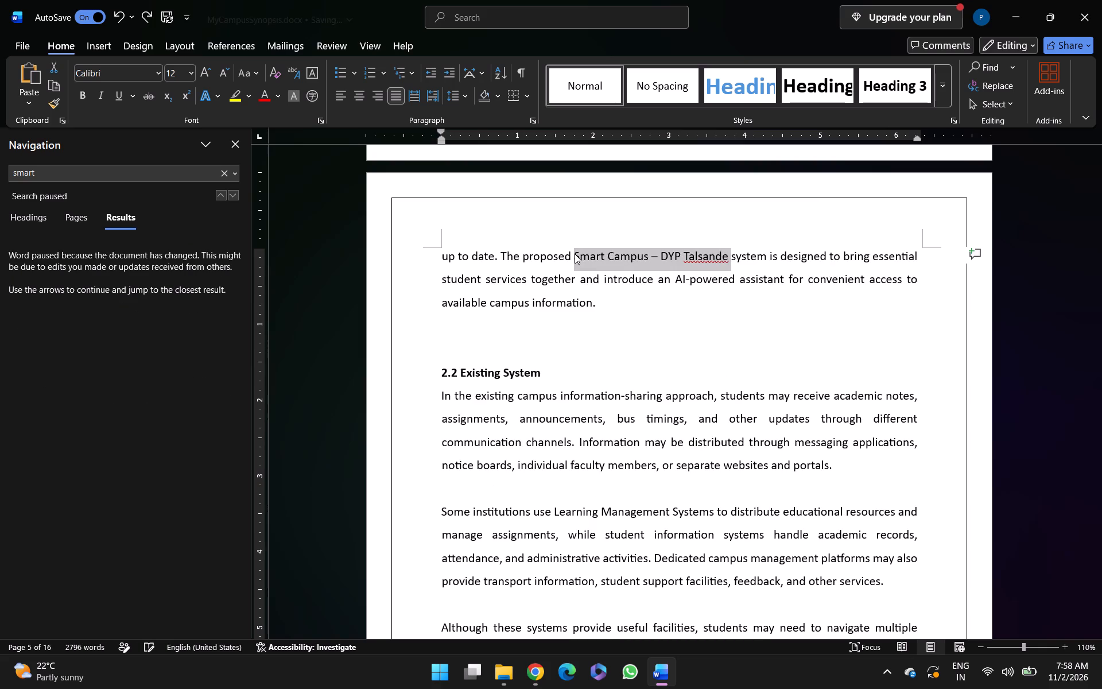
Copy the cover title text "Smart Campus Management System Using AI" without its quotation marks.
key("Down")
key("Up")
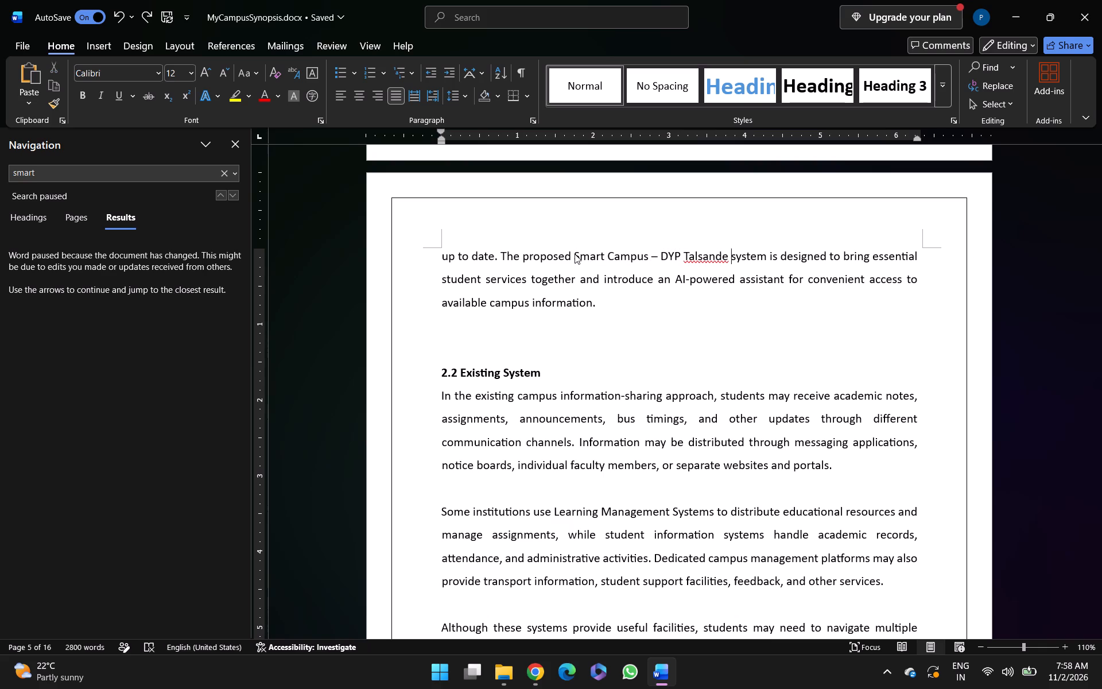
key("Up")
key("Up")
key("Up")
key("Up")
key("Up")
key("Up")
key("Up")
key("Up")
key("Up")
key("Up")
key("Up")
key("Up")
key("Up")
key("Up")
key("Up")
key("Up")
key("Up")
key("Up")
key("Up")
key("Up")
key("Up")
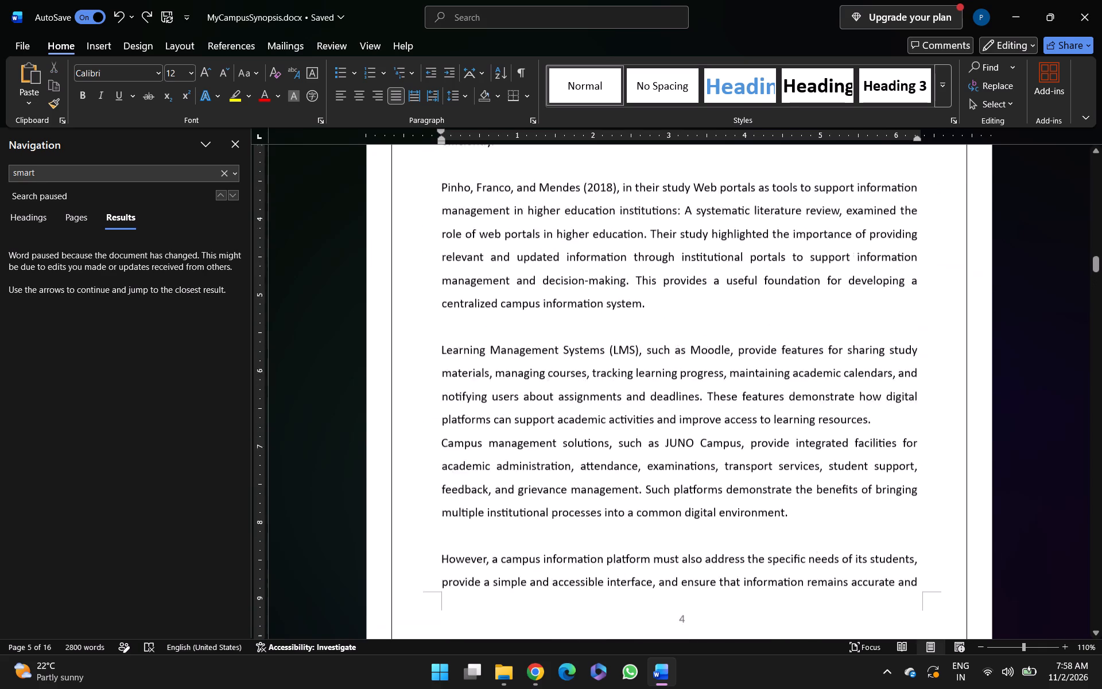
key("Down")
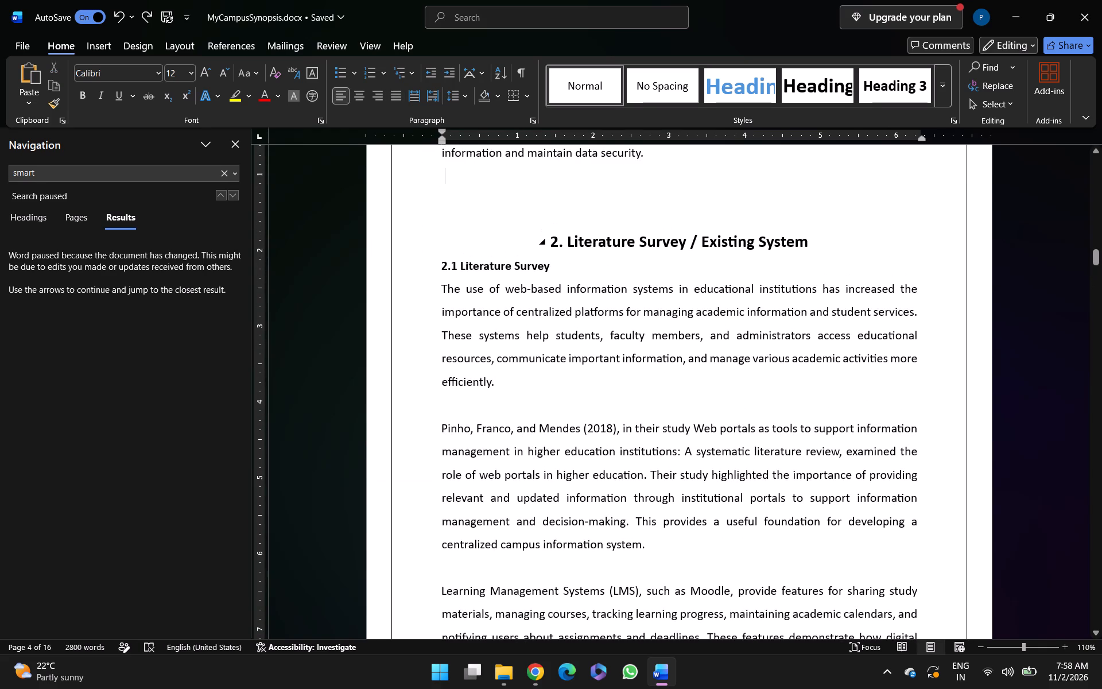
scroll(575, 254, "up", 20)
scroll(575, 254, "up", 20)
scroll(575, 254, "up", 16)
scroll(575, 254, "up", 6)
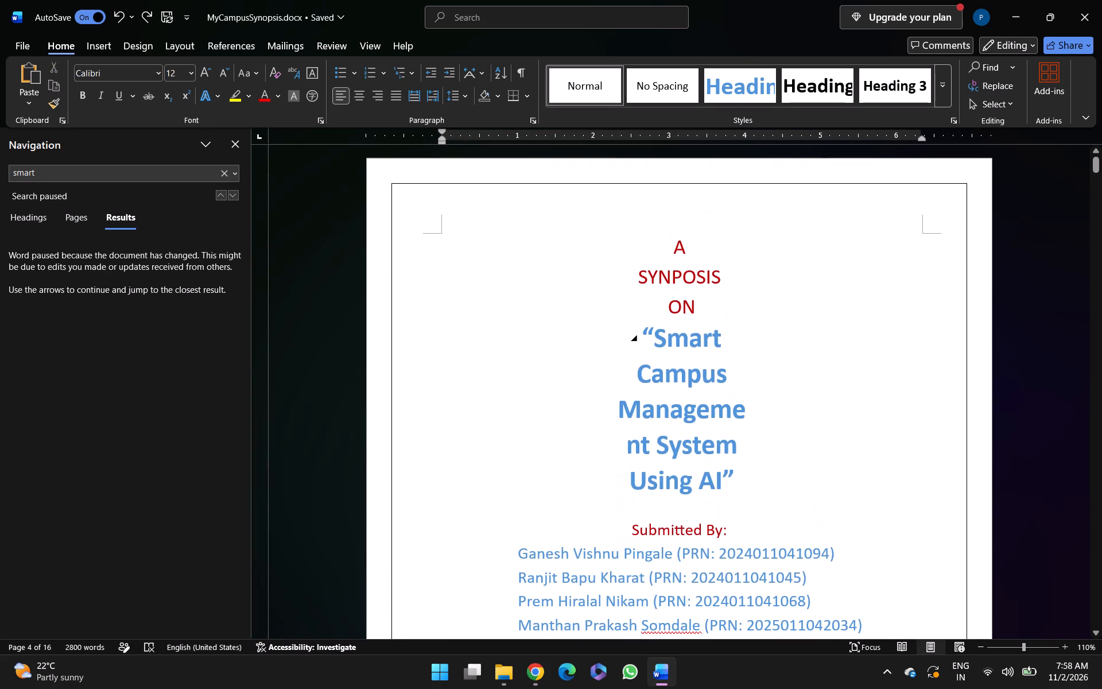
left_click_drag(653, 340, 718, 461)
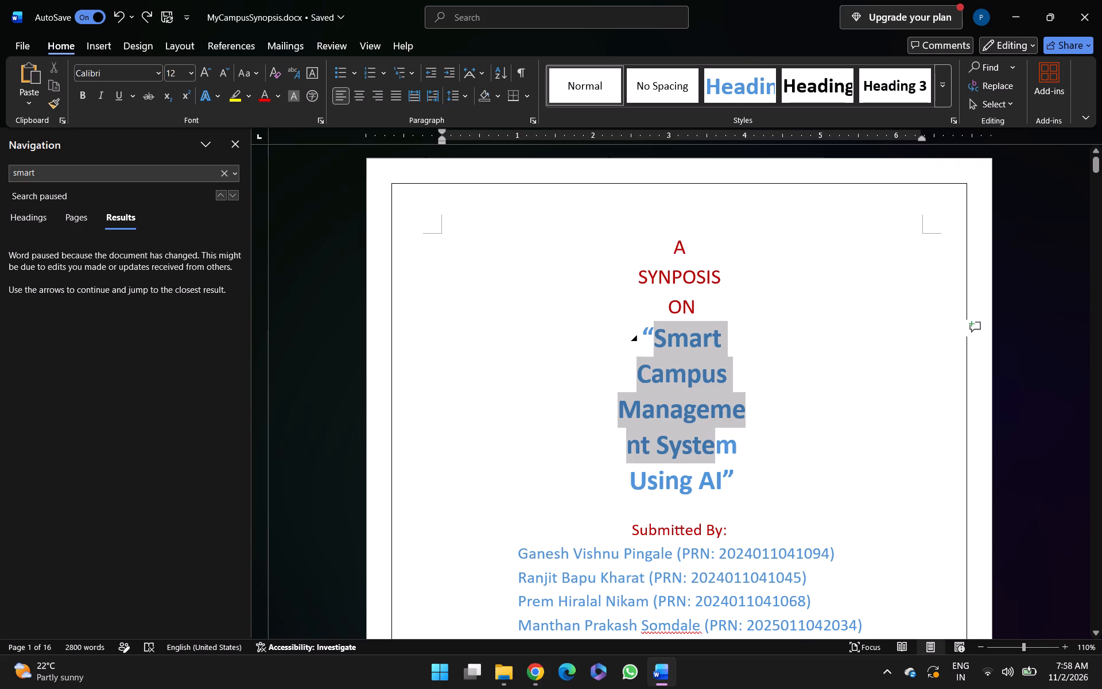
left_click_drag(718, 461, 722, 487)
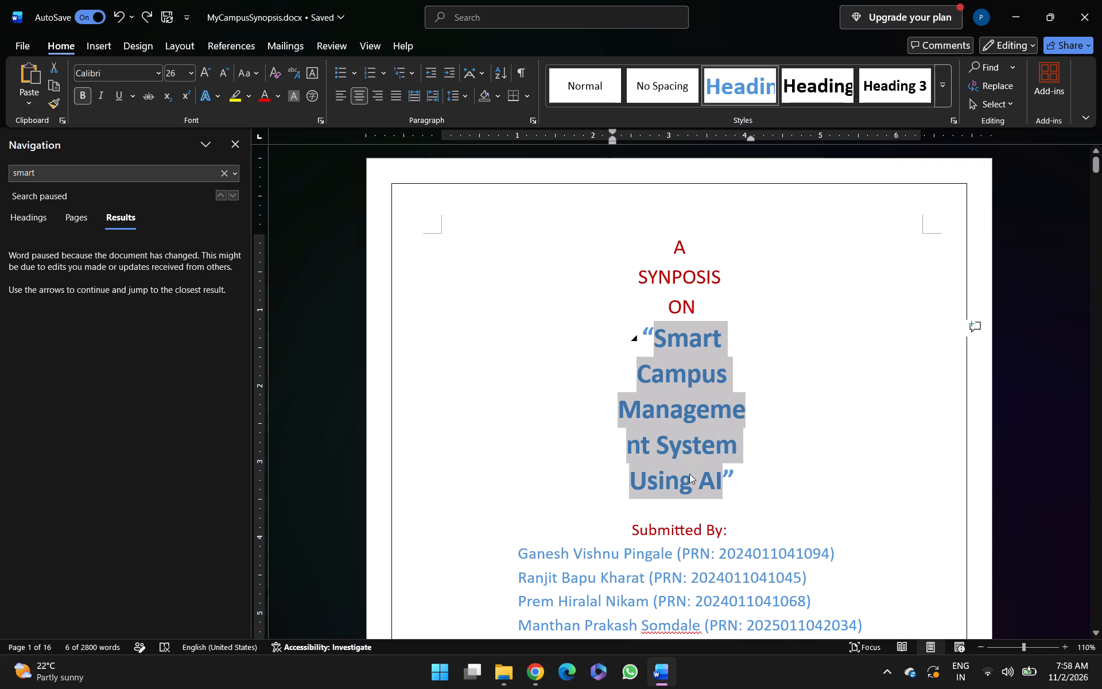
key("ctrl+c")
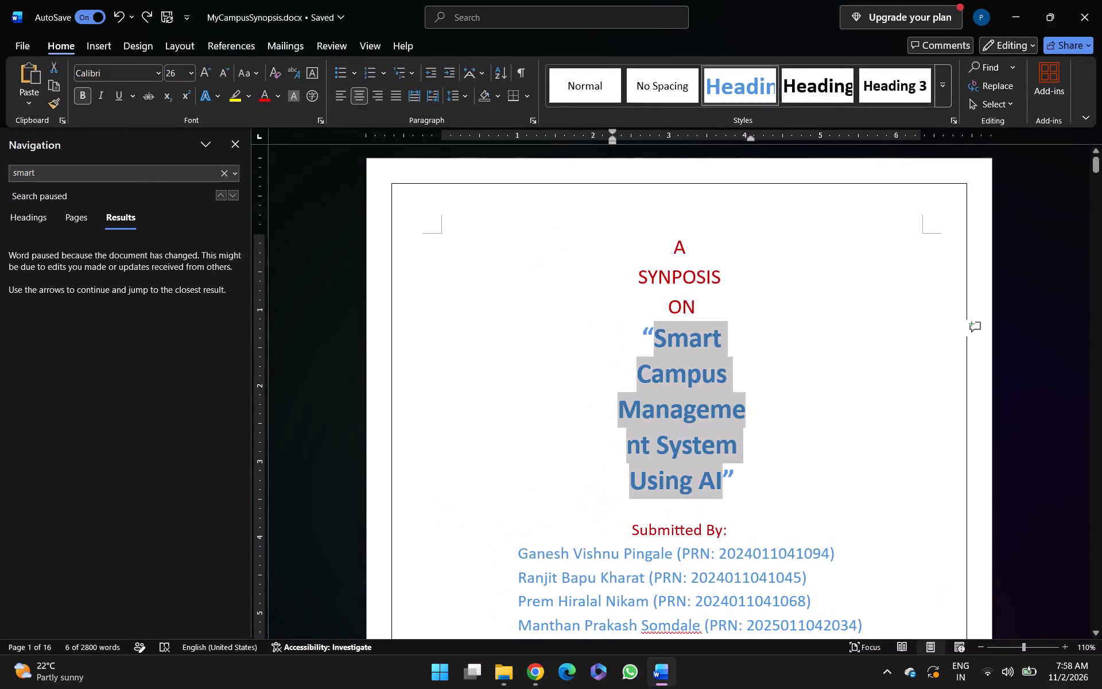
Find "smart" again and paste the copied title over "Smart Campus – DYP Talsande system" in the paragraph before section 2.2.
left_click(138, 165)
left_click(131, 169)
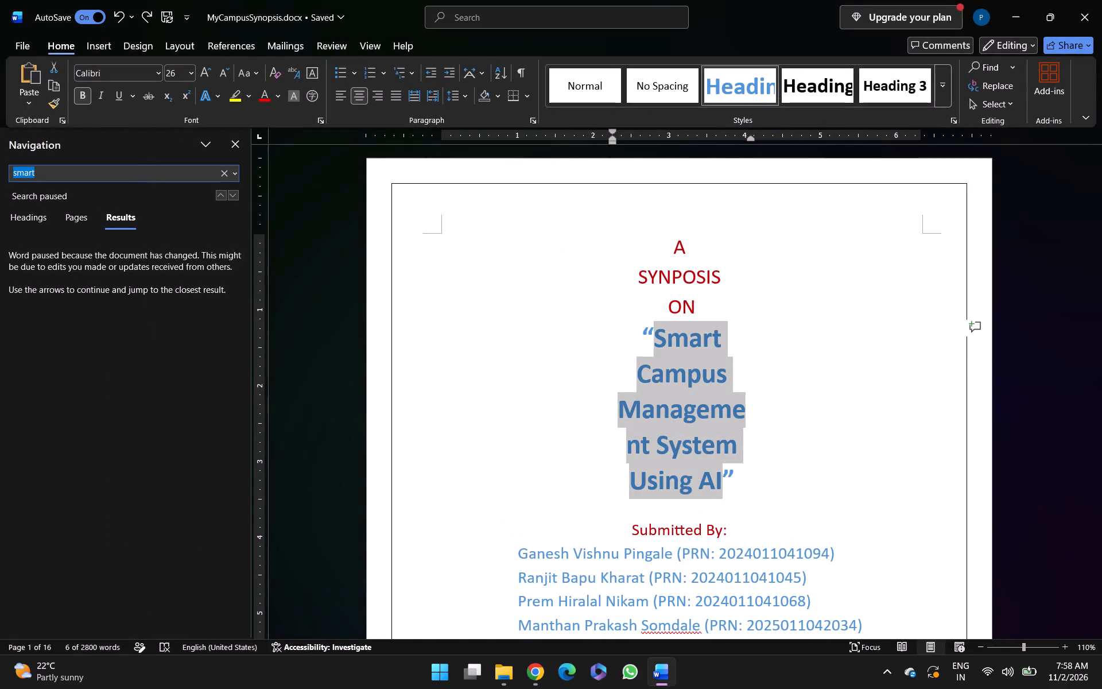
left_click(131, 169)
key("Return")
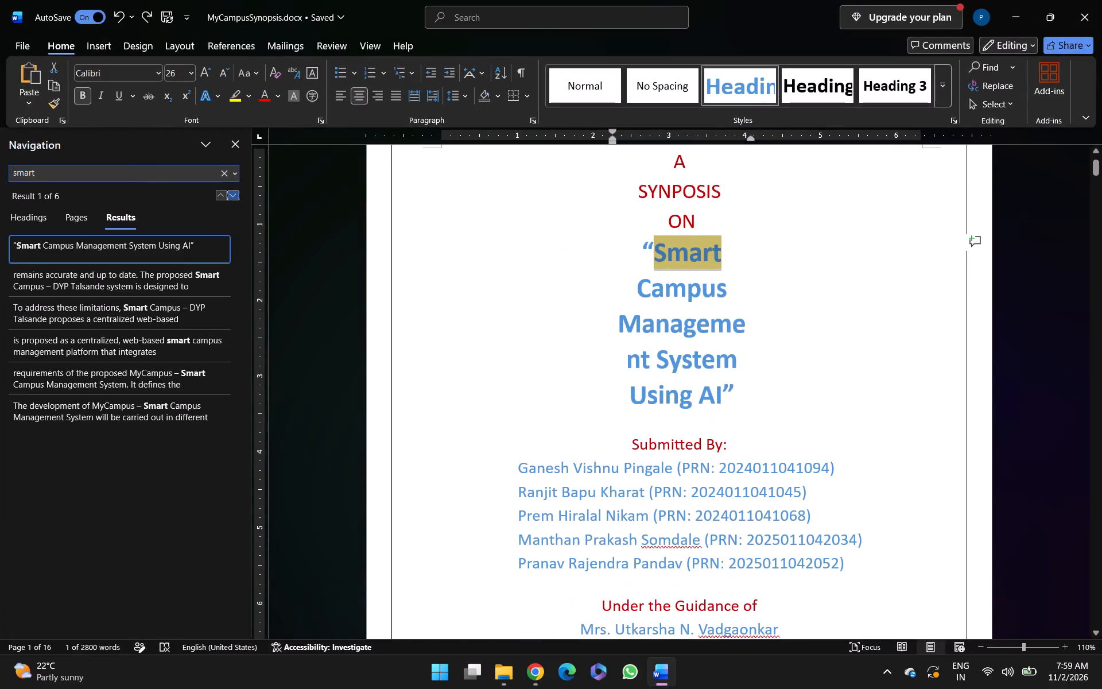
key("Return")
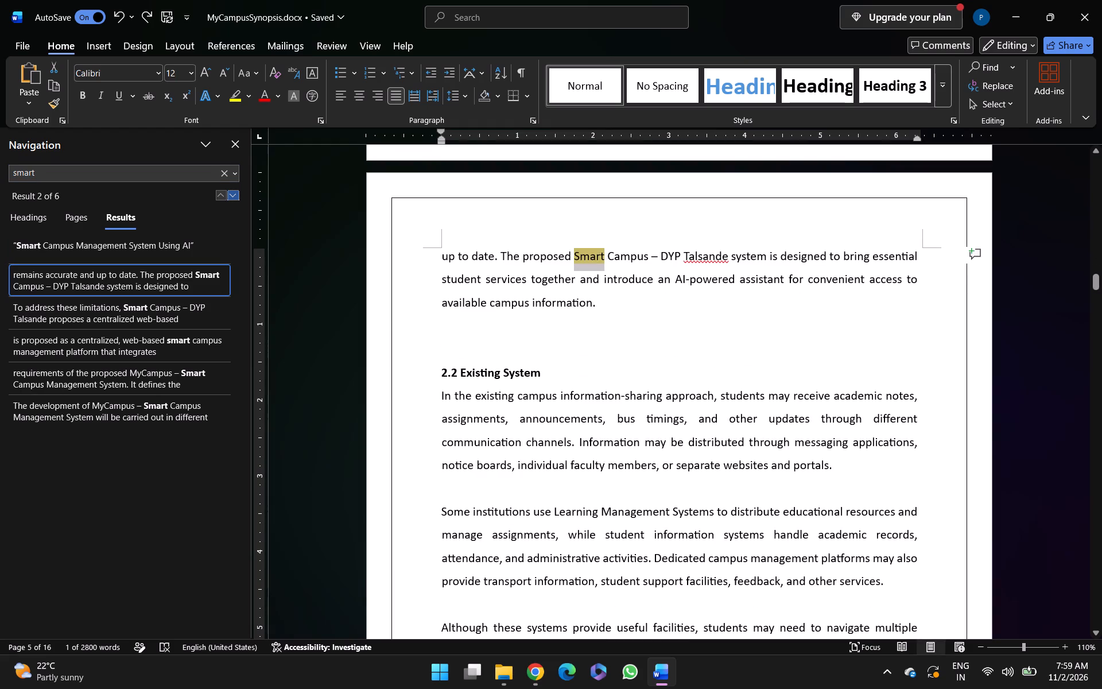
left_click_drag(763, 256, 608, 245)
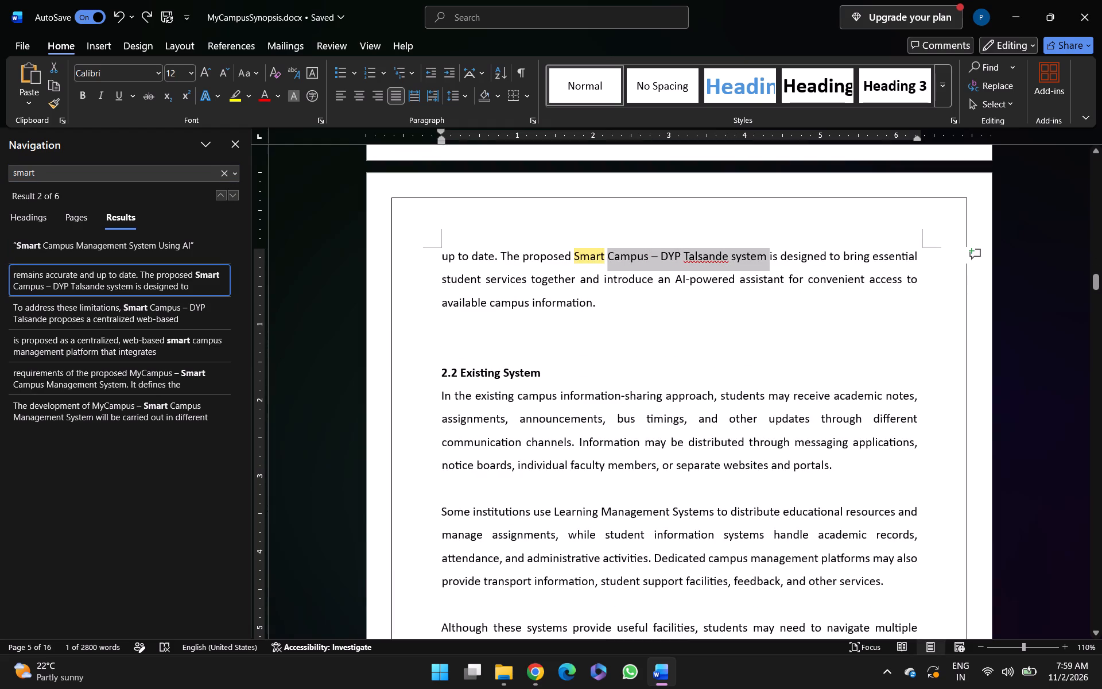
left_click_drag(608, 245, 584, 250)
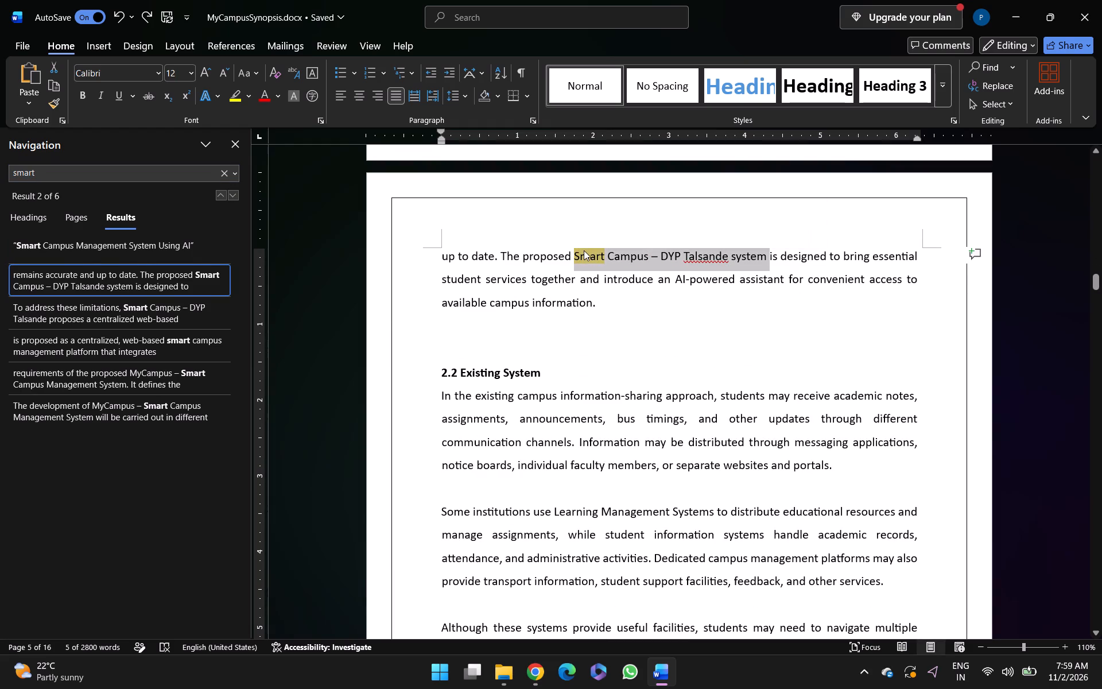
key("ctrl+v")
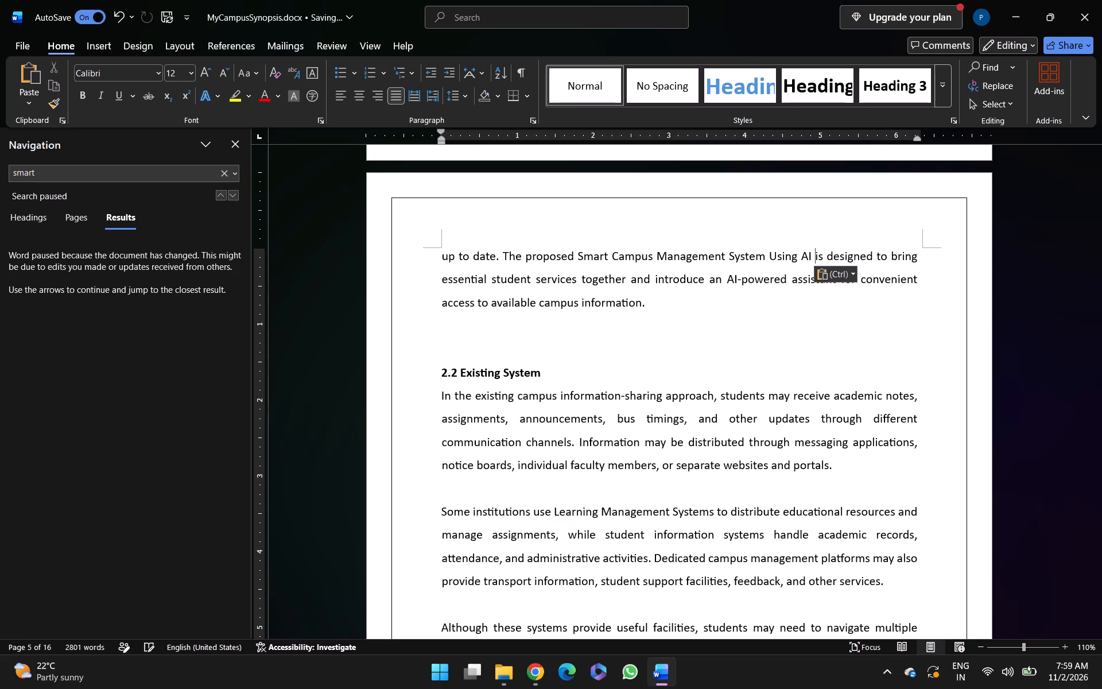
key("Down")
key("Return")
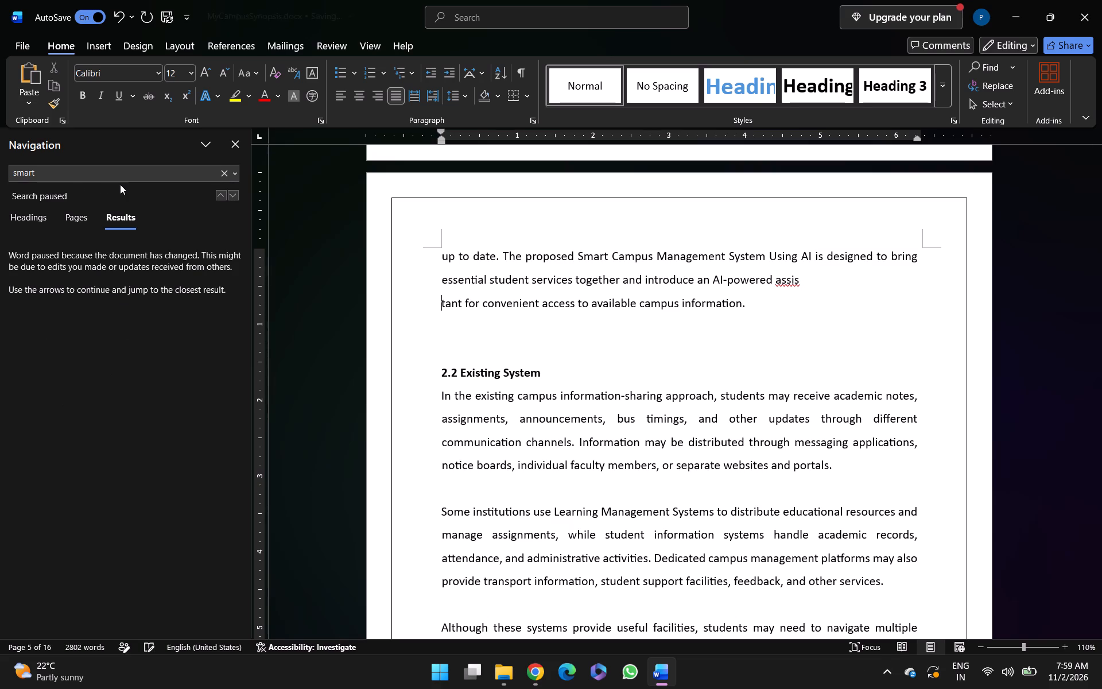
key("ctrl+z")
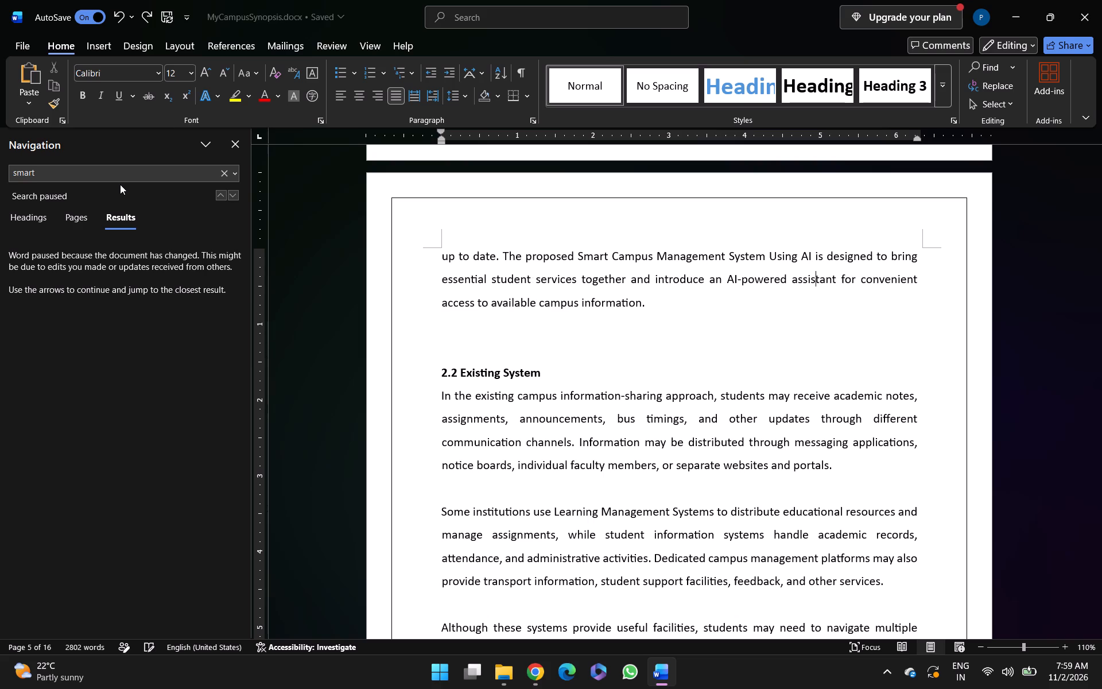
Find the next "smart" and paste the copied title over "Smart Campus – DYP Talsande" in section 2.3, keeping one space after the comma.
left_click(98, 172)
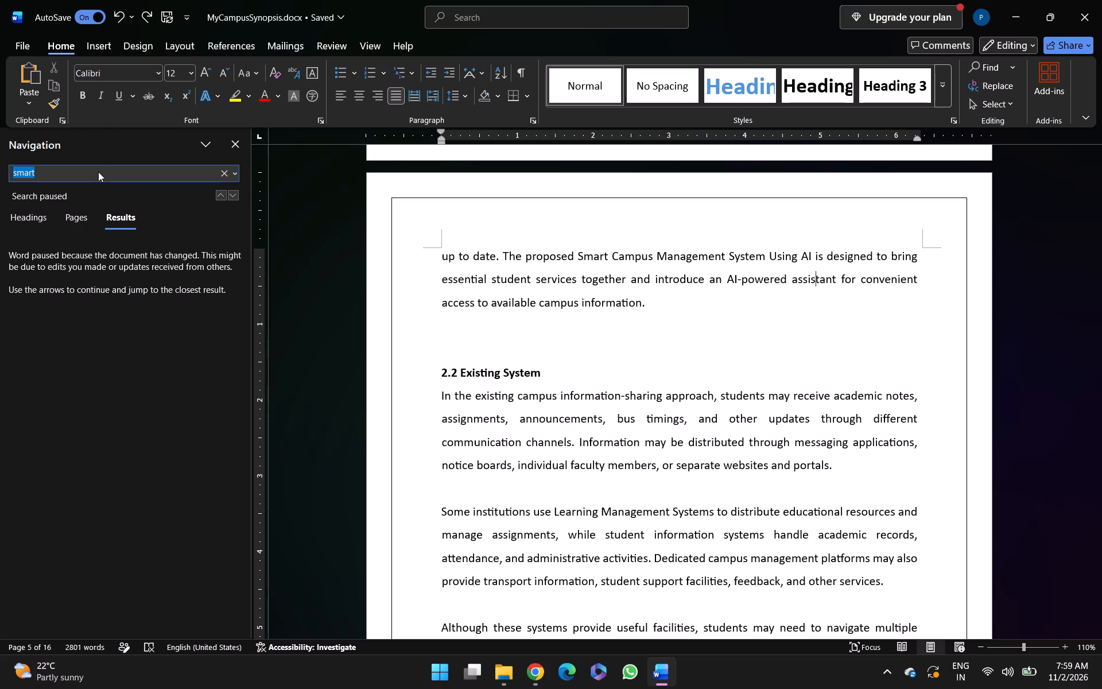
left_click(98, 172)
key("Return")
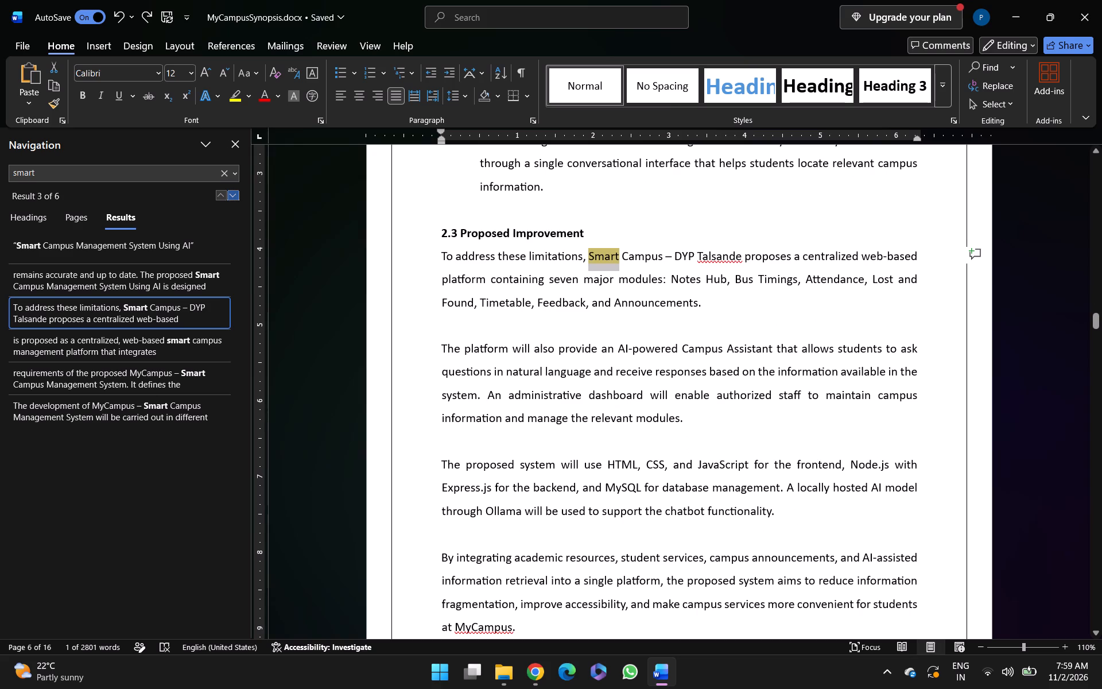
left_click_drag(742, 255, 597, 258)
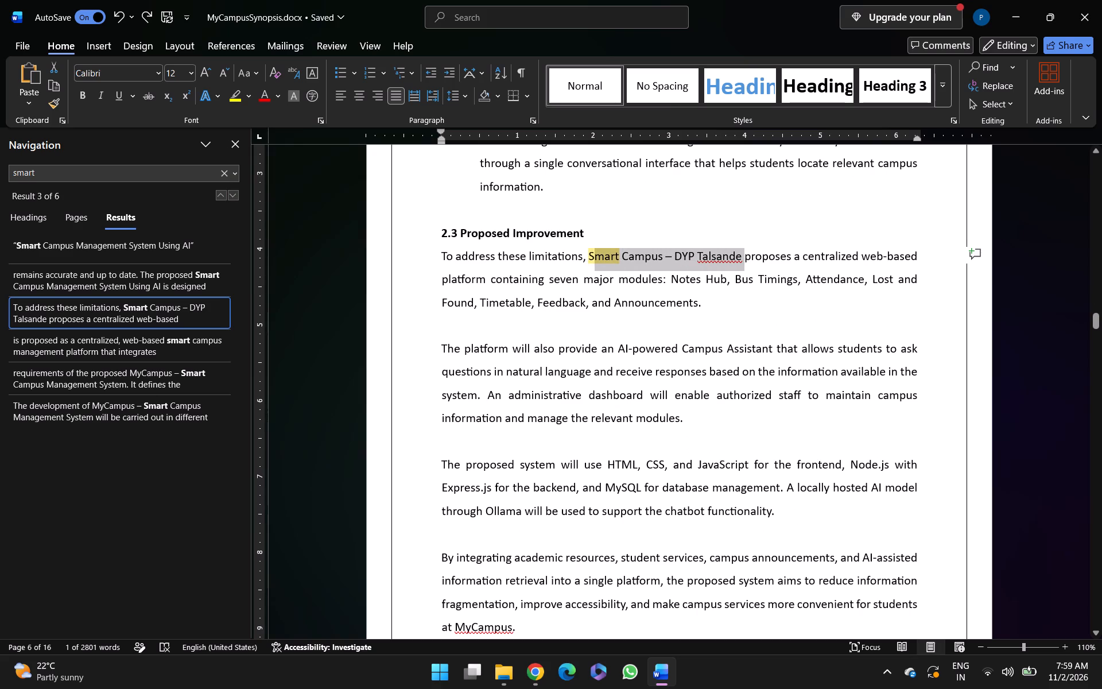
left_click_drag(597, 258, 587, 257)
left_click_drag(587, 257, 588, 258)
key("ctrl+v")
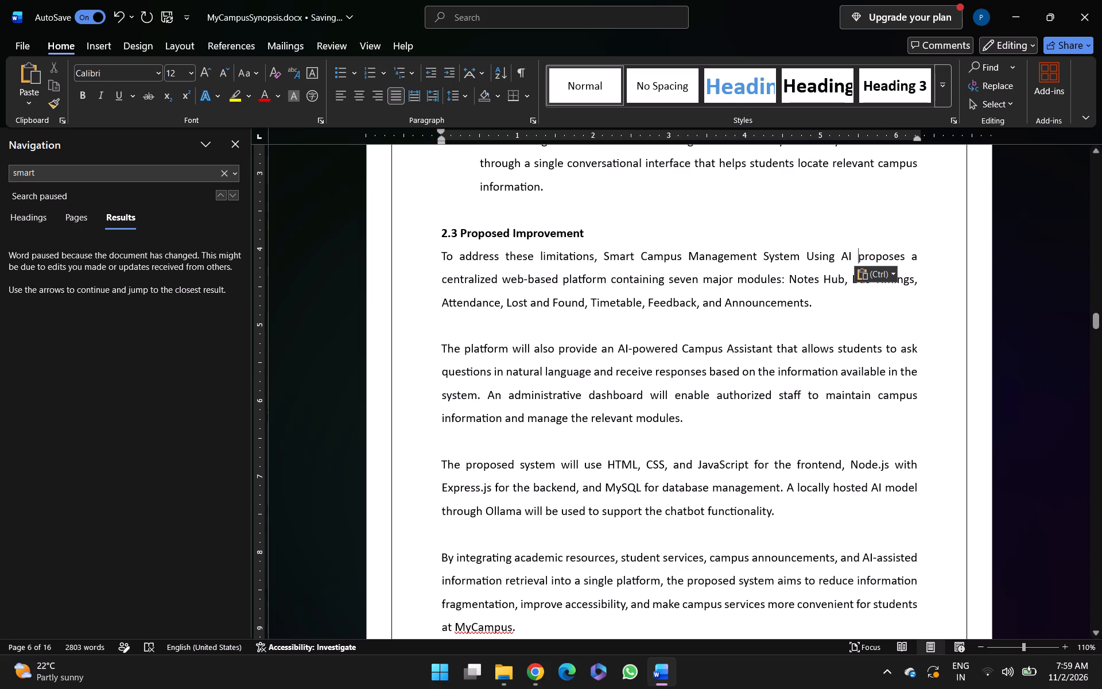
left_click(602, 258)
key("BackSpace")
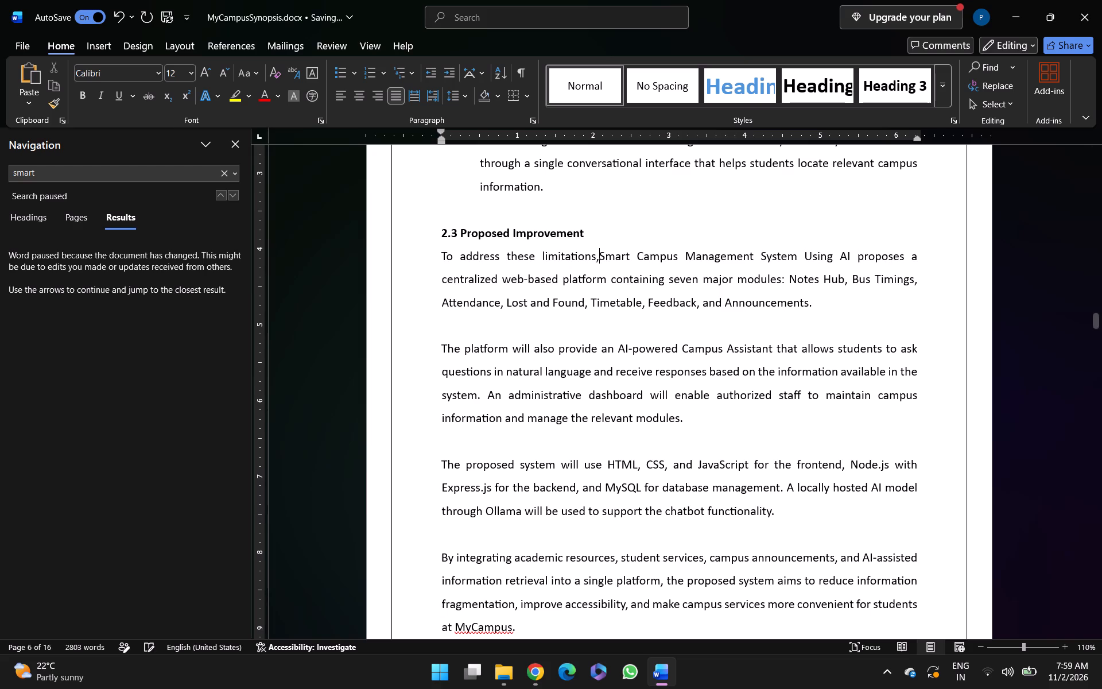
key("space")
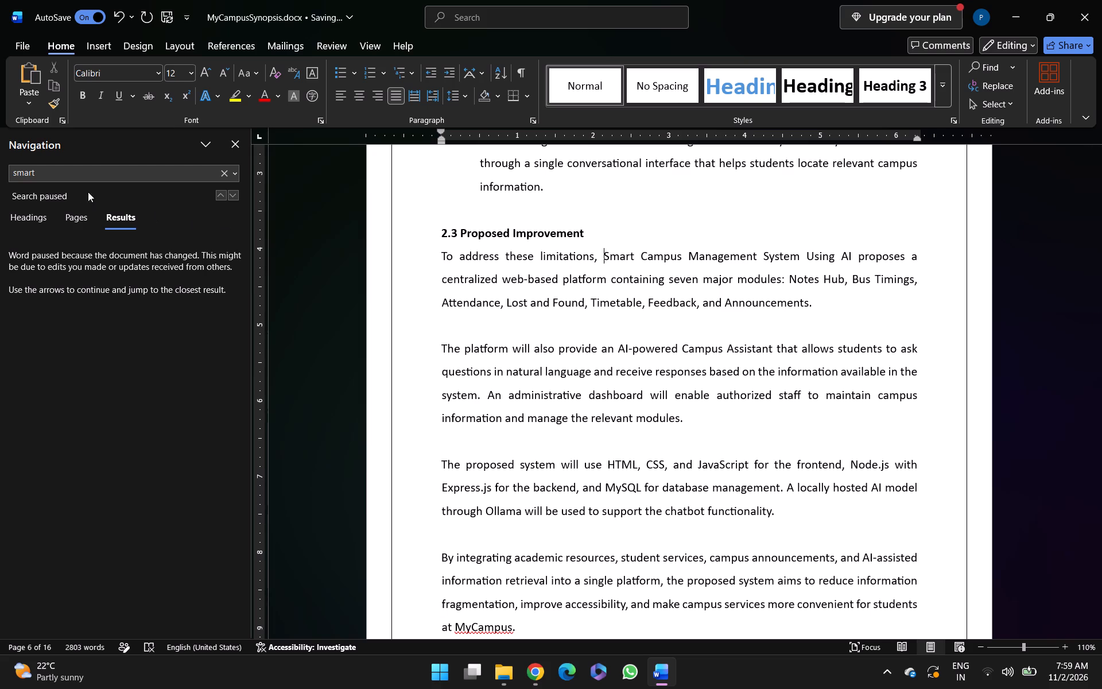
Find "smart" in the "To overcome these challenges" paragraph and replace "smart campus management" with the copied title "Smart Campus Management System Using AI".
left_click(168, 170)
left_click(168, 170)
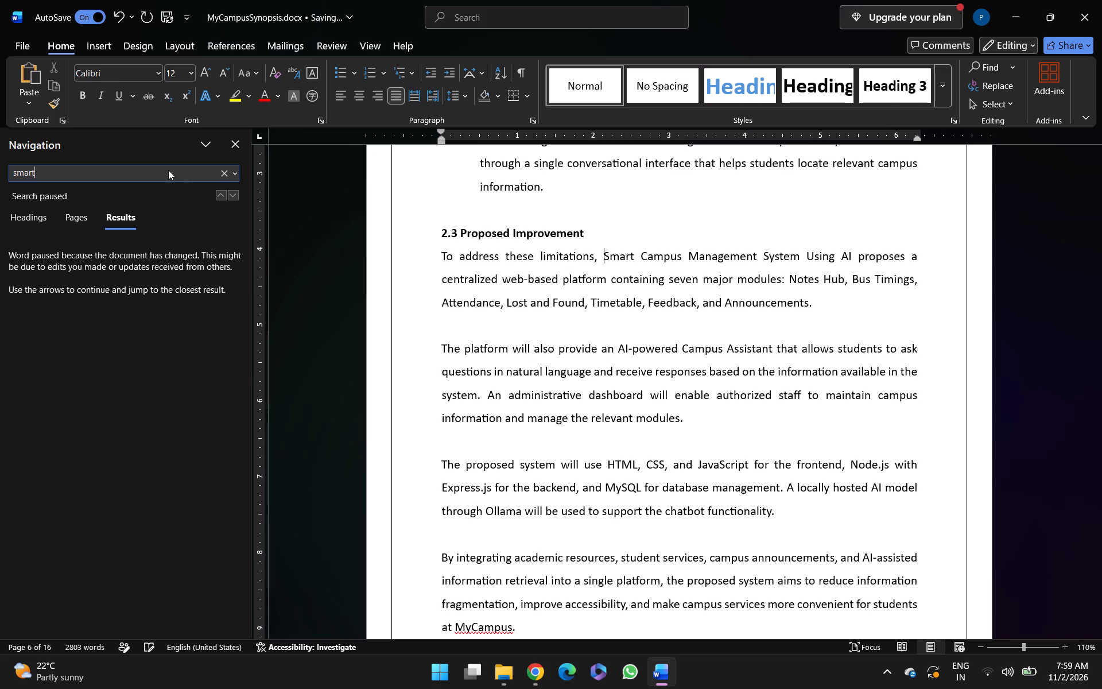
key("Return")
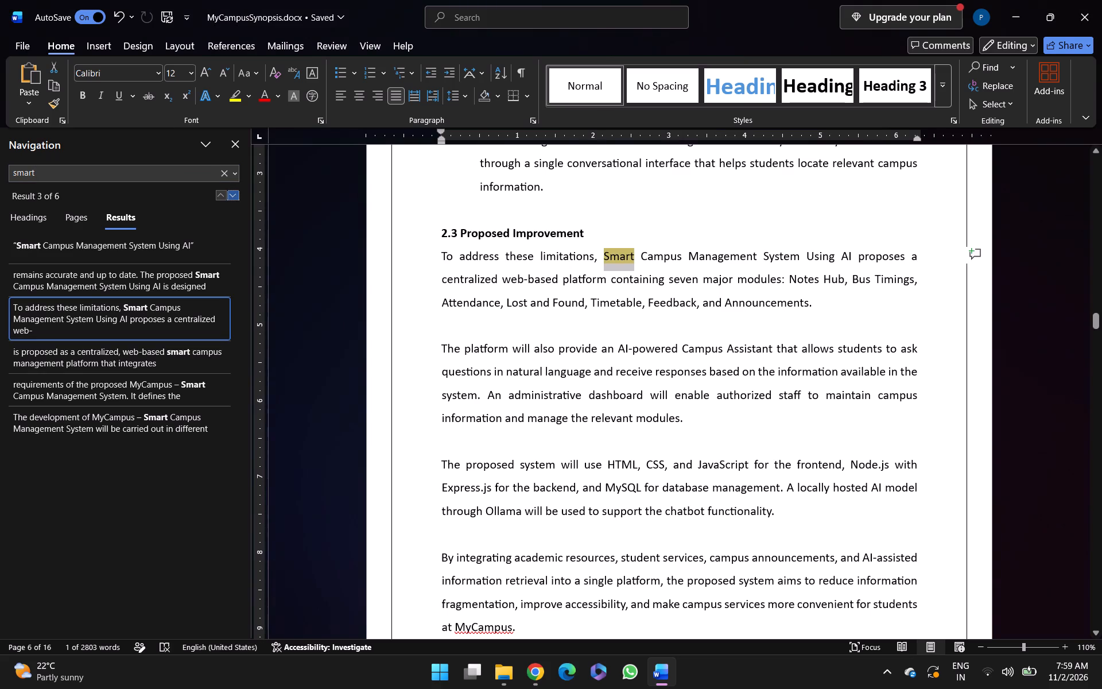
key("Return")
key("Return")
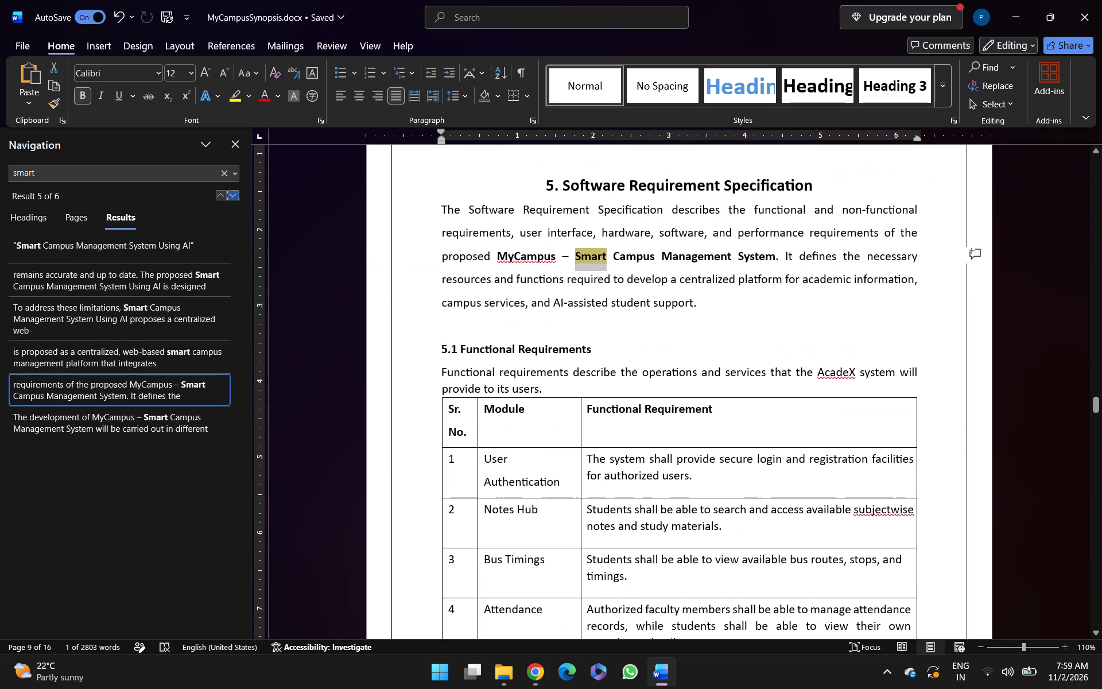
key("Up")
key("Up")
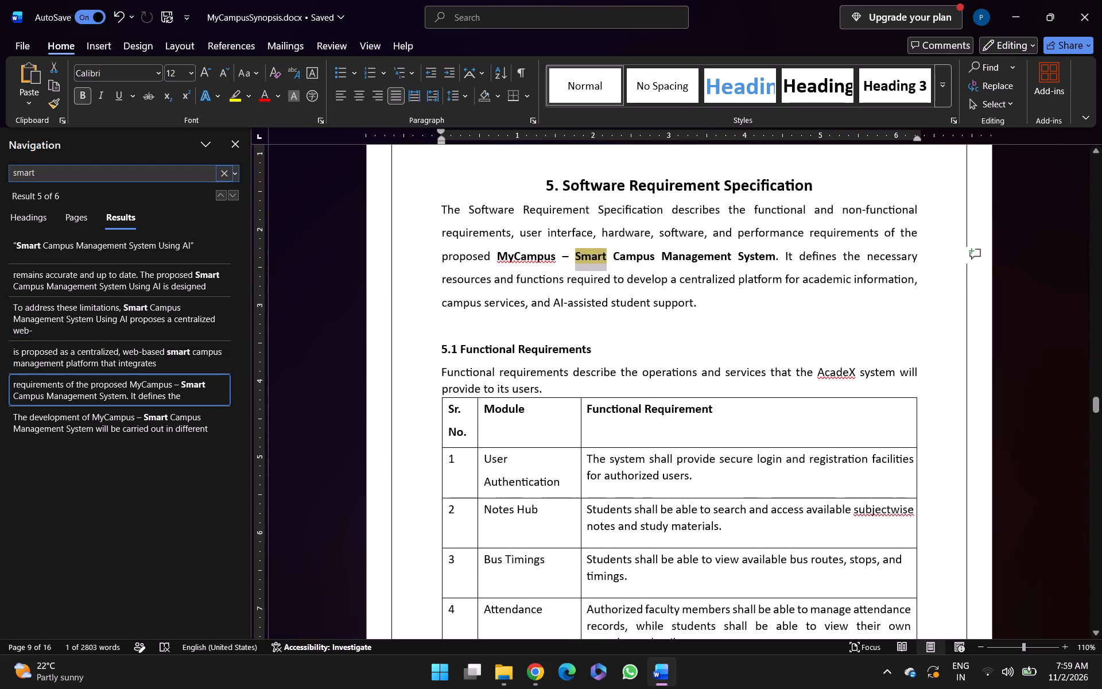
key("Up")
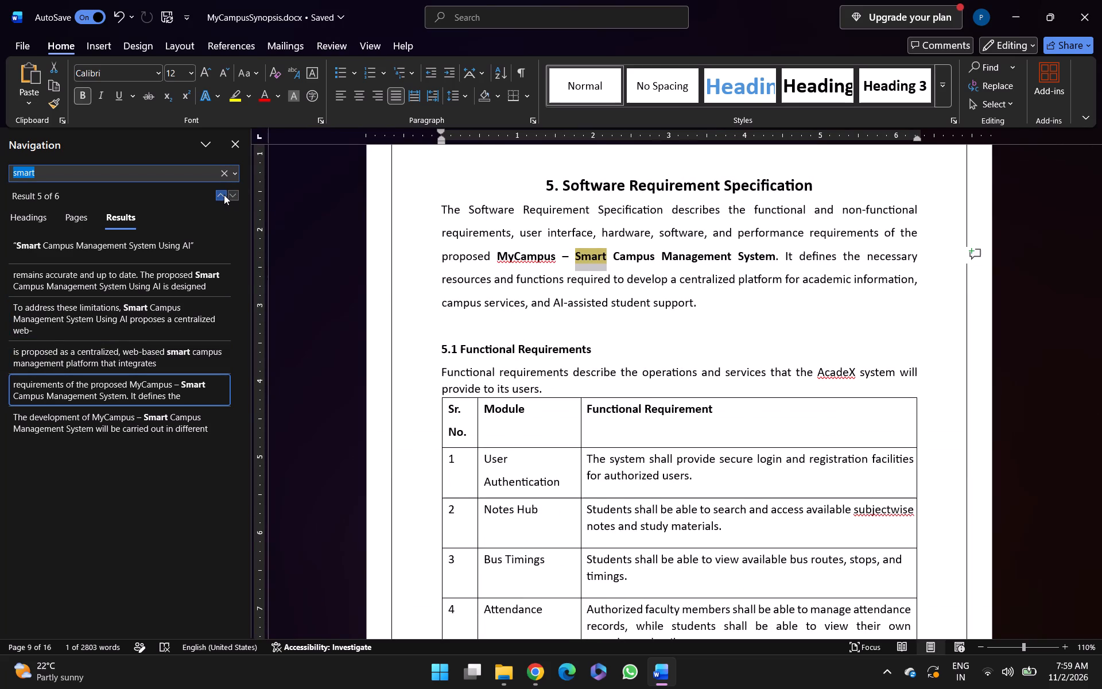
left_click(224, 195)
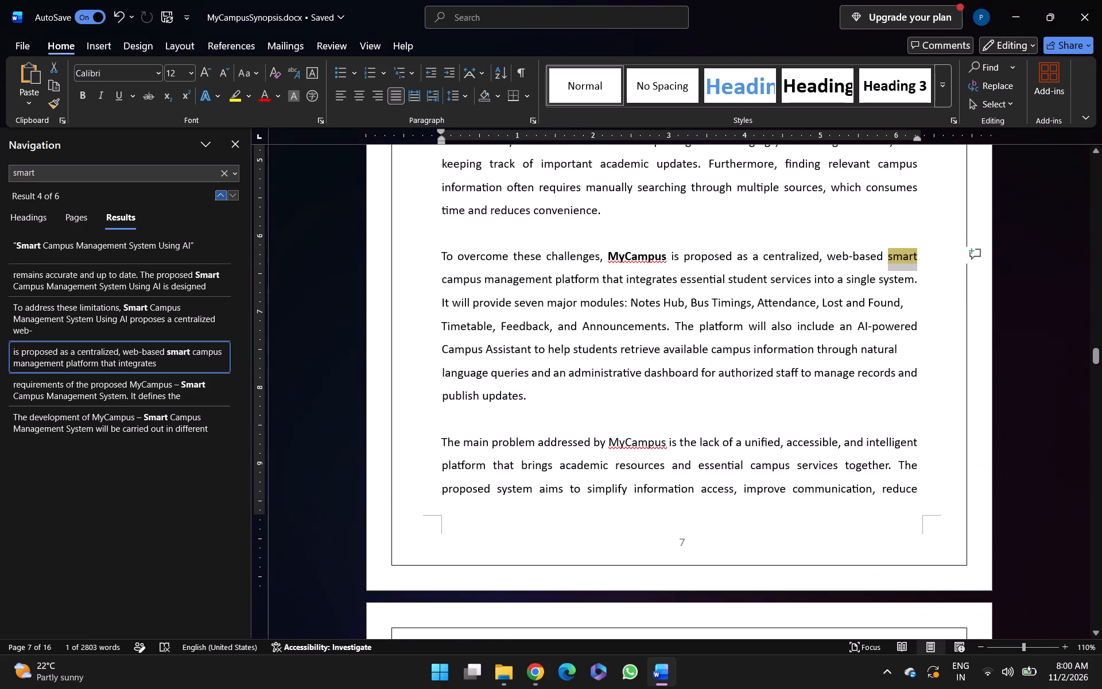
left_click_drag(888, 255, 919, 258)
left_click_drag(889, 259, 908, 259)
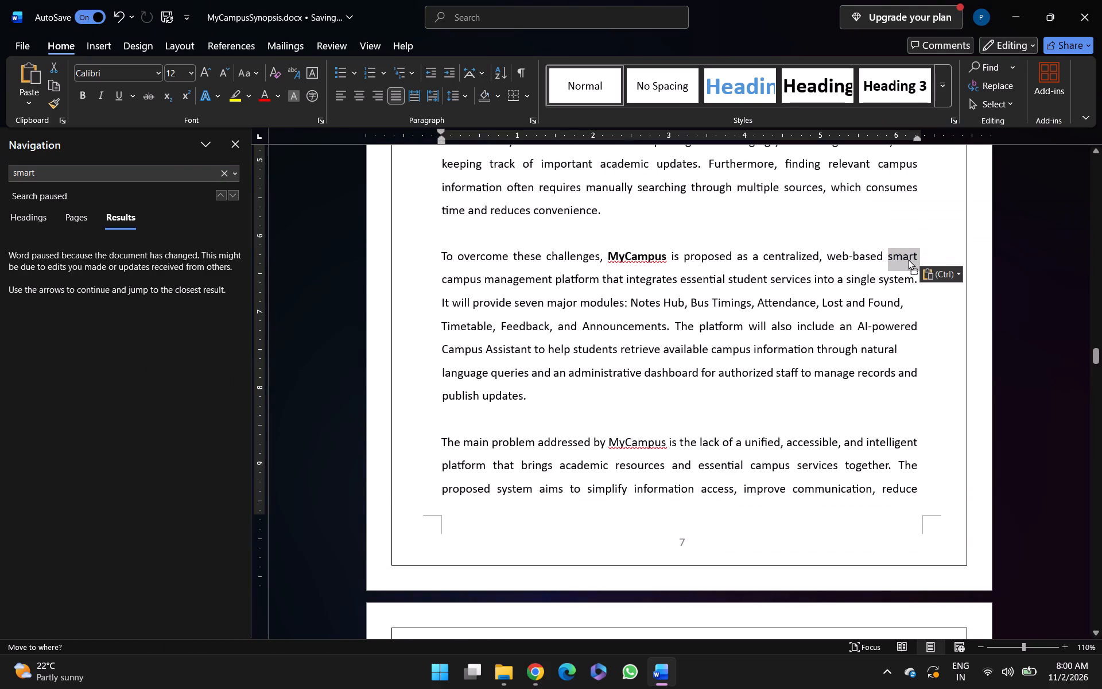
left_click_drag(908, 259, 919, 259)
left_click_drag(883, 254, 914, 254)
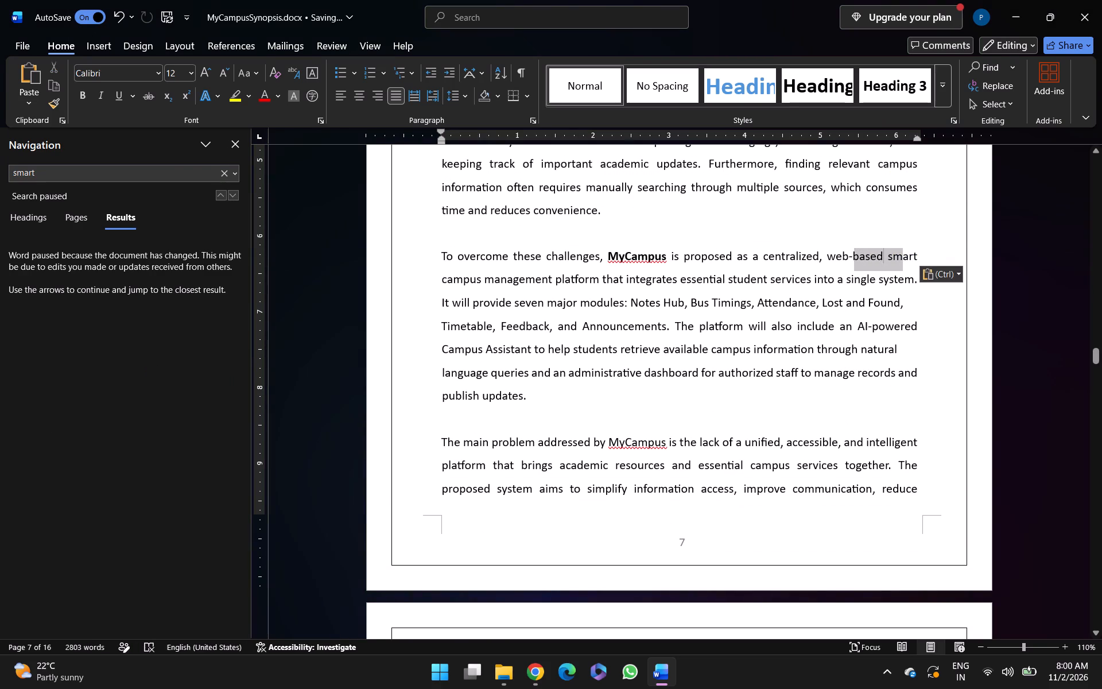
left_click_drag(914, 254, 914, 255)
left_click(889, 259)
left_click_drag(889, 259, 546, 274)
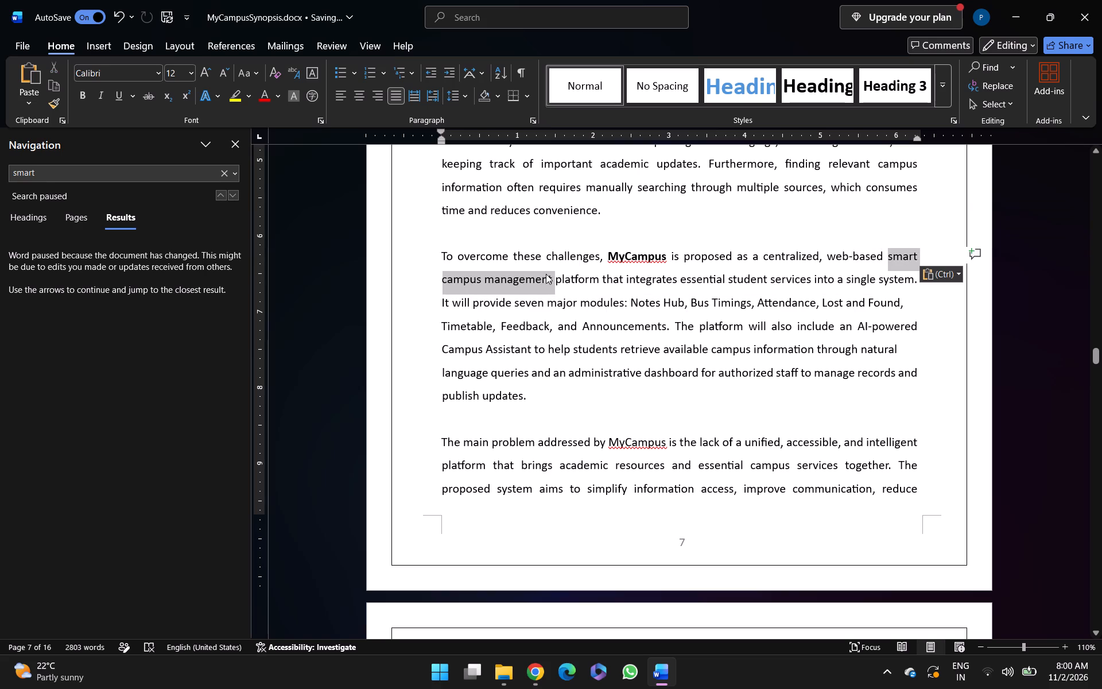
left_click_drag(546, 274, 552, 278)
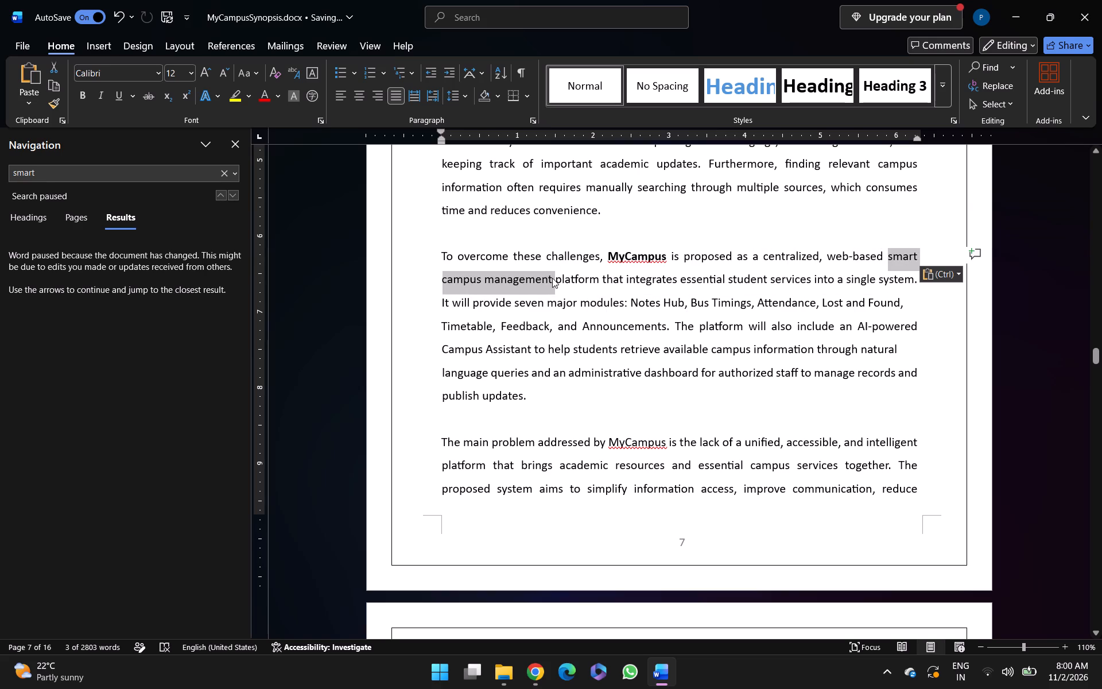
key("ctrl+v")
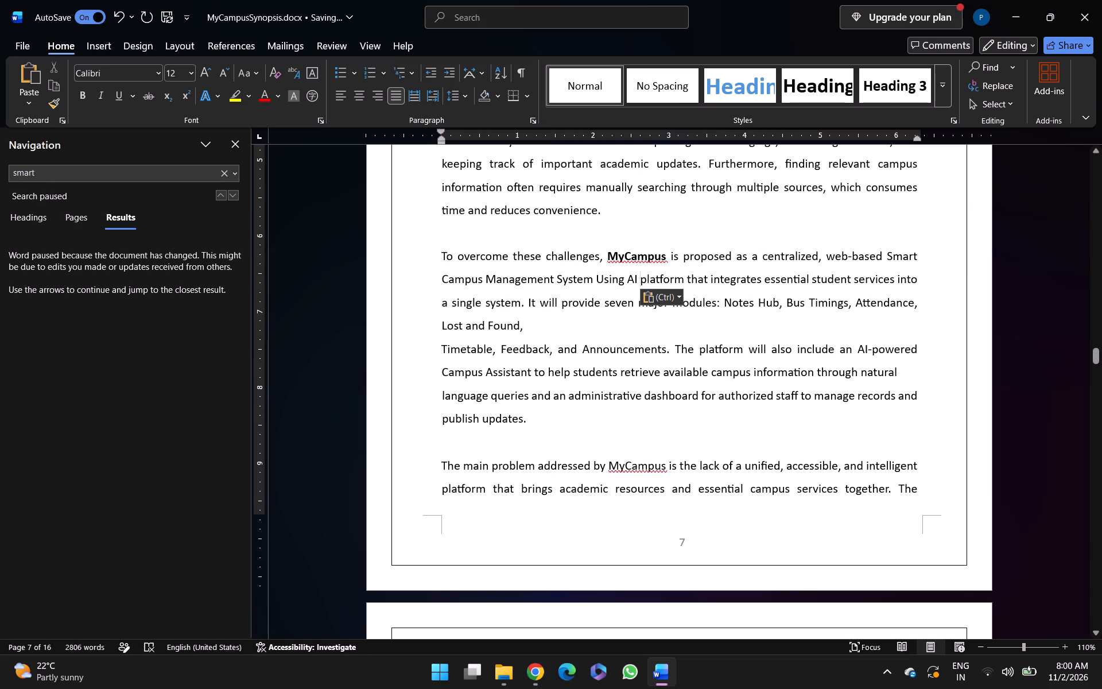
Go to the "smart" match in section 5's introduction and paste the copied title over the system name following "MyCampus –".
left_click(233, 193)
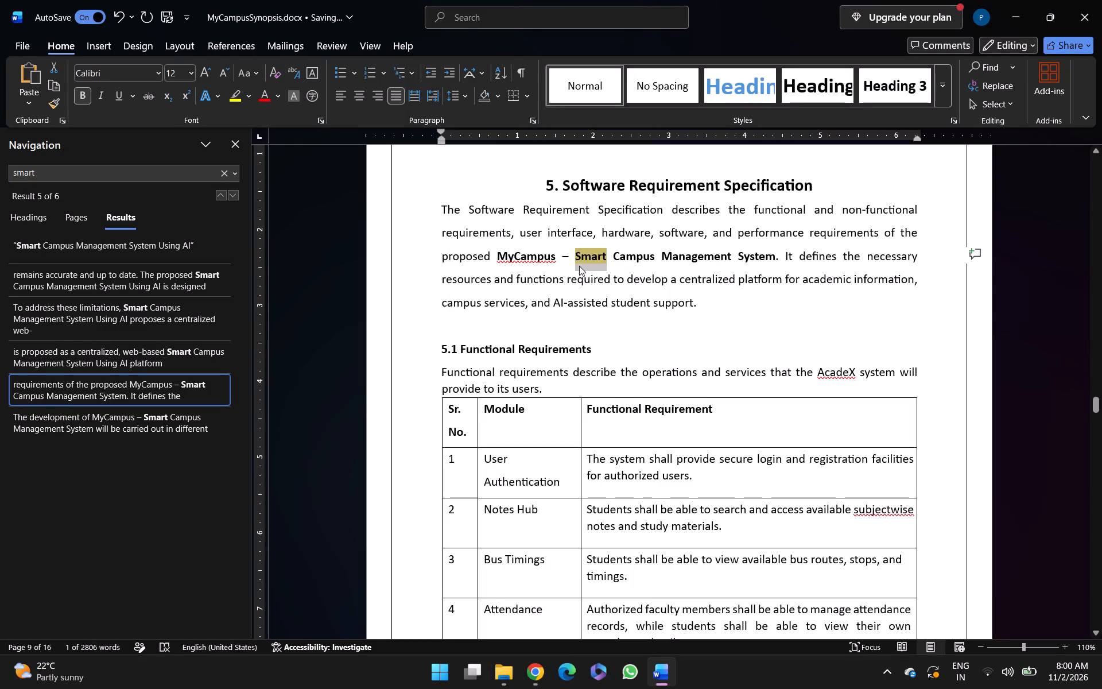
left_click_drag(577, 253, 594, 253)
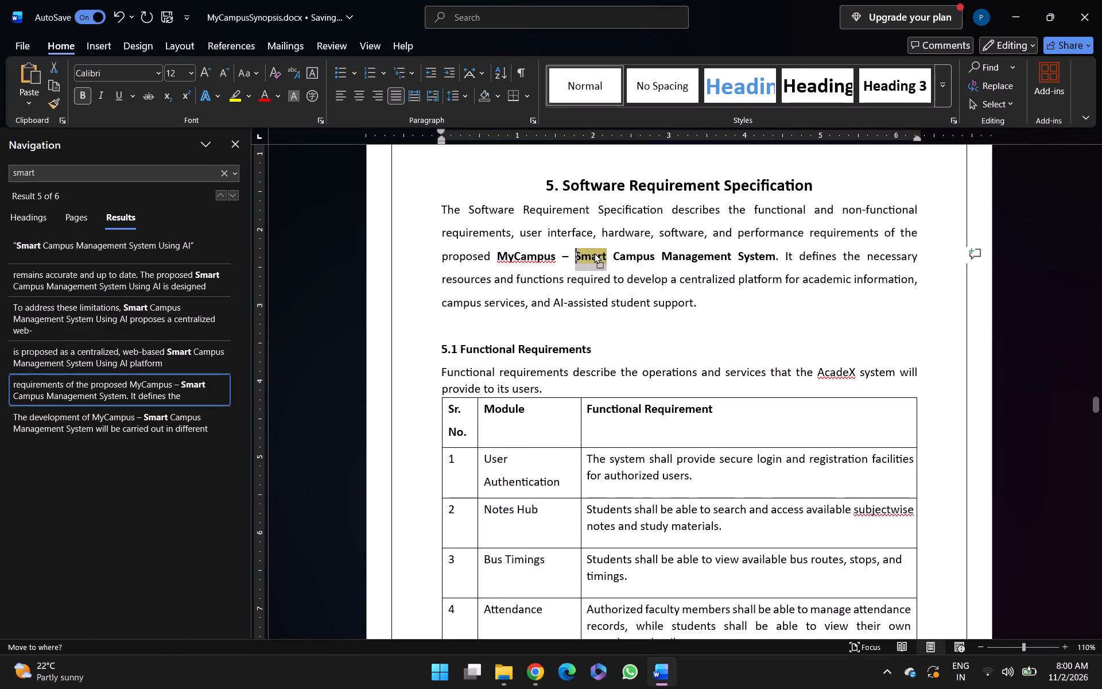
left_click_drag(594, 253, 692, 257)
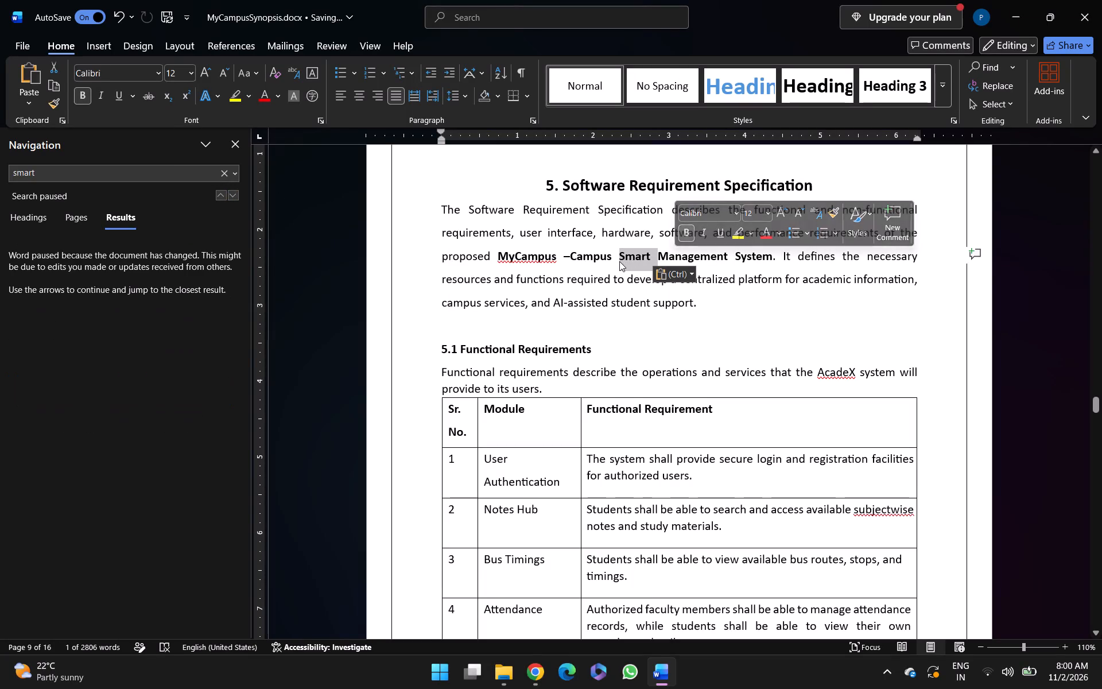
left_click_drag(572, 261, 654, 267)
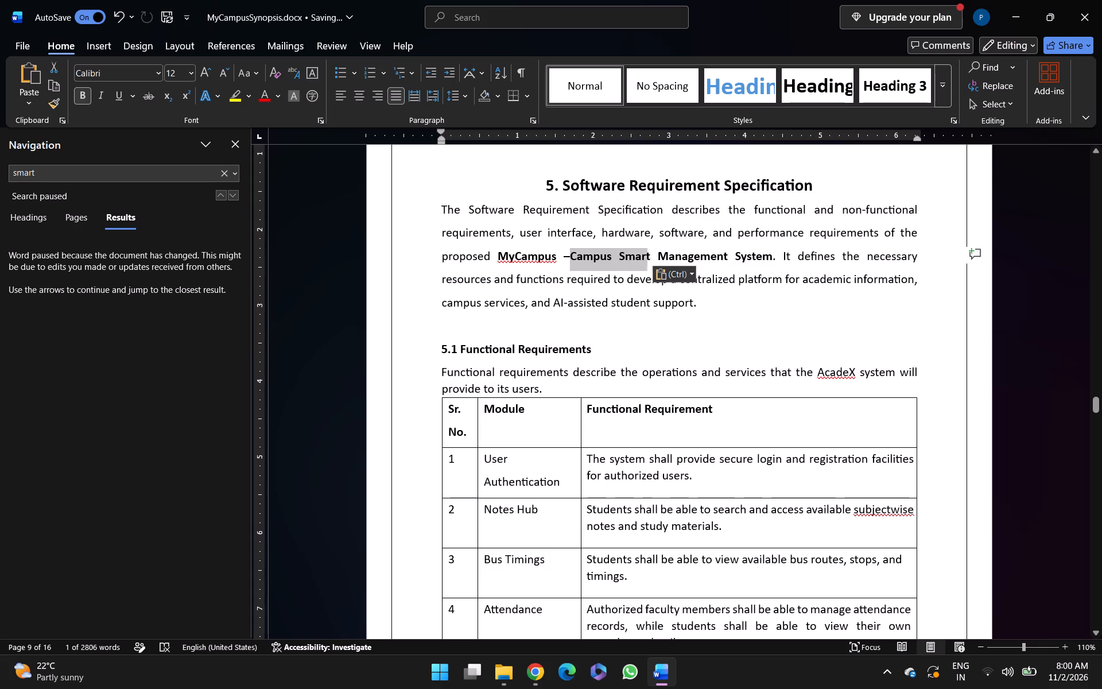
left_click_drag(654, 267, 758, 270)
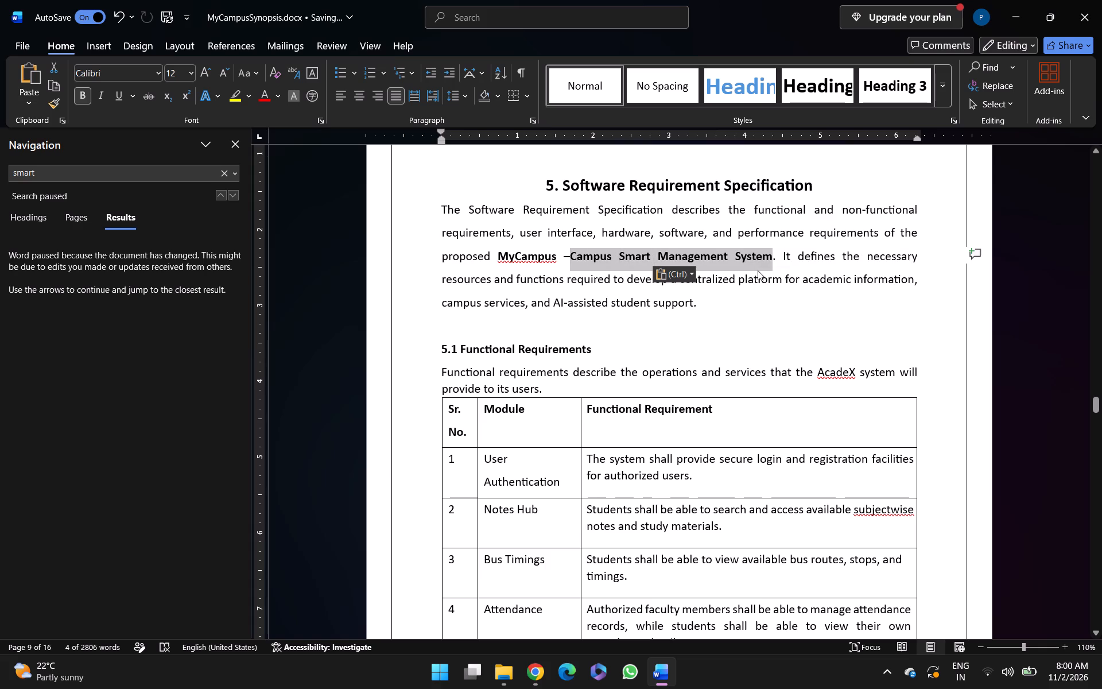
key("ctrl+v")
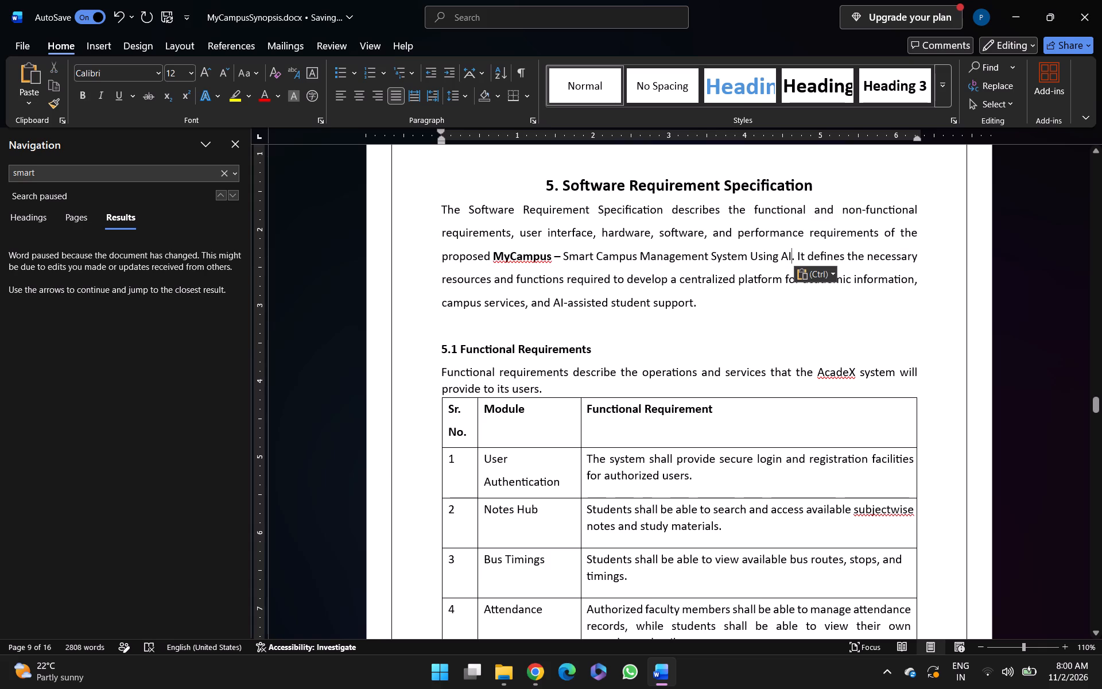
Go to the "smart" match in section 6, Planning of Work, and paste the copied title over "Smart Campus Management System".
left_click(228, 199)
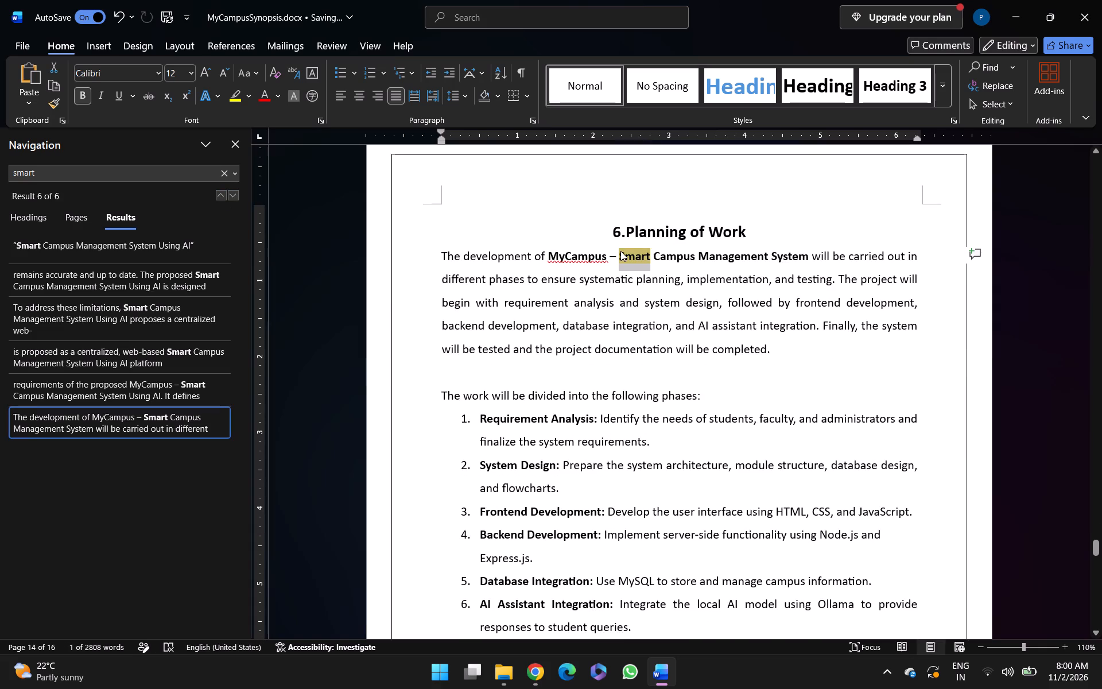
left_click_drag(620, 256, 628, 256)
left_click_drag(619, 257, 674, 259)
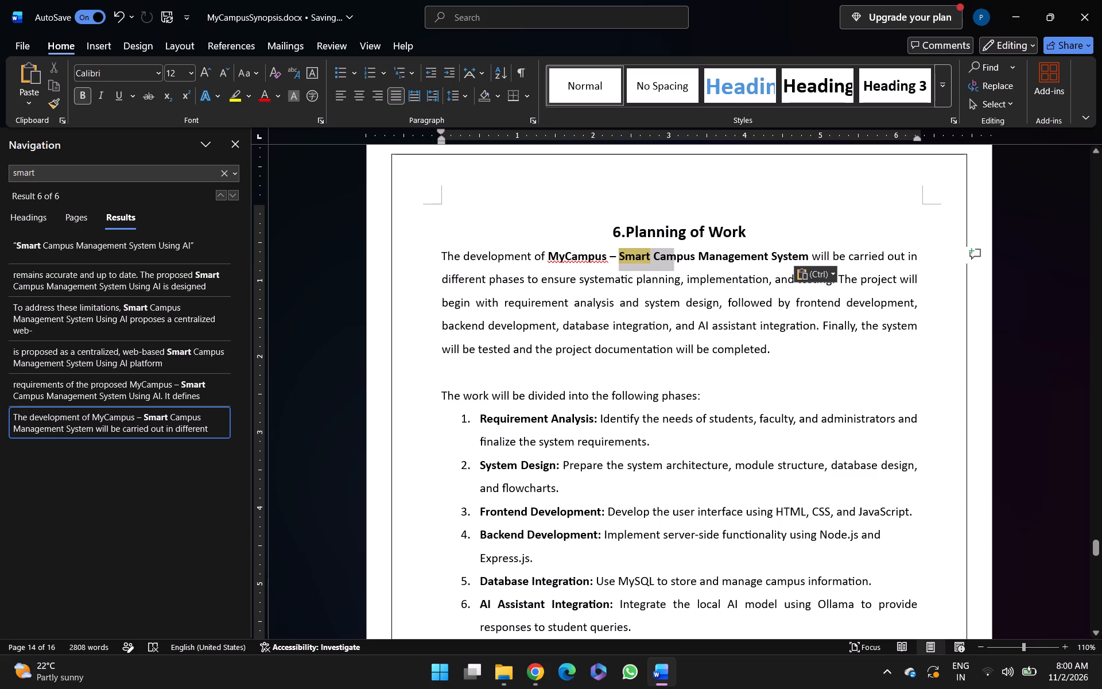
left_click_drag(674, 259, 804, 256)
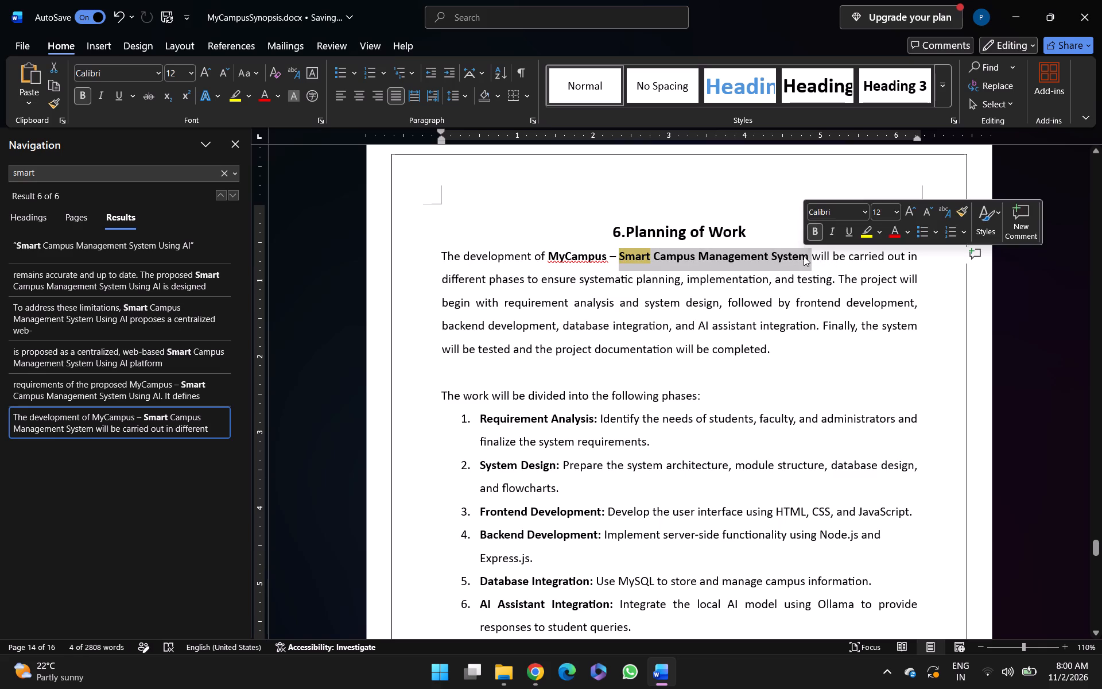
key("ctrl+v")
Go through the "smart" matches to the "To overcome these challenges" paragraph and paste the copied title over "Smart Campus Management System".
scroll(804, 256, "down", 2)
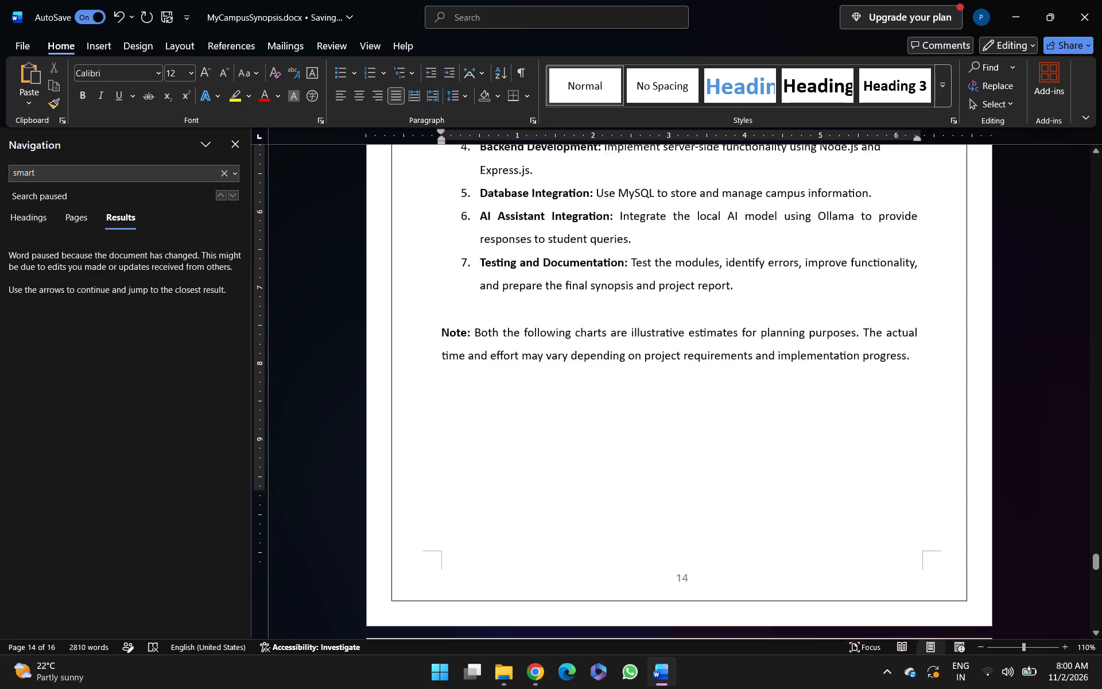
scroll(804, 256, "down", 1)
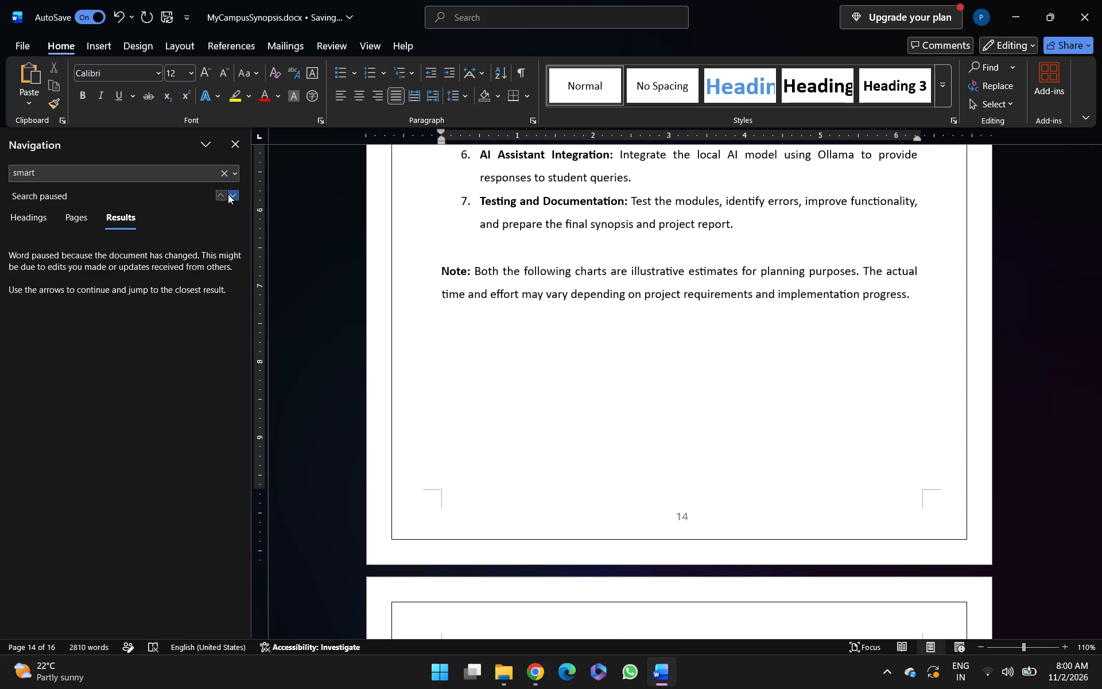
left_click(228, 196)
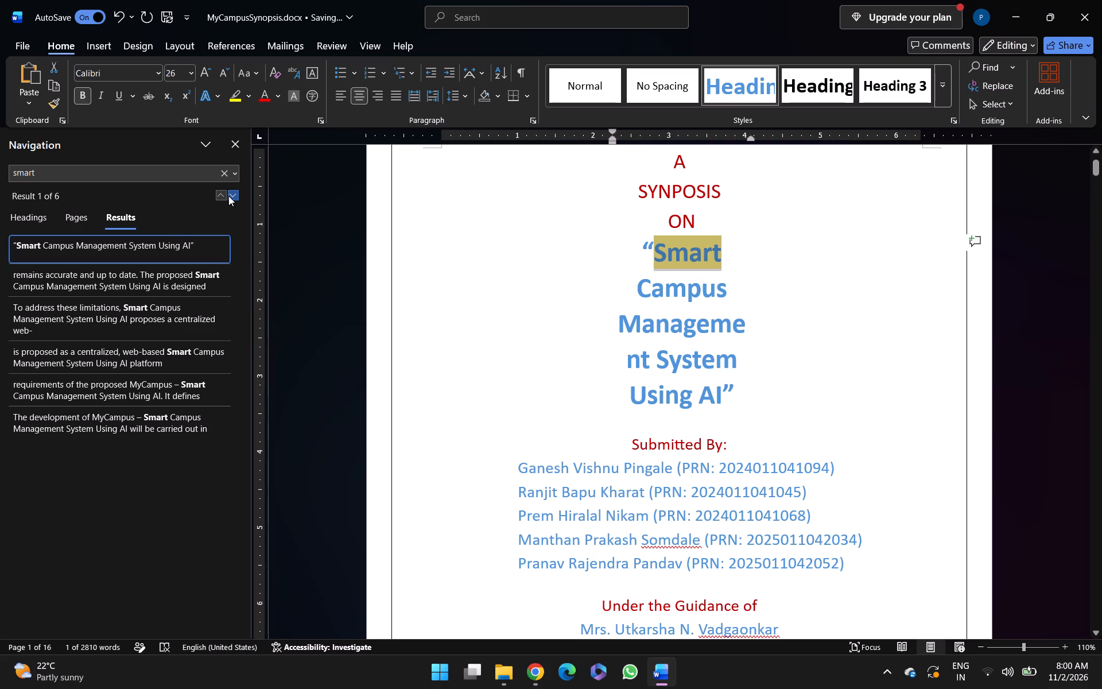
left_click(138, 169)
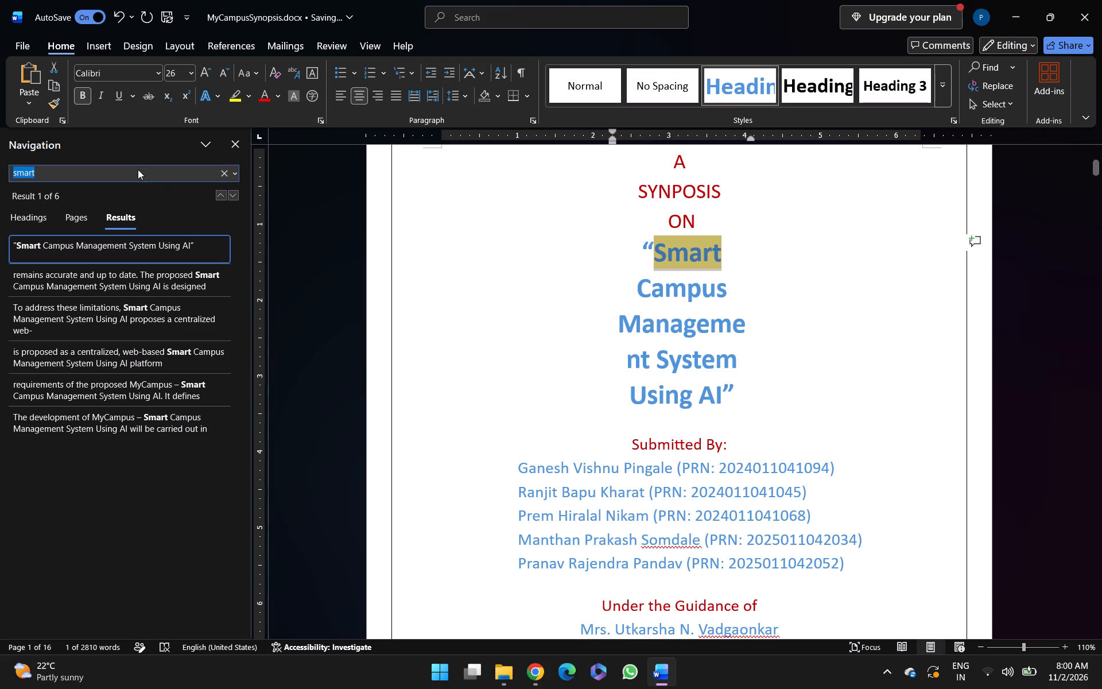
left_click(138, 169)
key("Return")
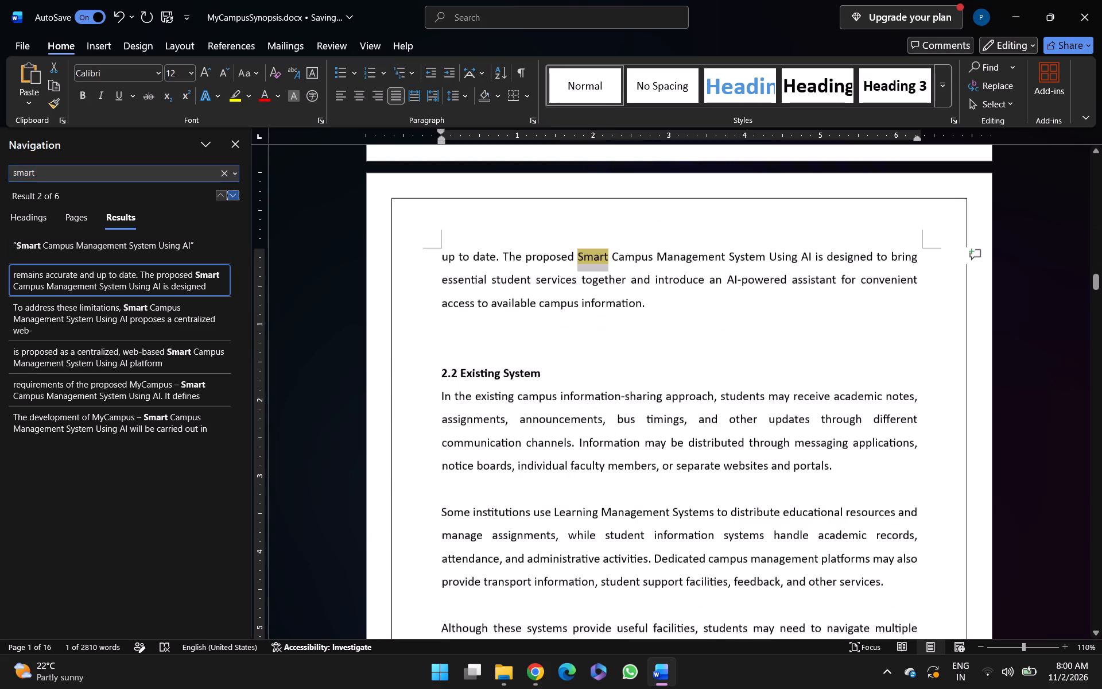
key("Return")
key("6")
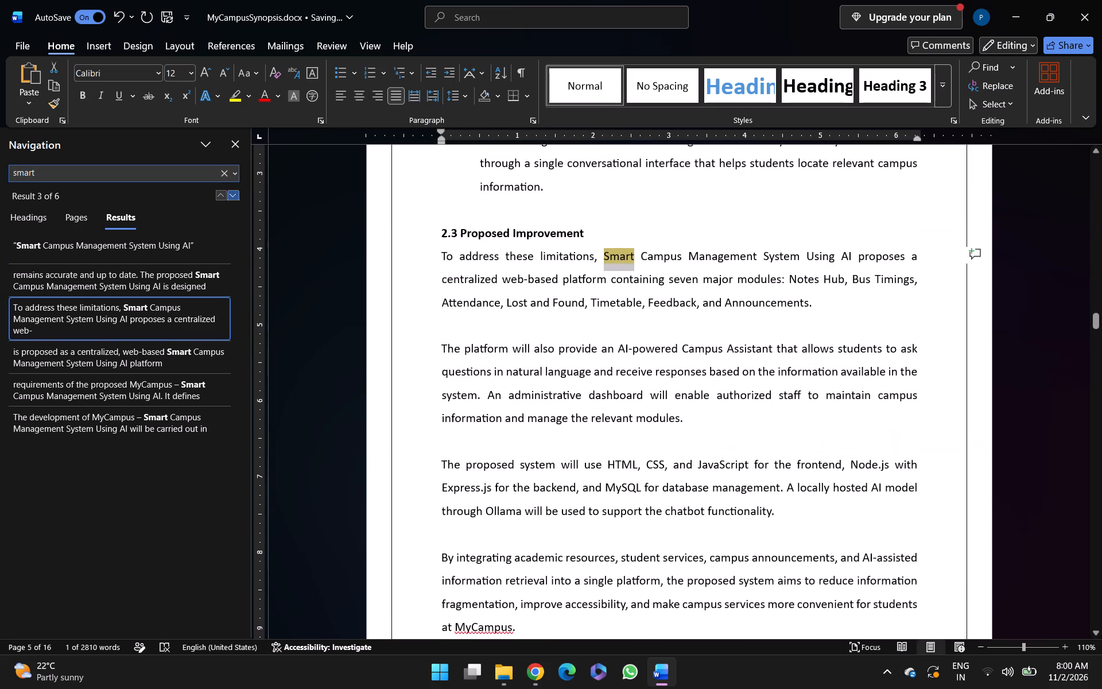
key("Return")
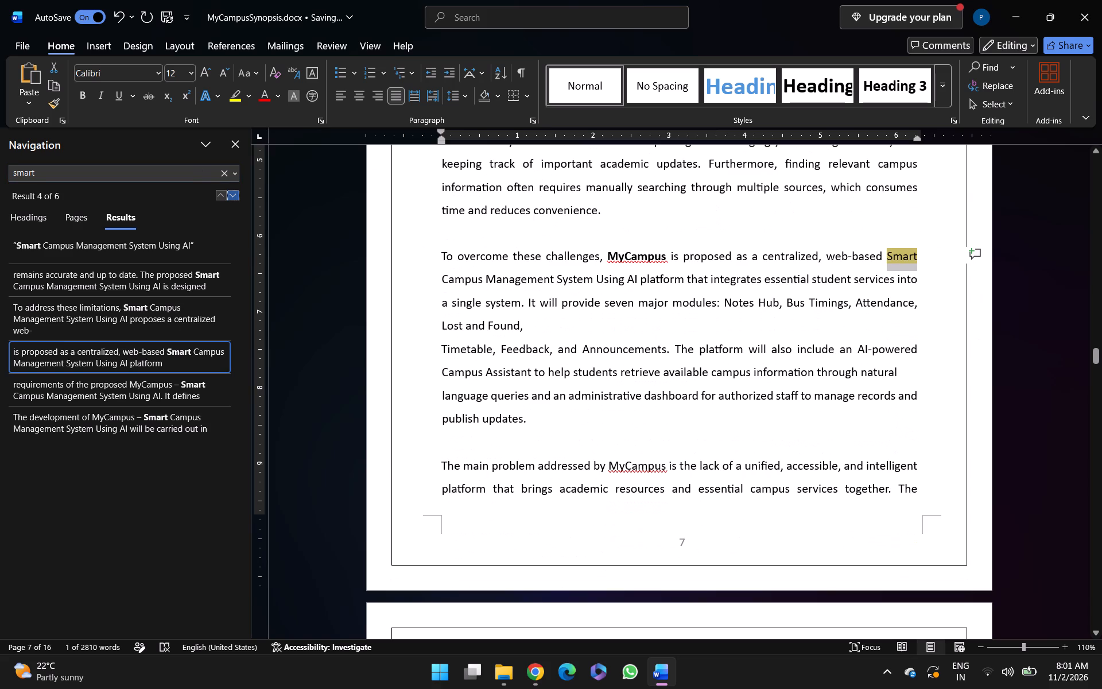
left_click_drag(885, 257, 576, 280)
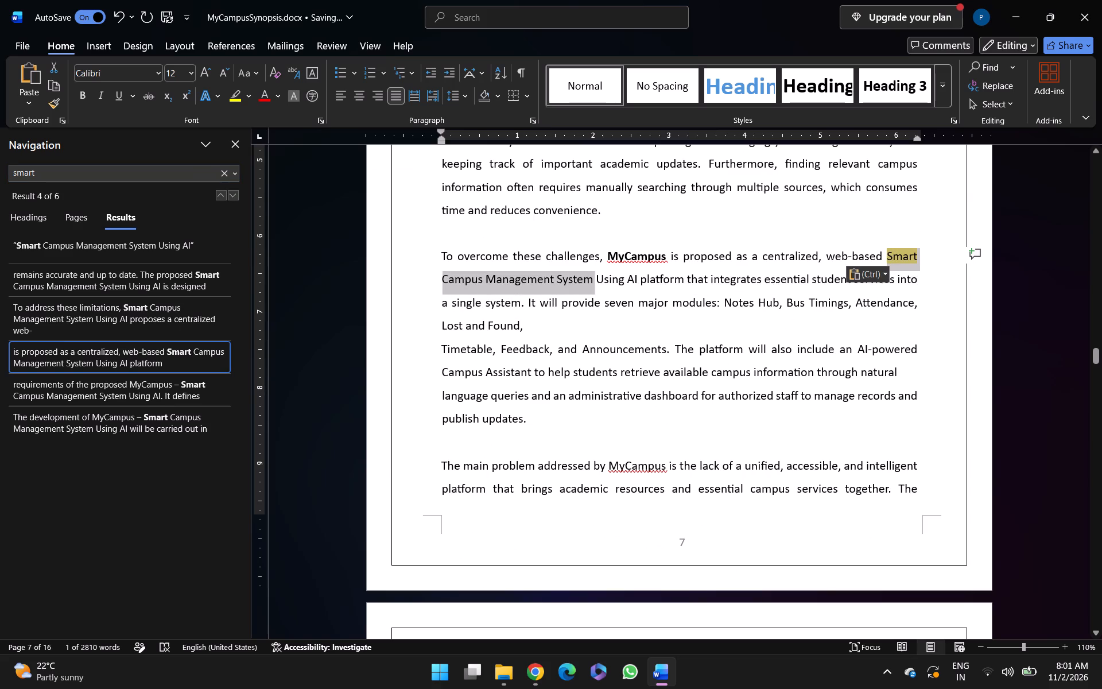
left_click_drag(576, 280, 579, 282)
key("ctrl+v")
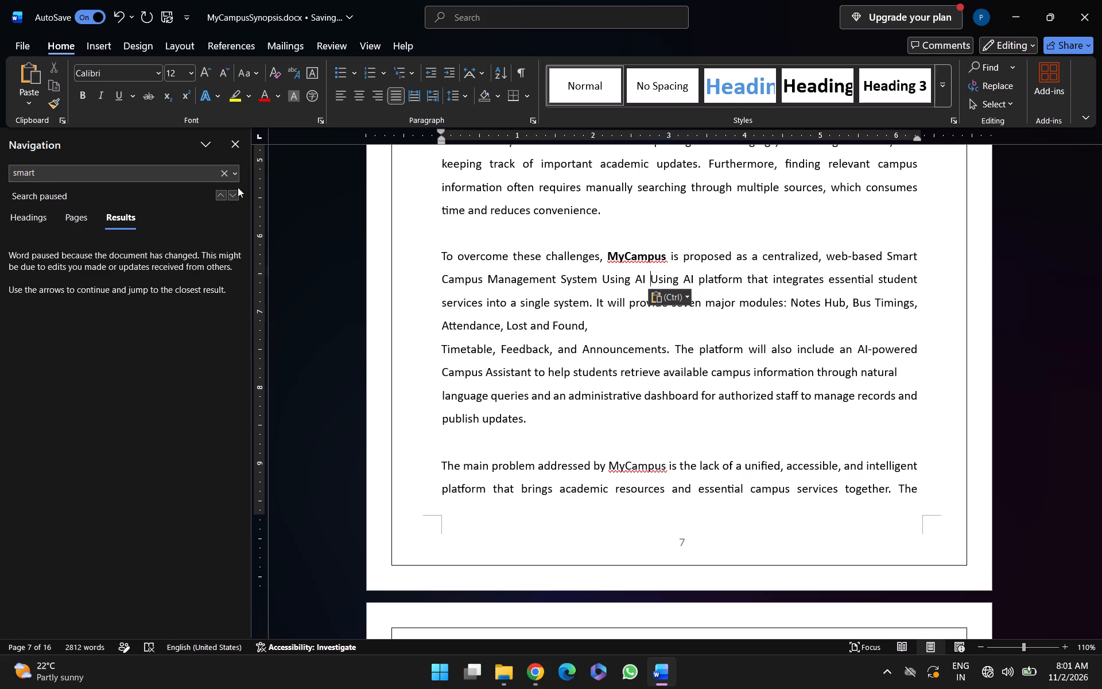
Check the remaining "smart" matches in sections 5 and 6 and return to the cover title.
double_click(185, 172)
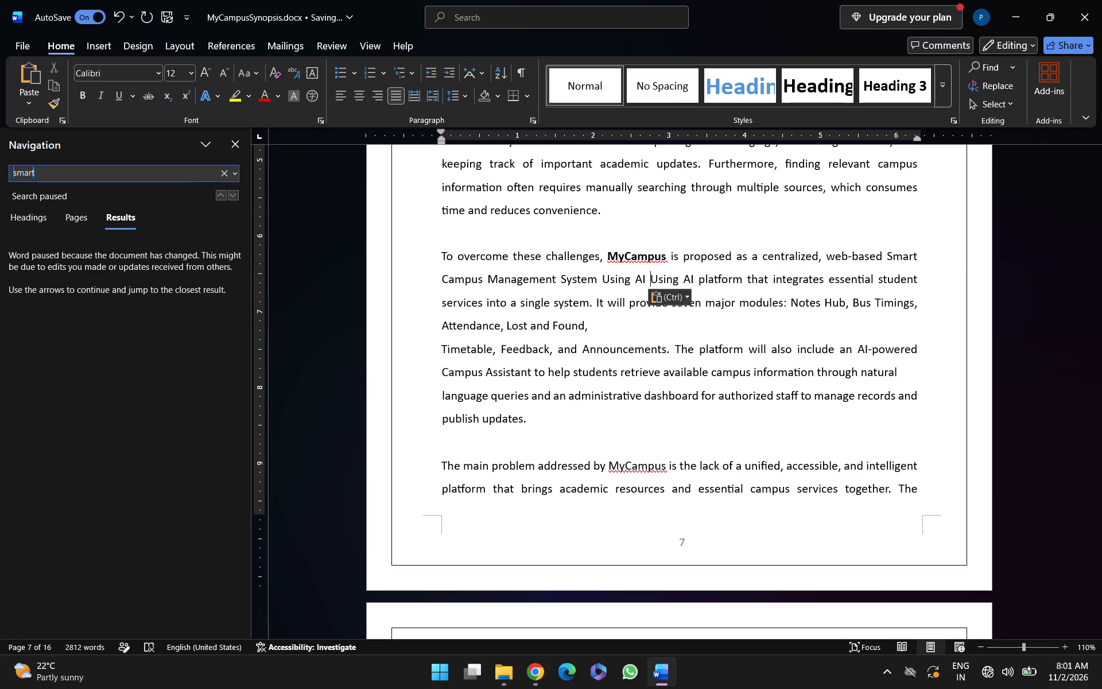
key("Return")
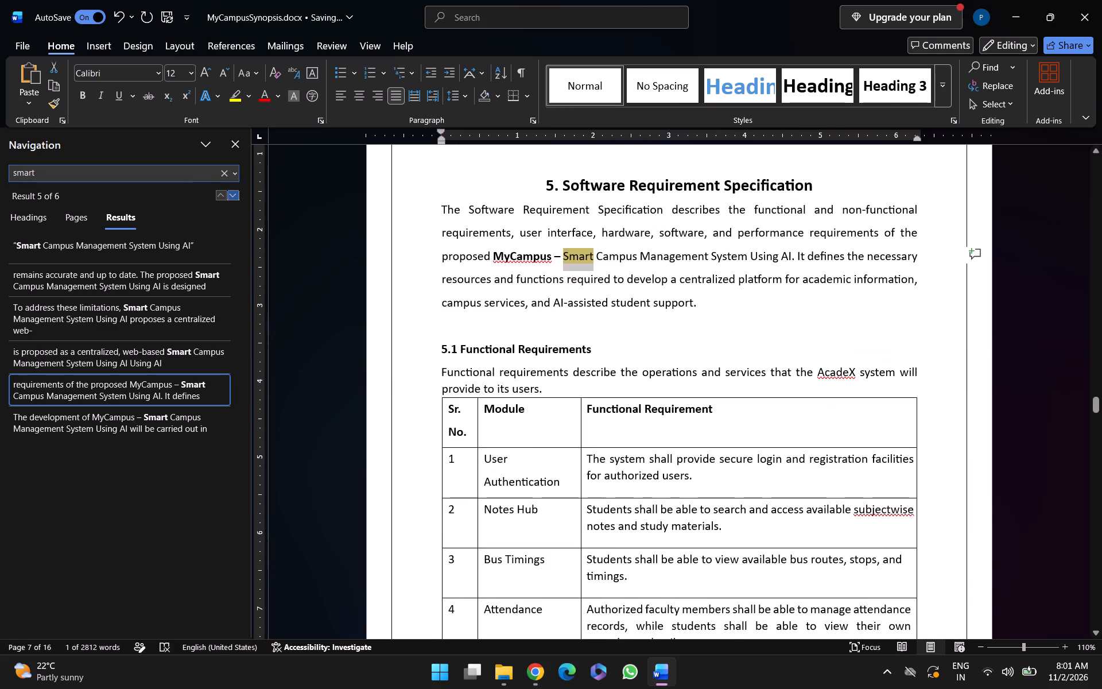
key("Return")
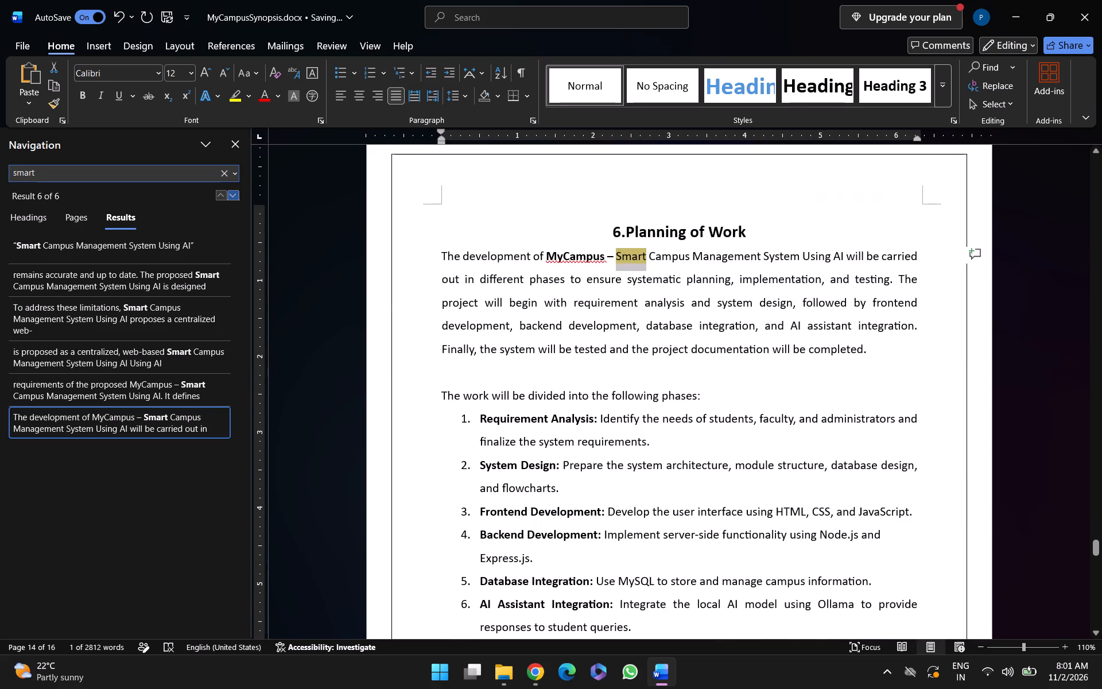
key("Return")
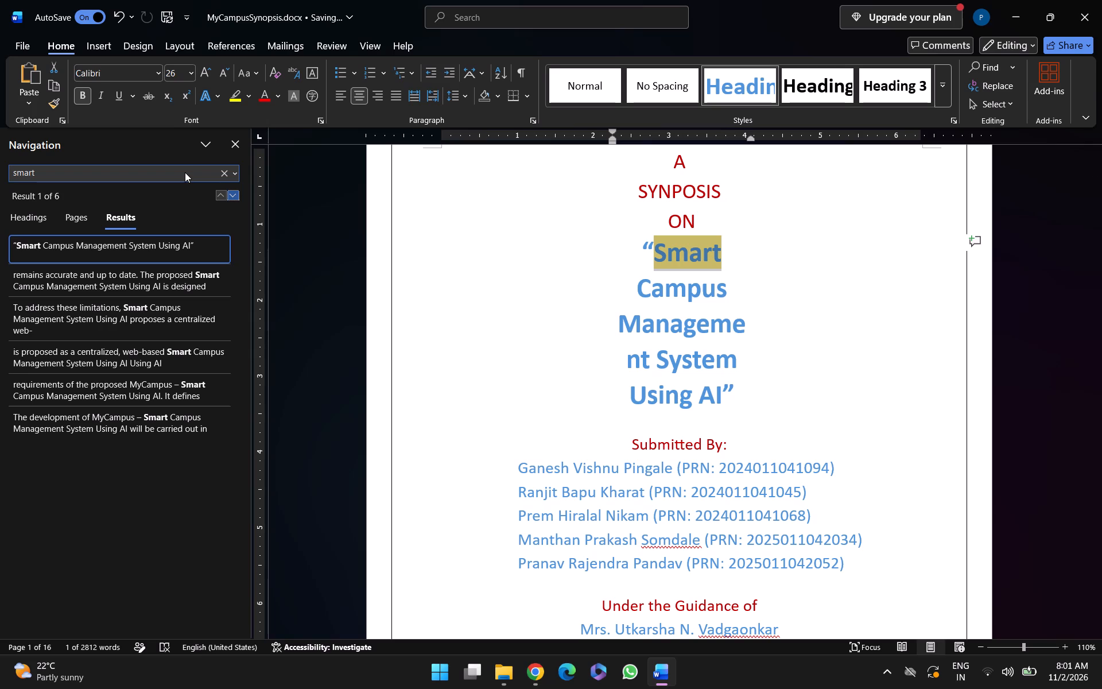
Save the MyCampusSynopsis document.
key("ctrl+s")
key("ctrl+s")
key("ctrl+s")
key("ctrl+s")
key("ctrl+s")
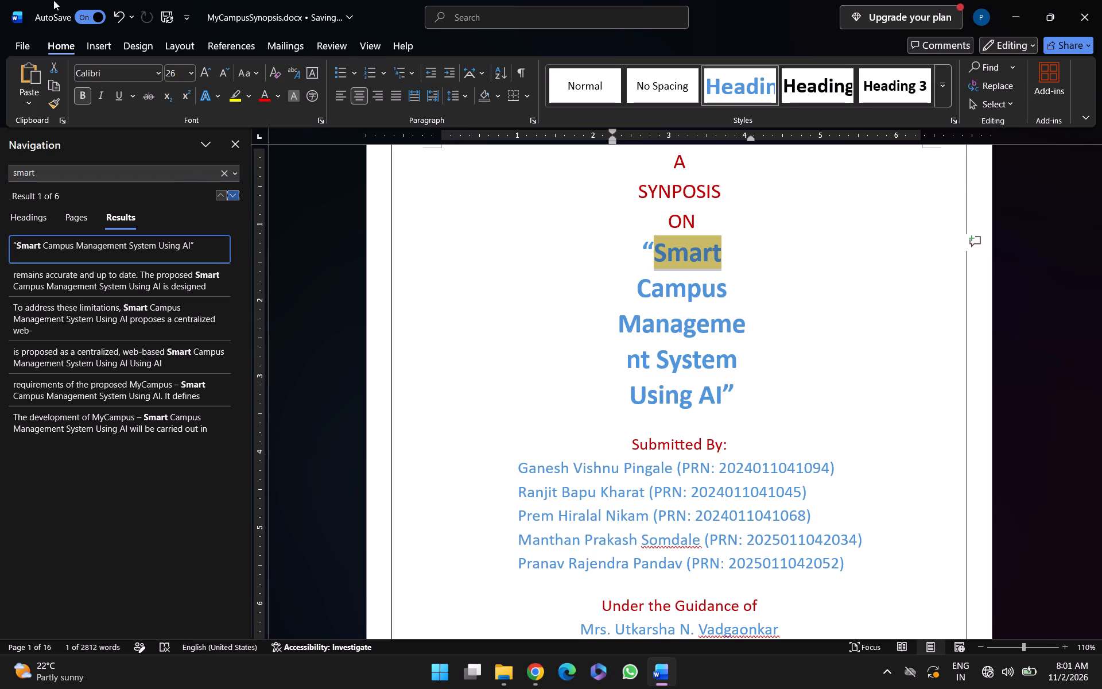
left_click(239, 141)
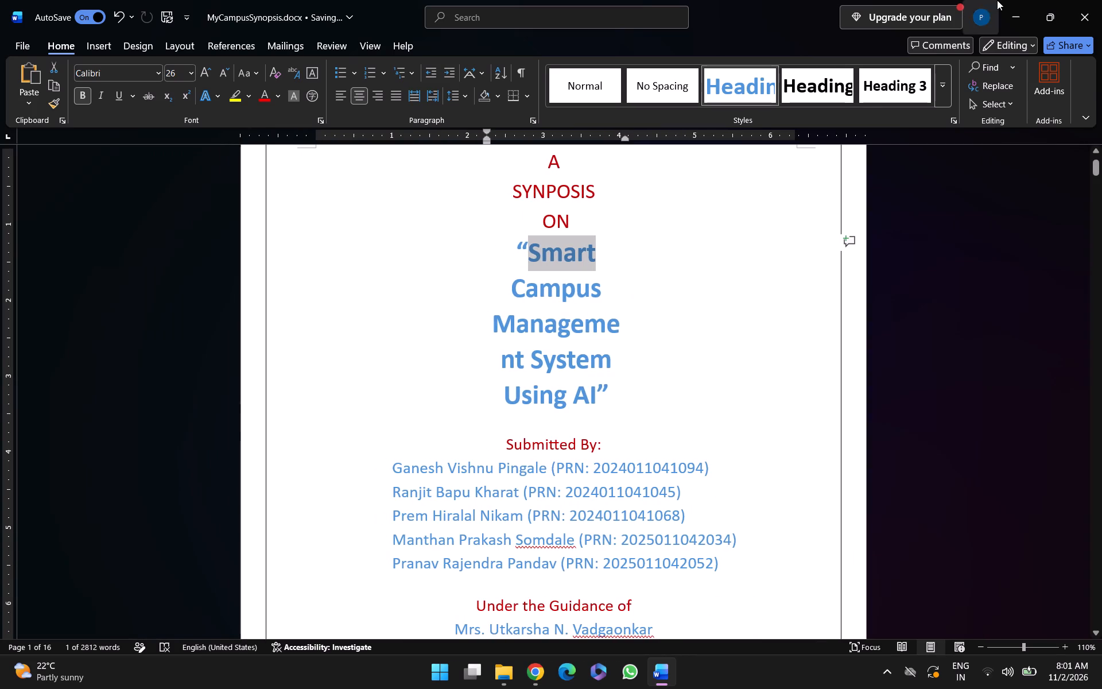
left_click(1101, 26)
left_click(1101, 26)
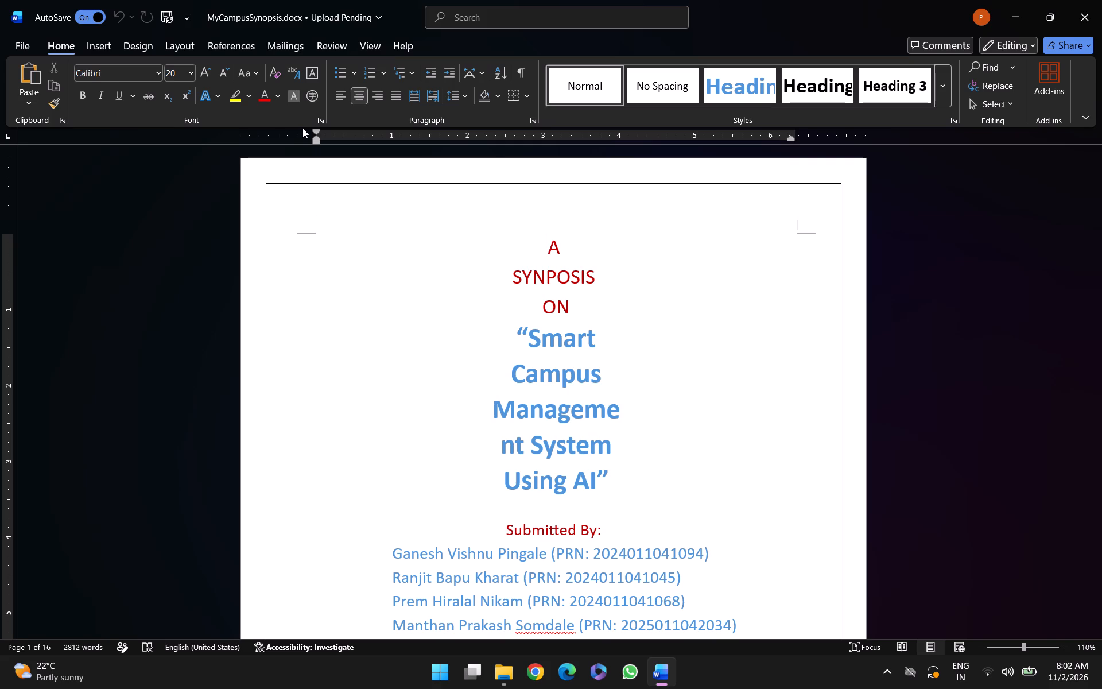
scroll(302, 128, "down", 7)
left_click(533, 348)
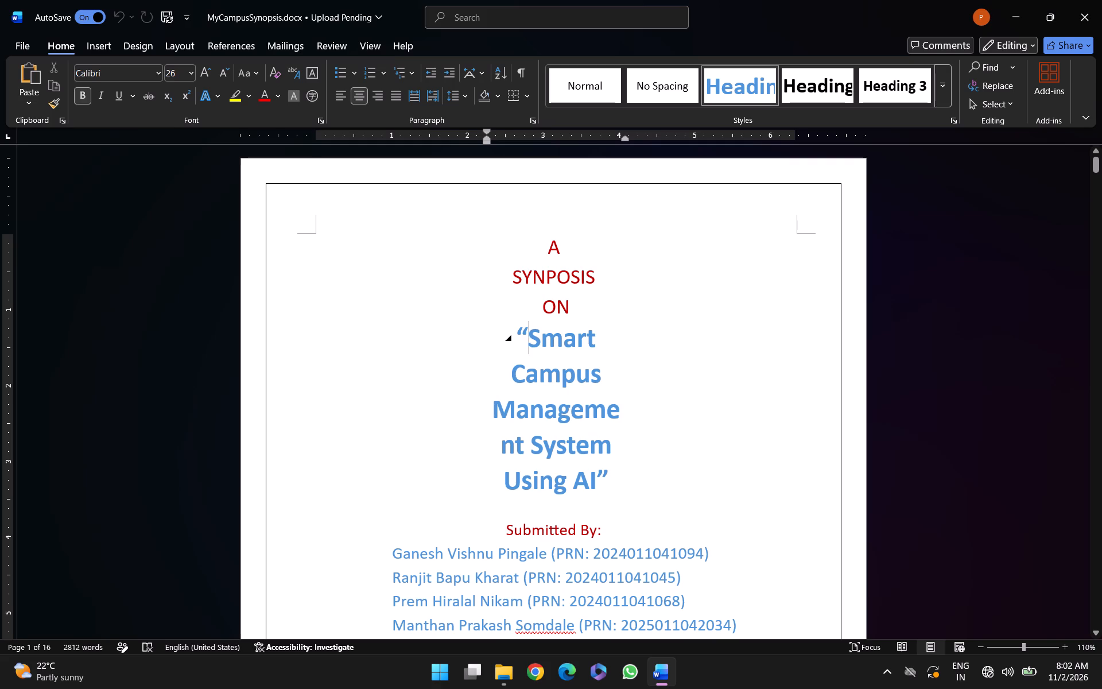
Search the document for "smart" and review the title wording at each match, from the cover through section 6 and back.
key("ctrl+f")
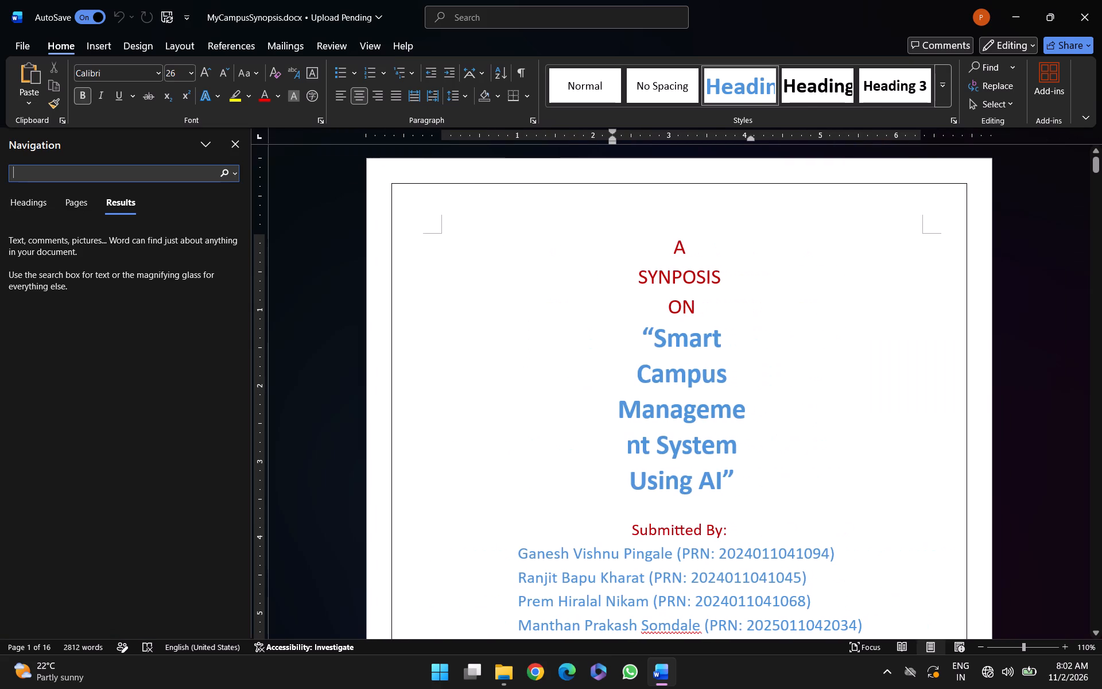
type("smart")
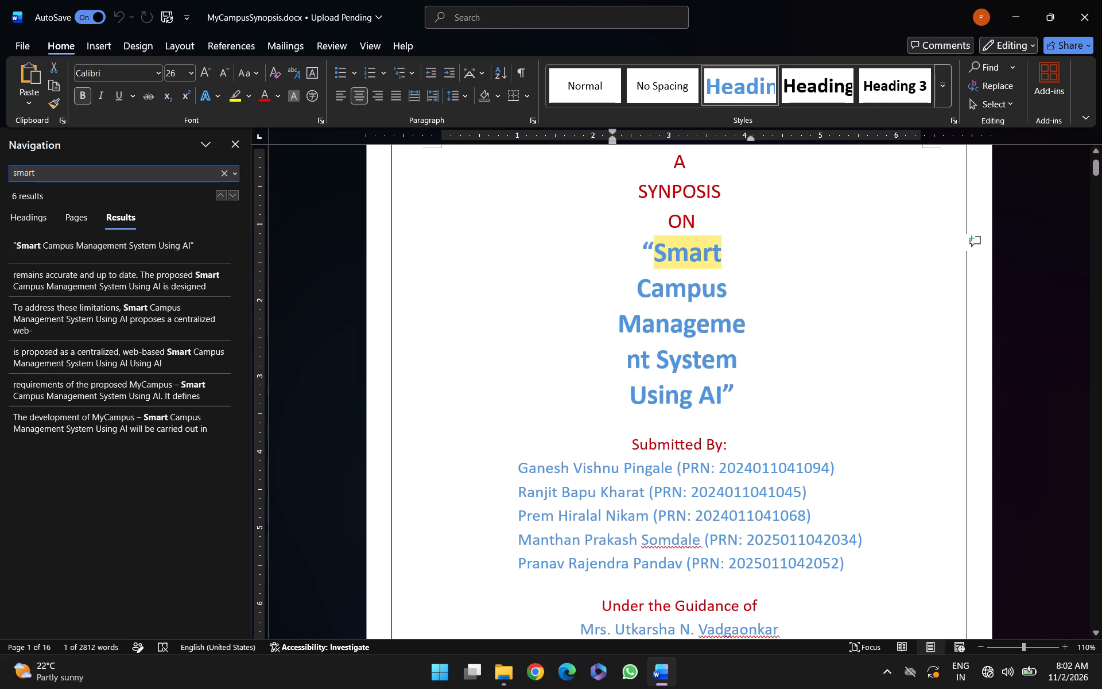
key("Return")
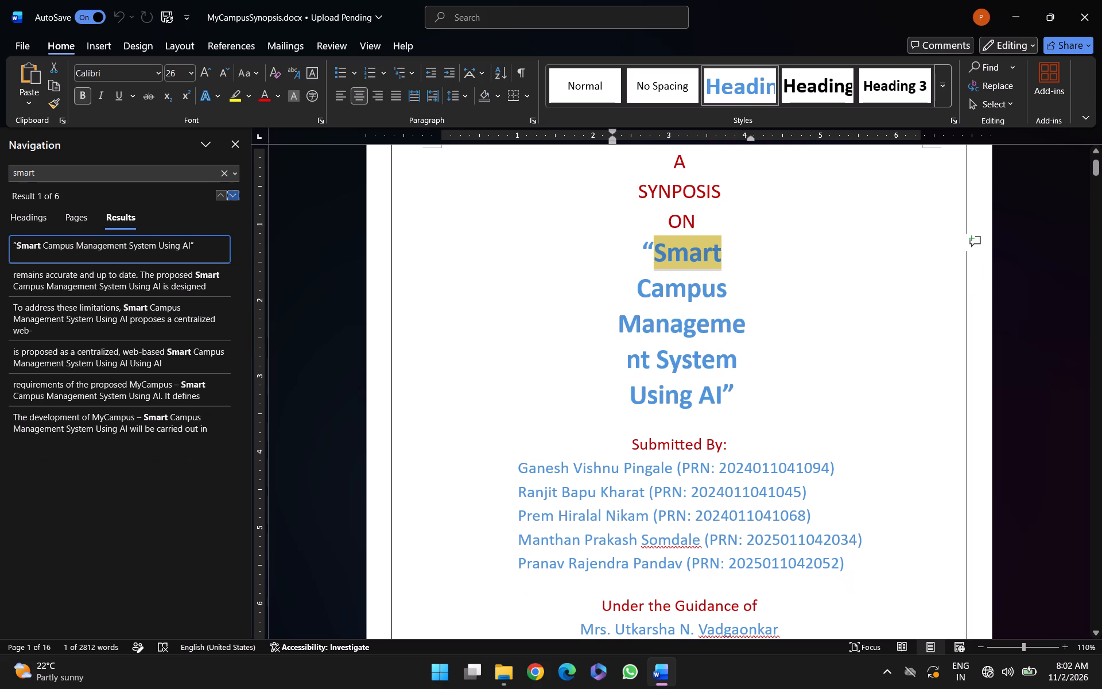
key("Return")
key("Return")
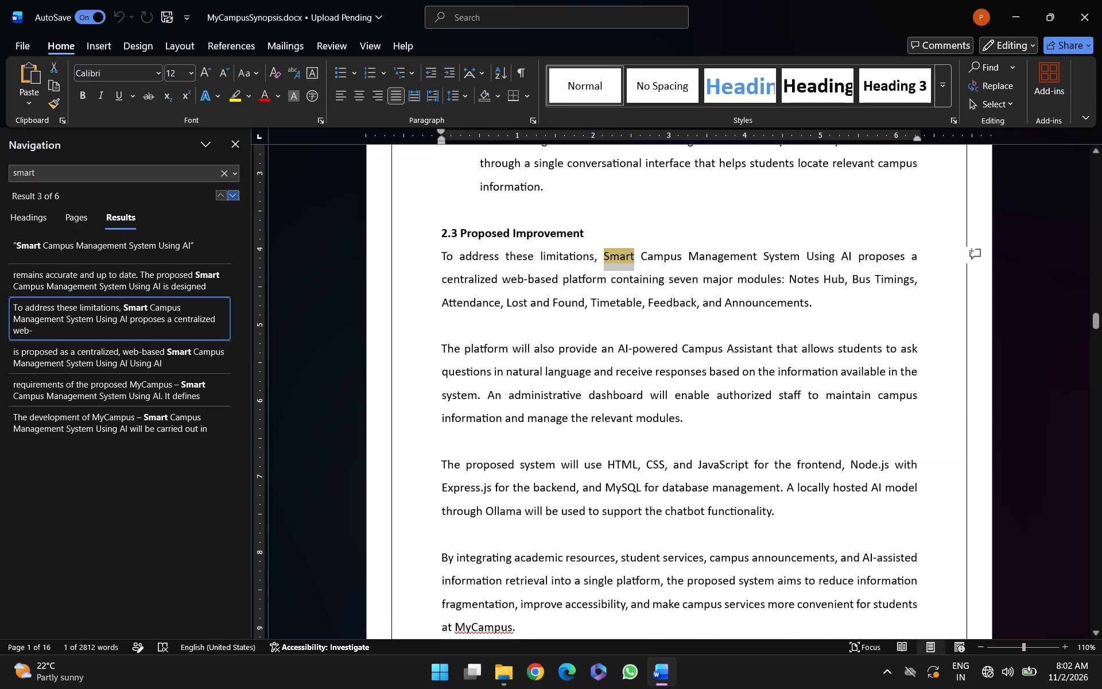
key("Return")
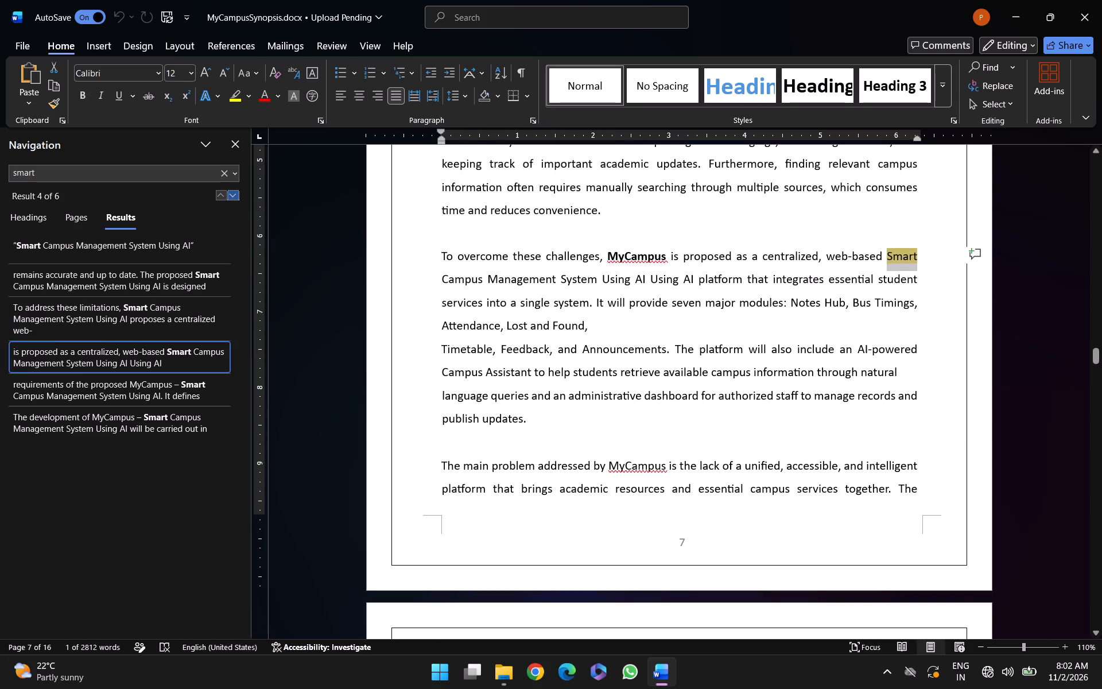
key("Return")
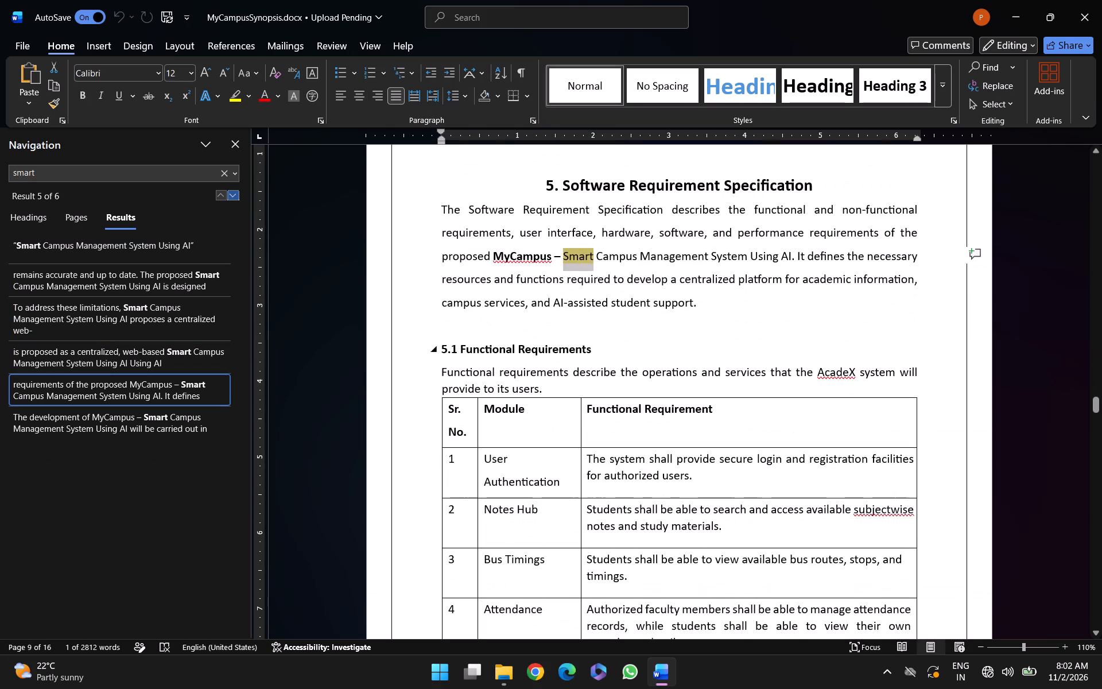
key("Return")
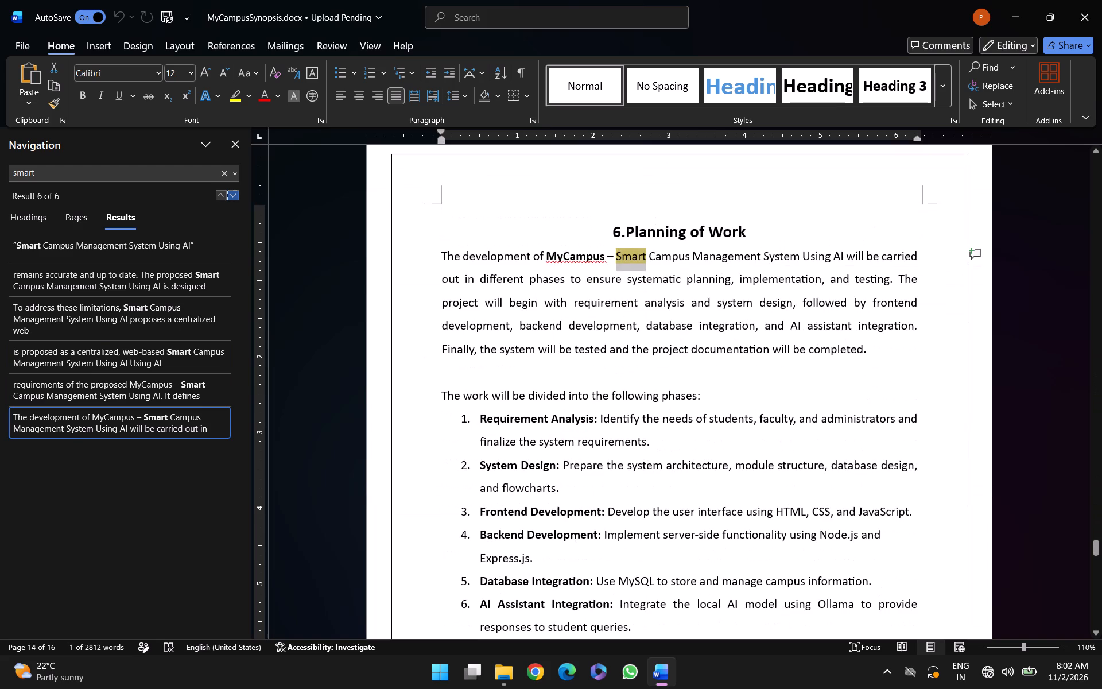
key("Return")
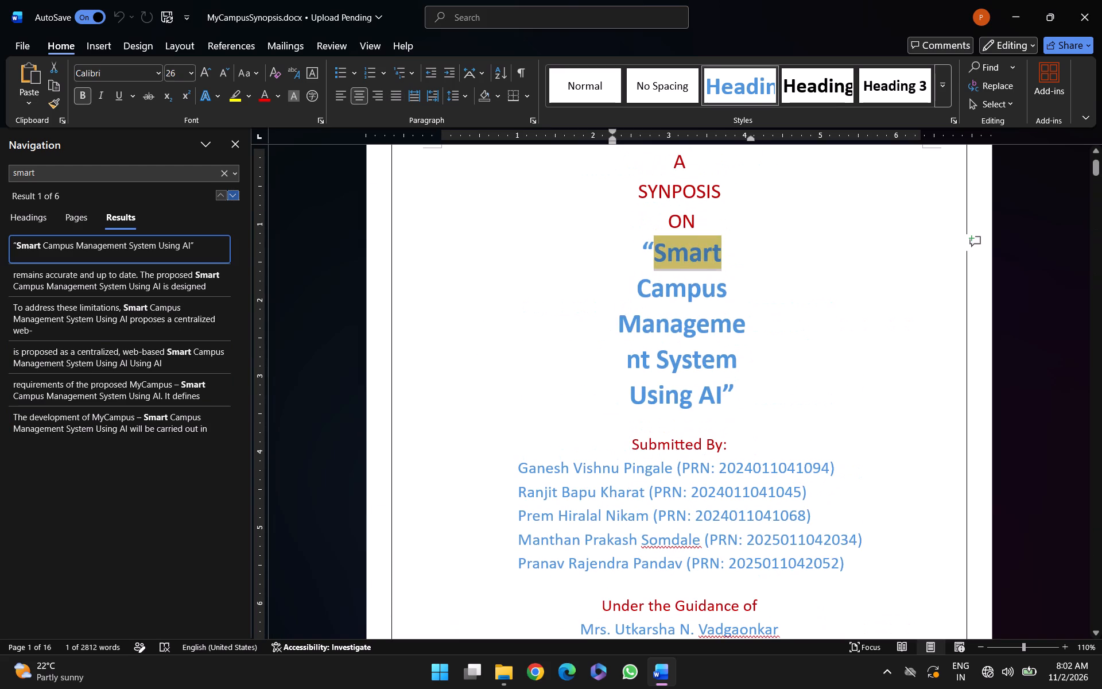
left_click(801, 341)
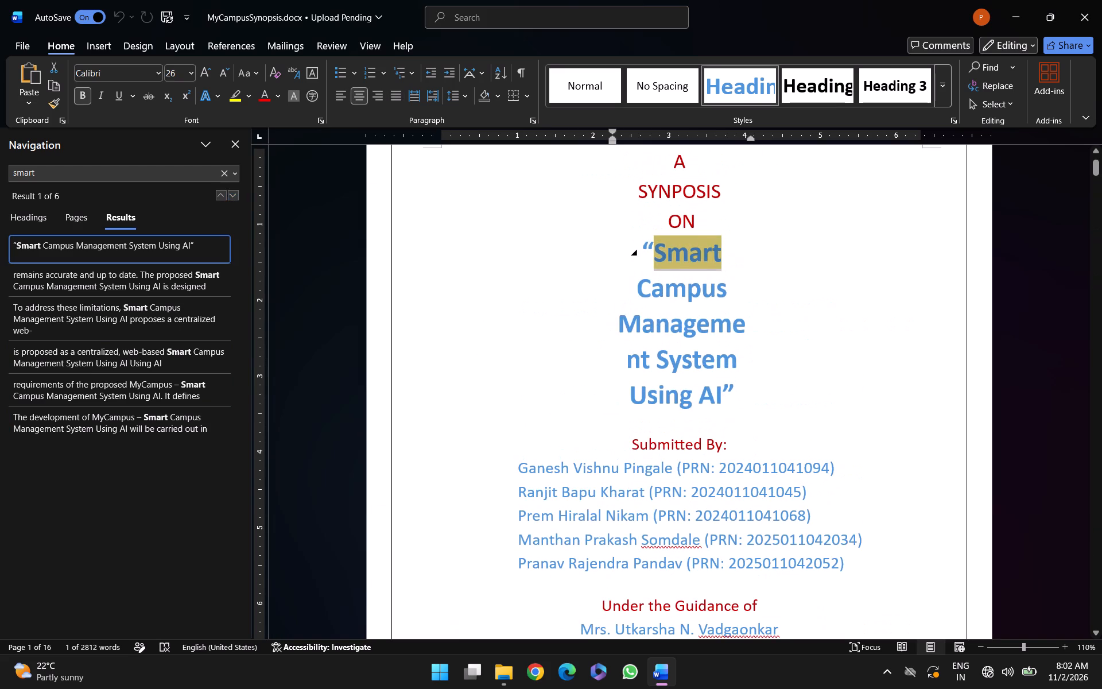
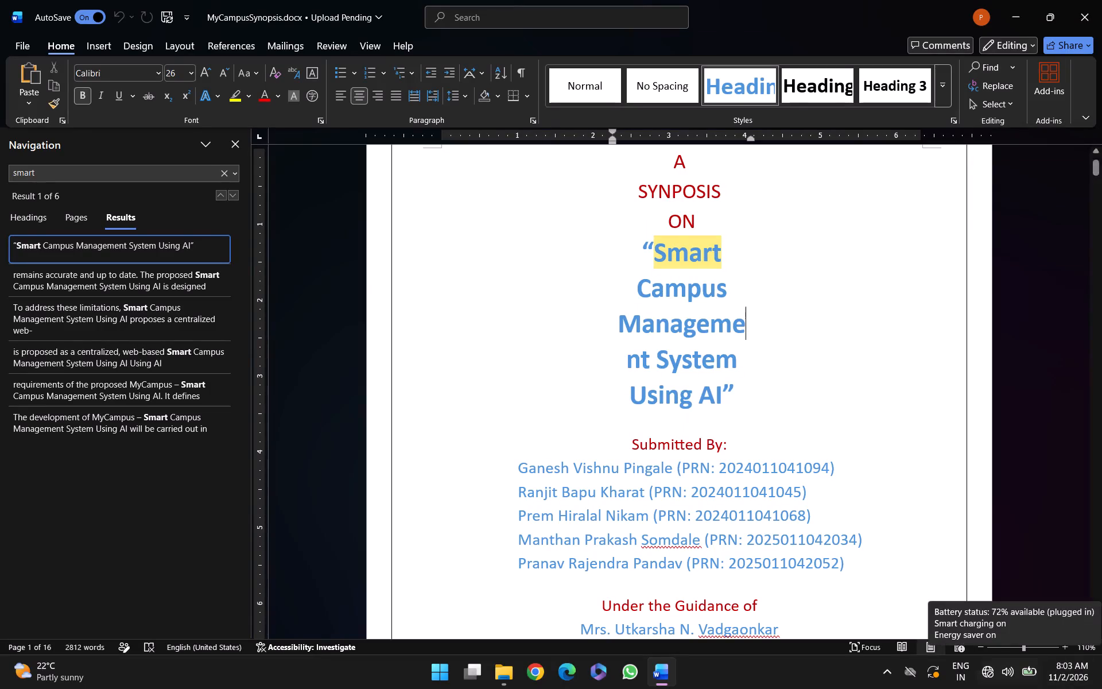
Close the MyCampusSynopsis document and the folder p window.
left_click(1086, 14)
left_click(1086, 14)
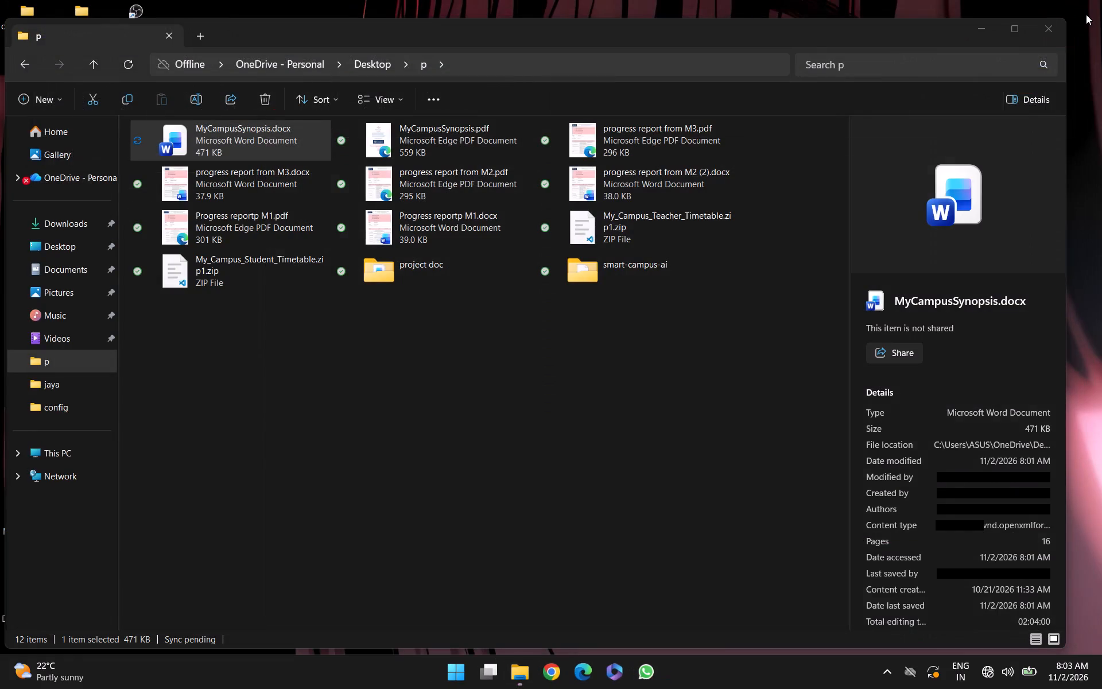
left_click(1053, 29)
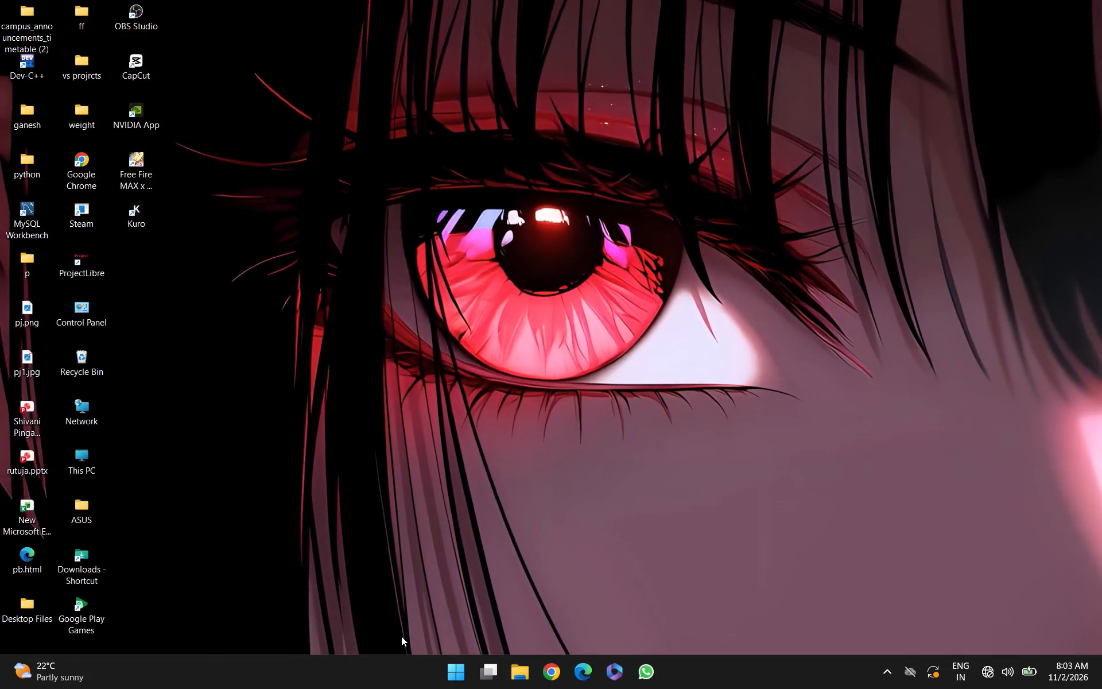
Open the Power & battery page in Windows Settings and examine its energy recommendations and available options.
left_click(459, 672)
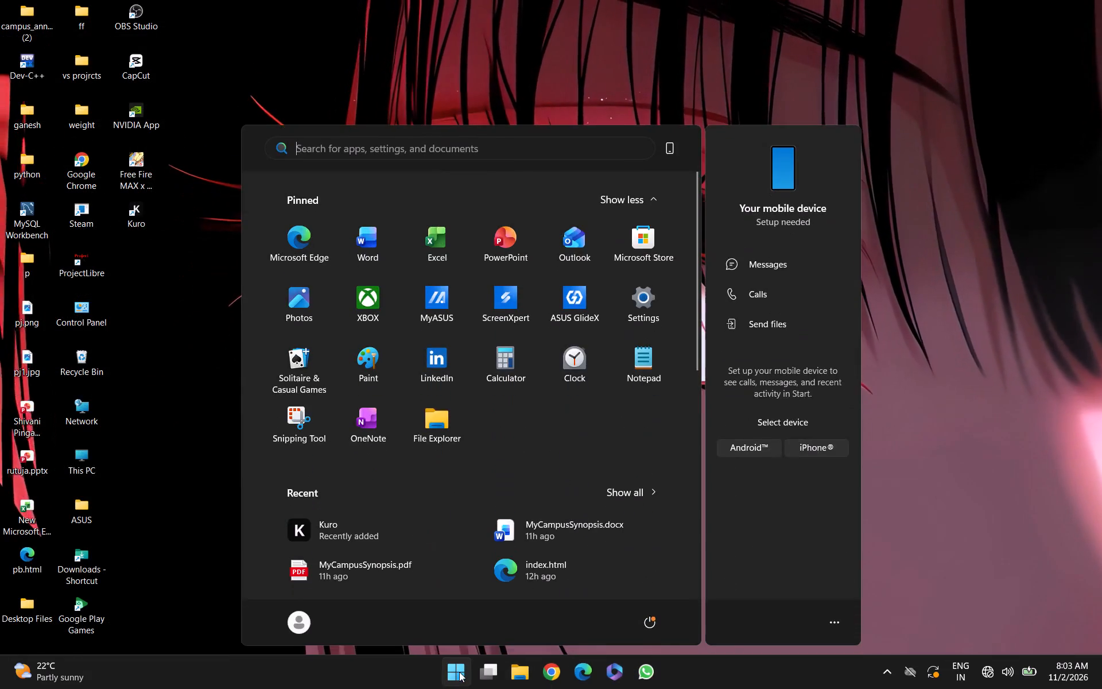
type("settoings")
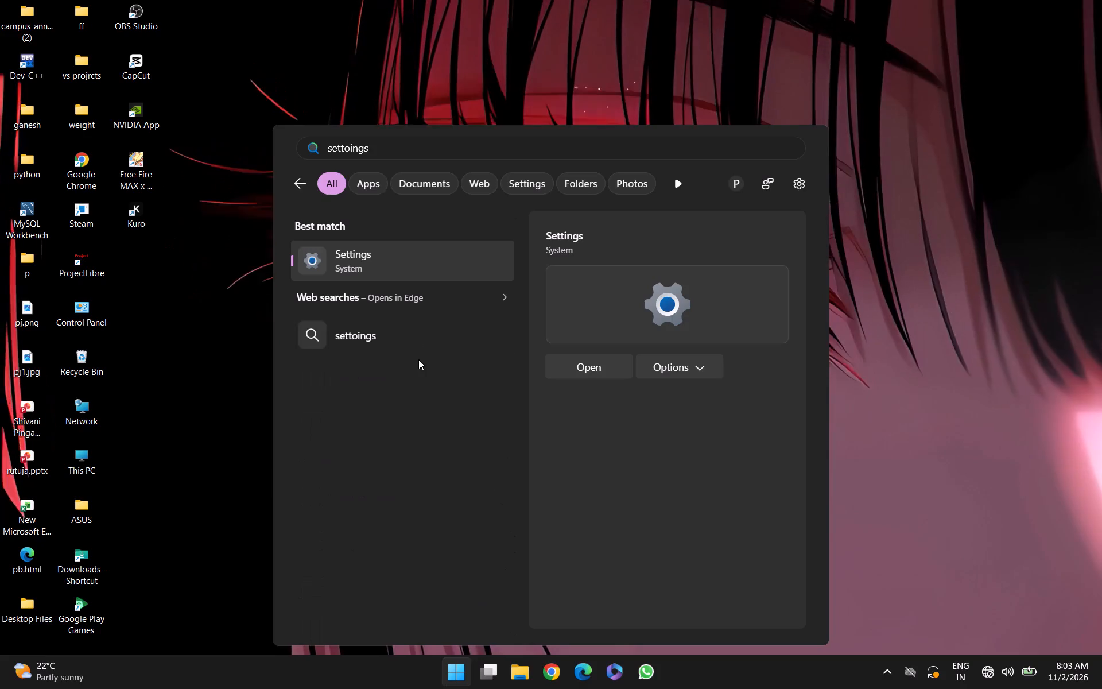
left_click(410, 260)
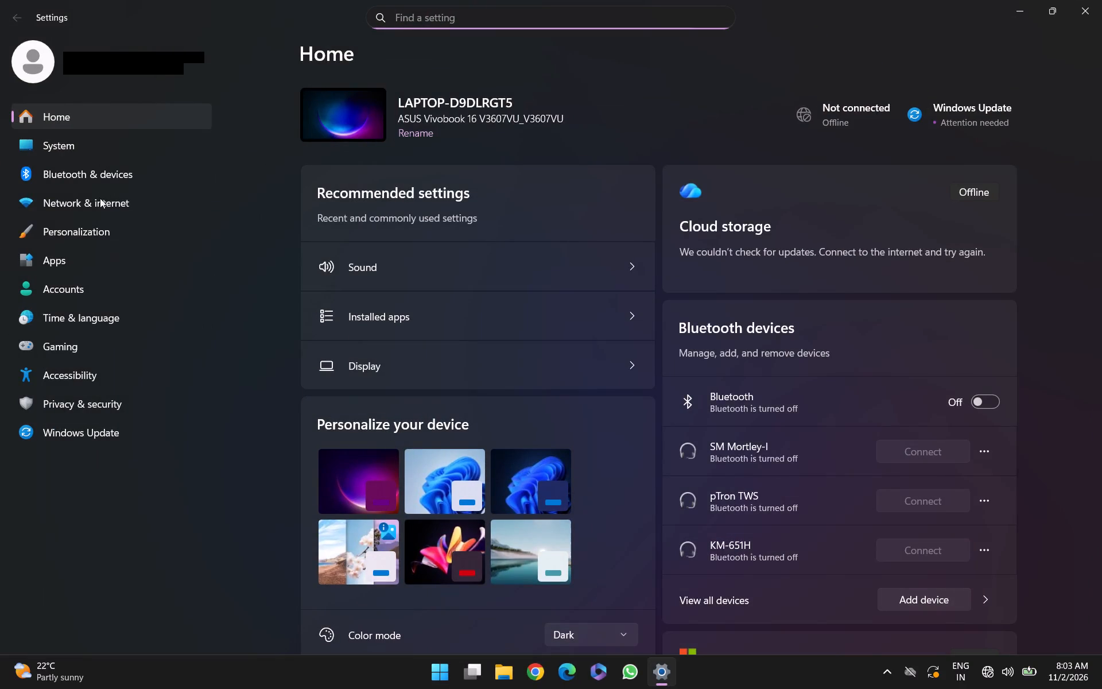
left_click(101, 149)
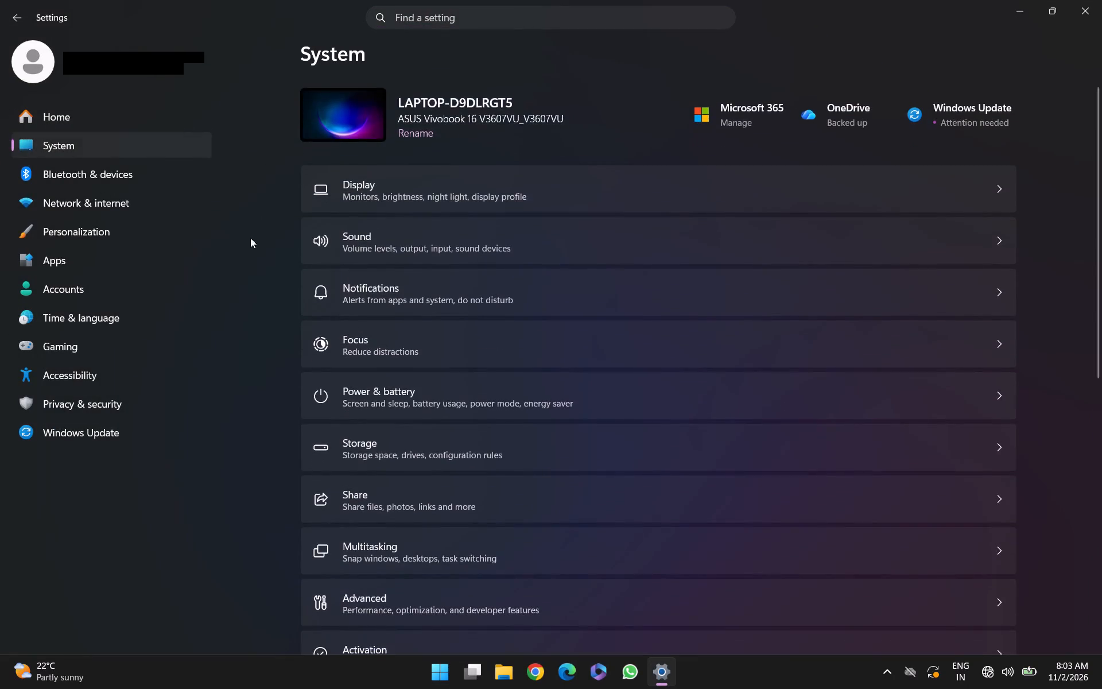
left_click(387, 400)
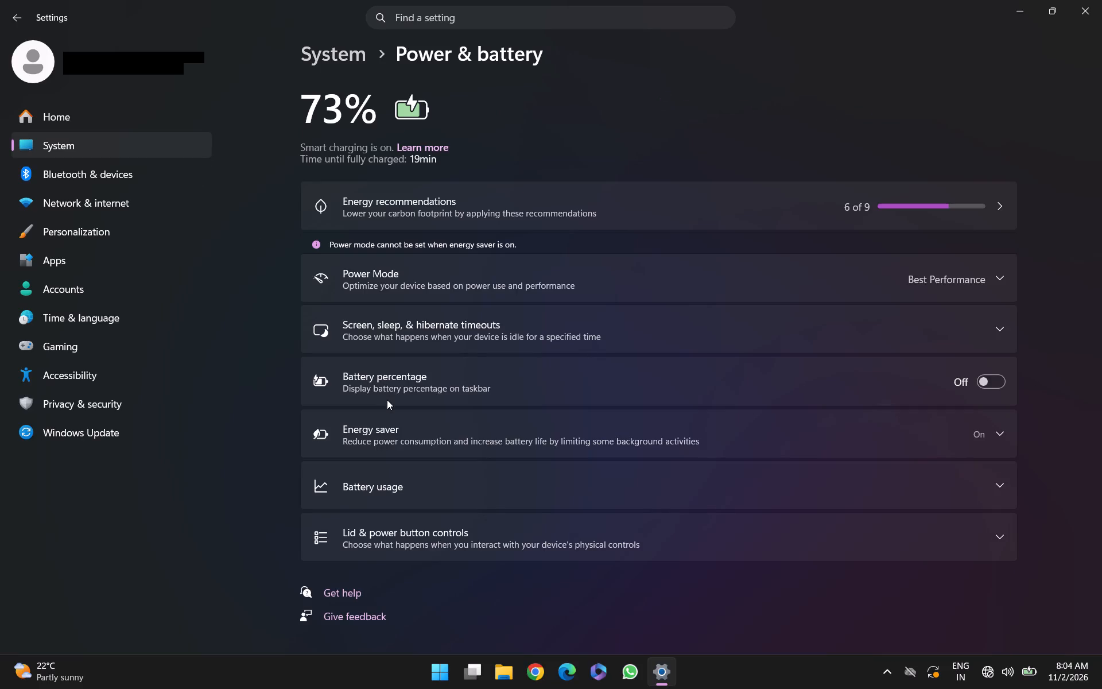
left_click(707, 231)
left_click(878, 196)
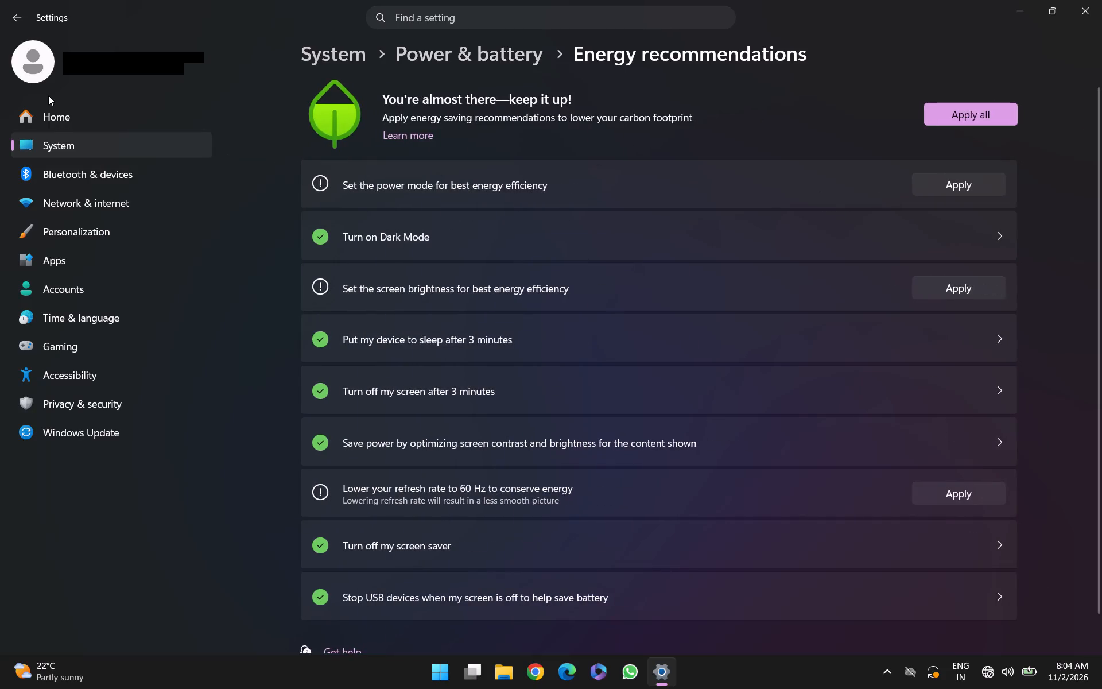
left_click(5, 24)
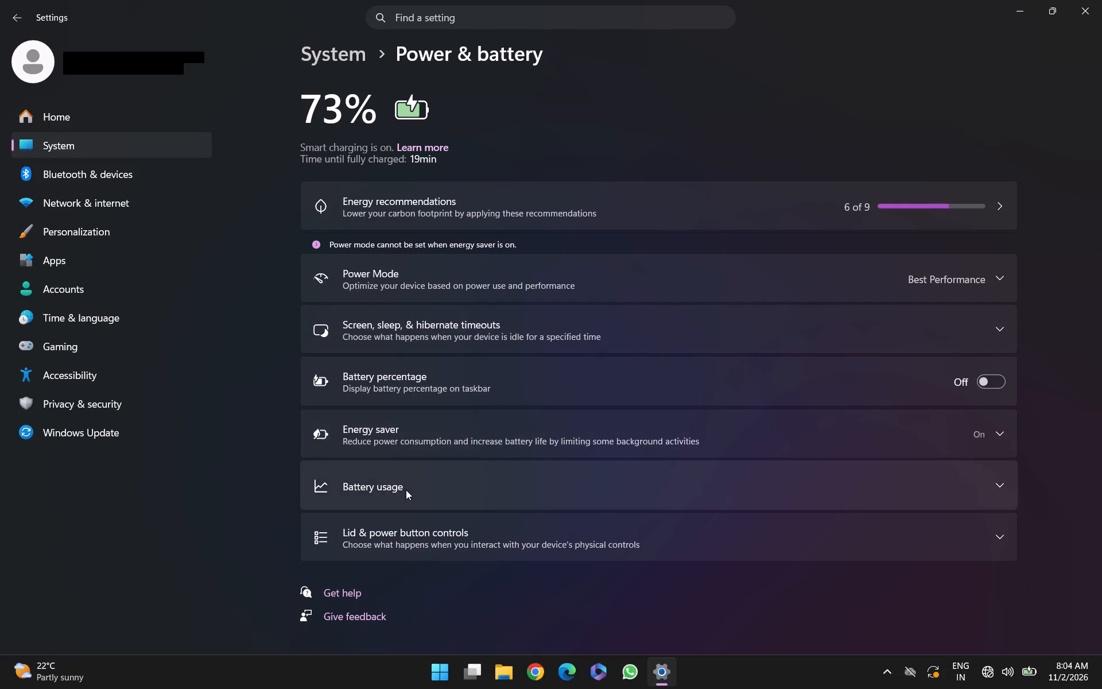
scroll(406, 490, "down", 8)
scroll(406, 490, "up", 5)
scroll(406, 490, "down", 5)
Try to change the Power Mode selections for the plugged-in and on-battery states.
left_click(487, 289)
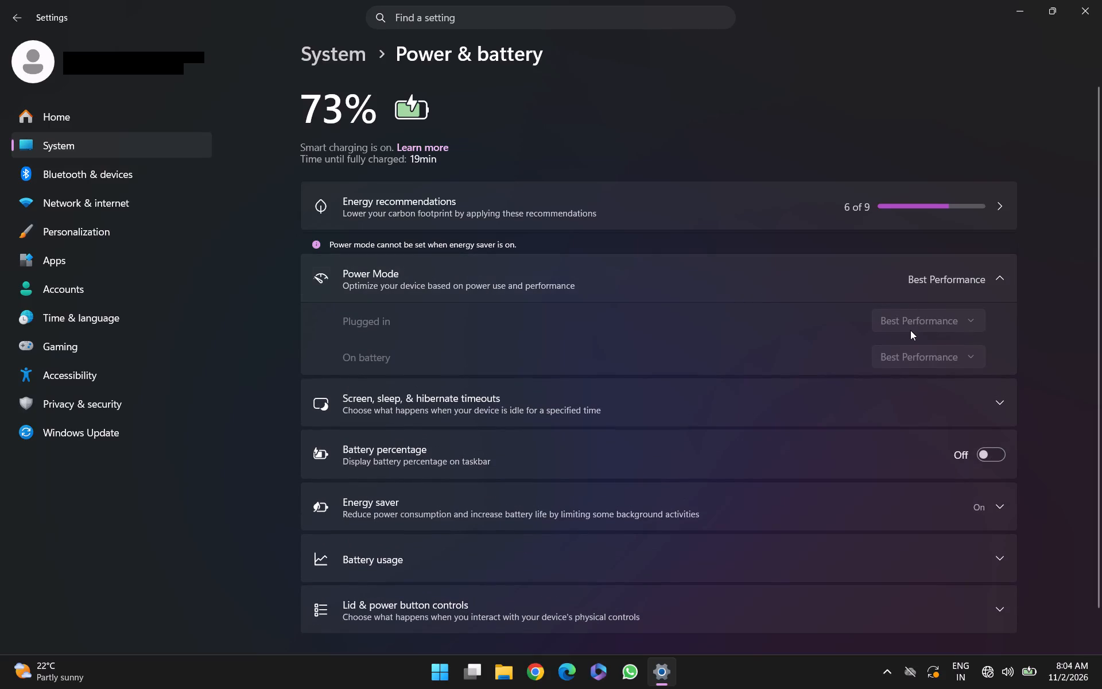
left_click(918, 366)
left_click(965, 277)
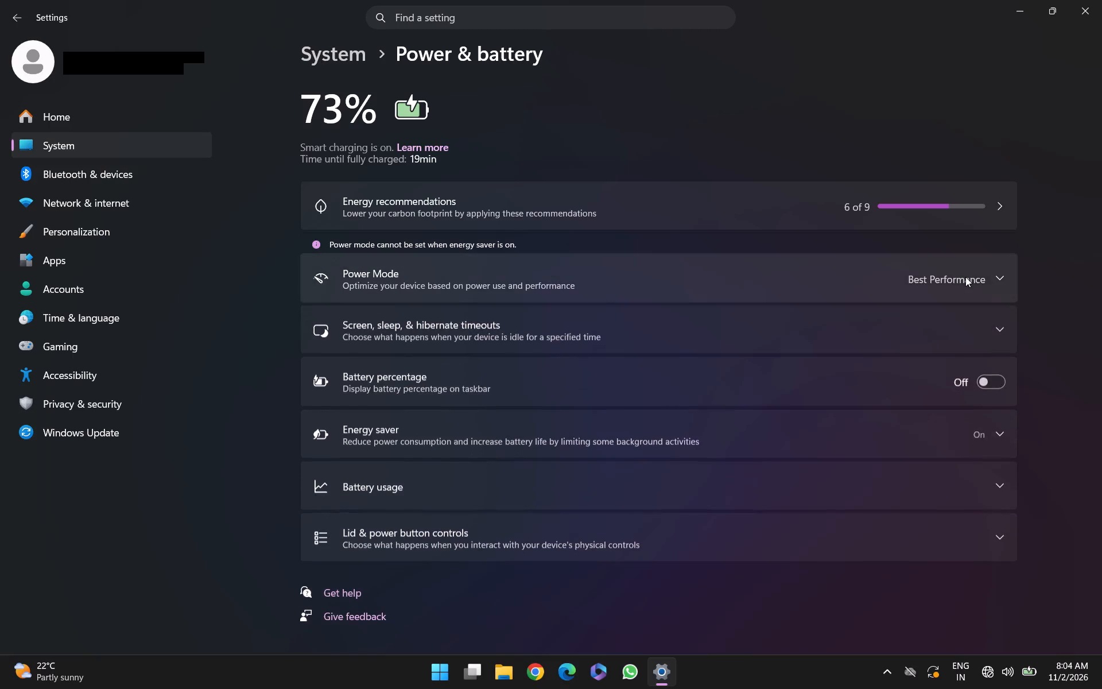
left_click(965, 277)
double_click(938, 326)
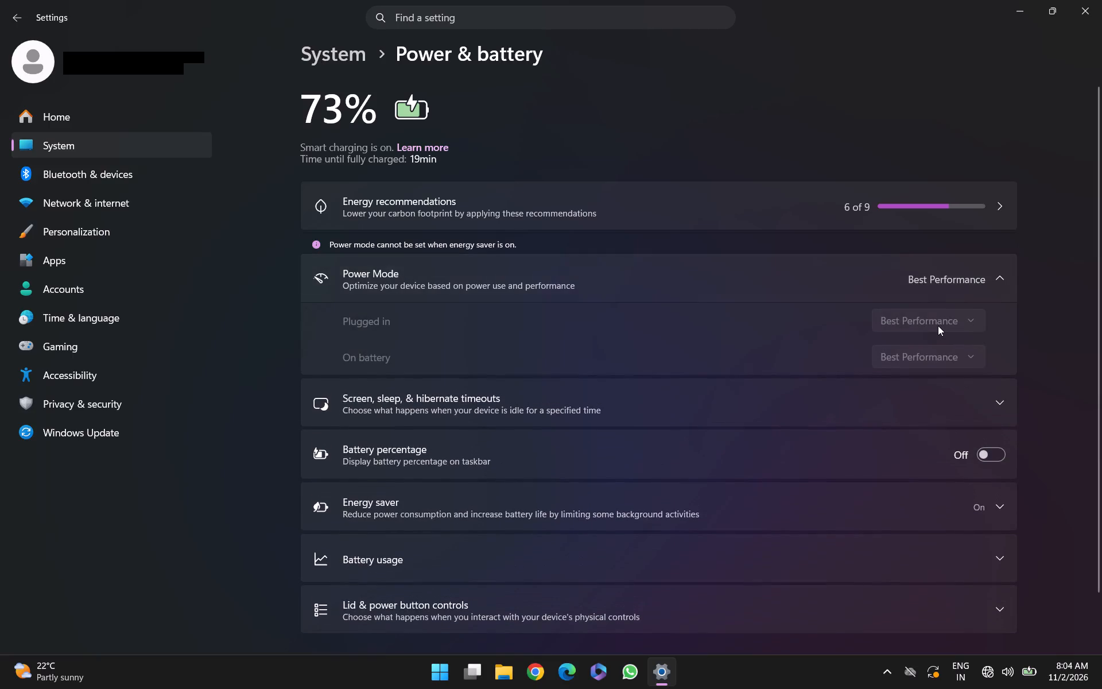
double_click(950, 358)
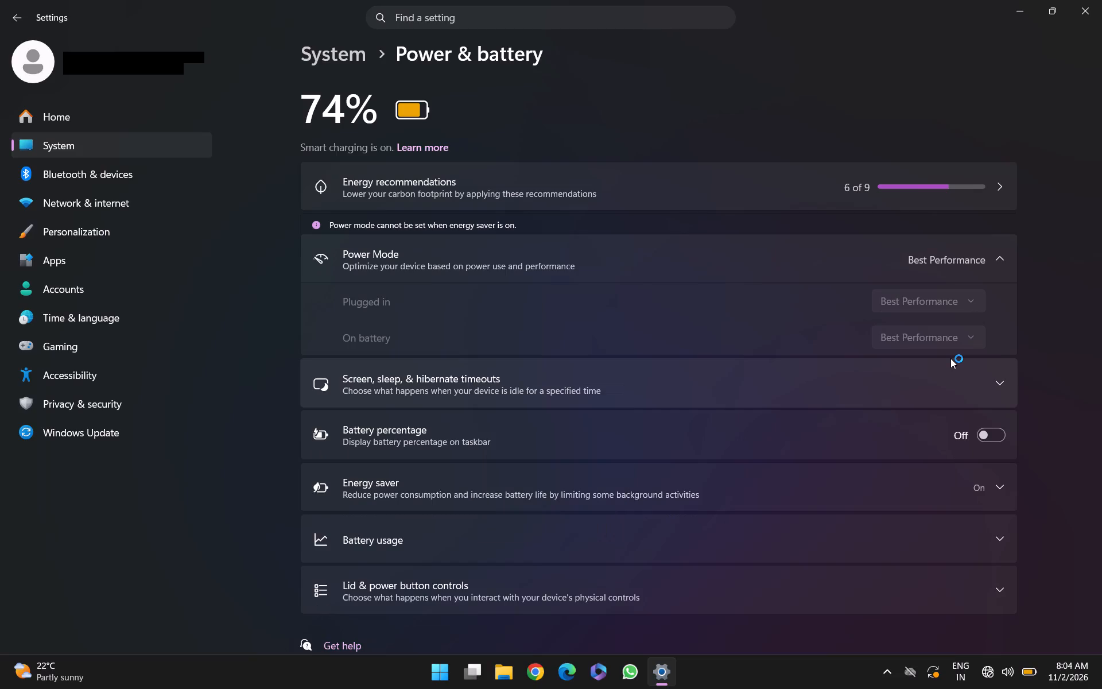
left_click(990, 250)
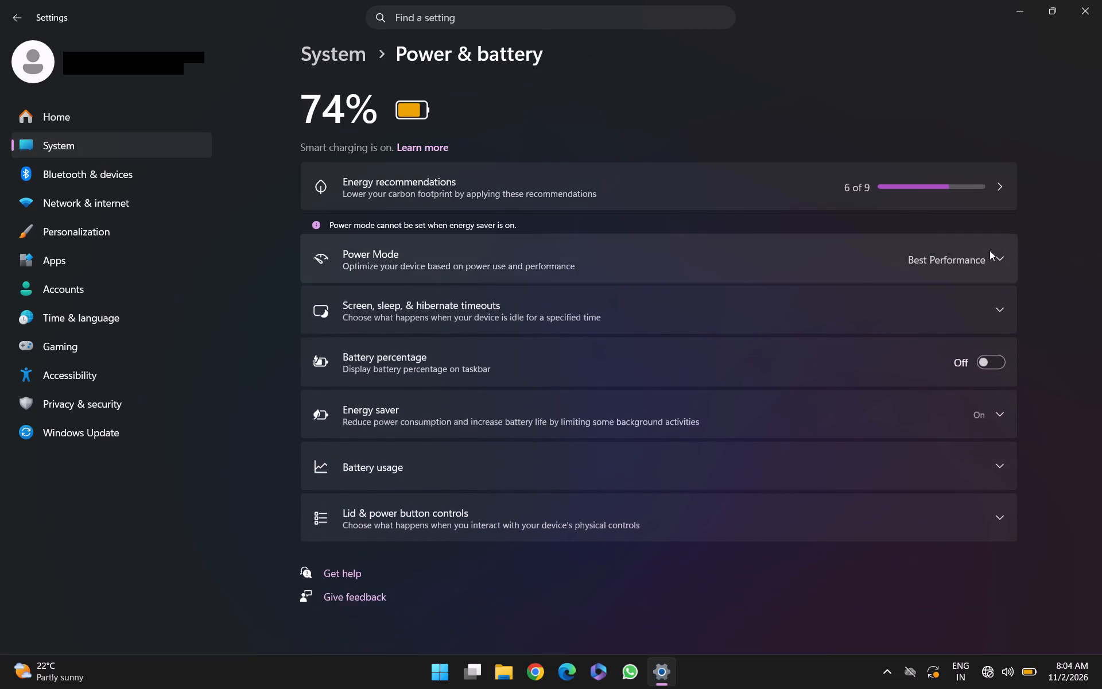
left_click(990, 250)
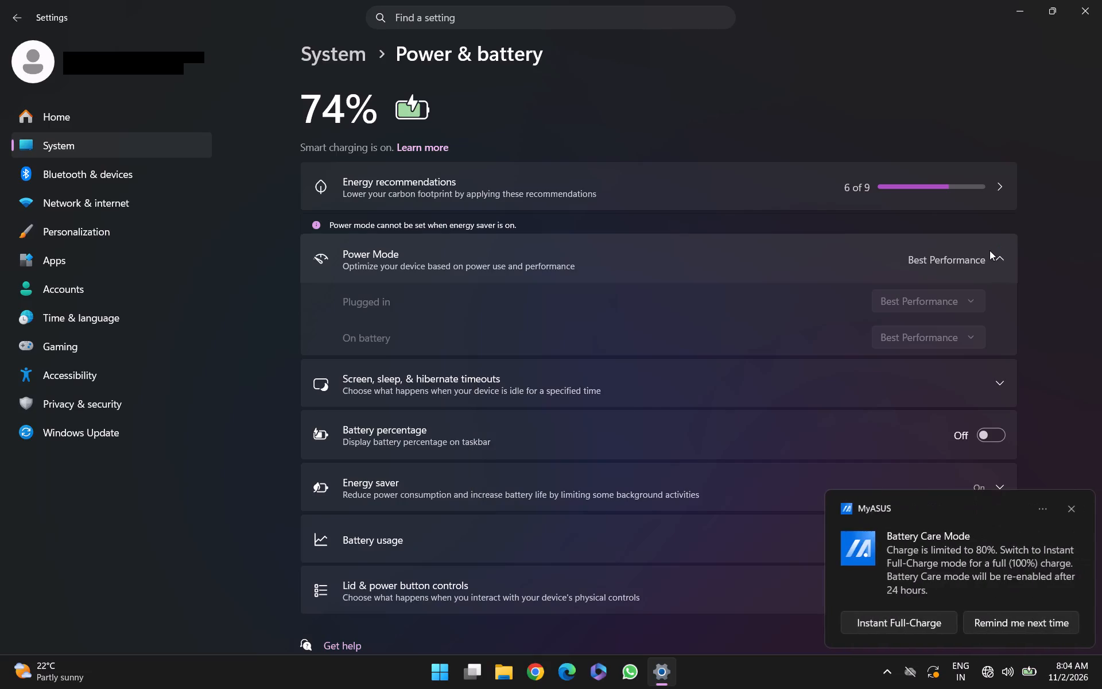
Switch to Instant Full-Charge from the MyASUS Battery Care Mode notification and close Settings.
left_click(882, 619)
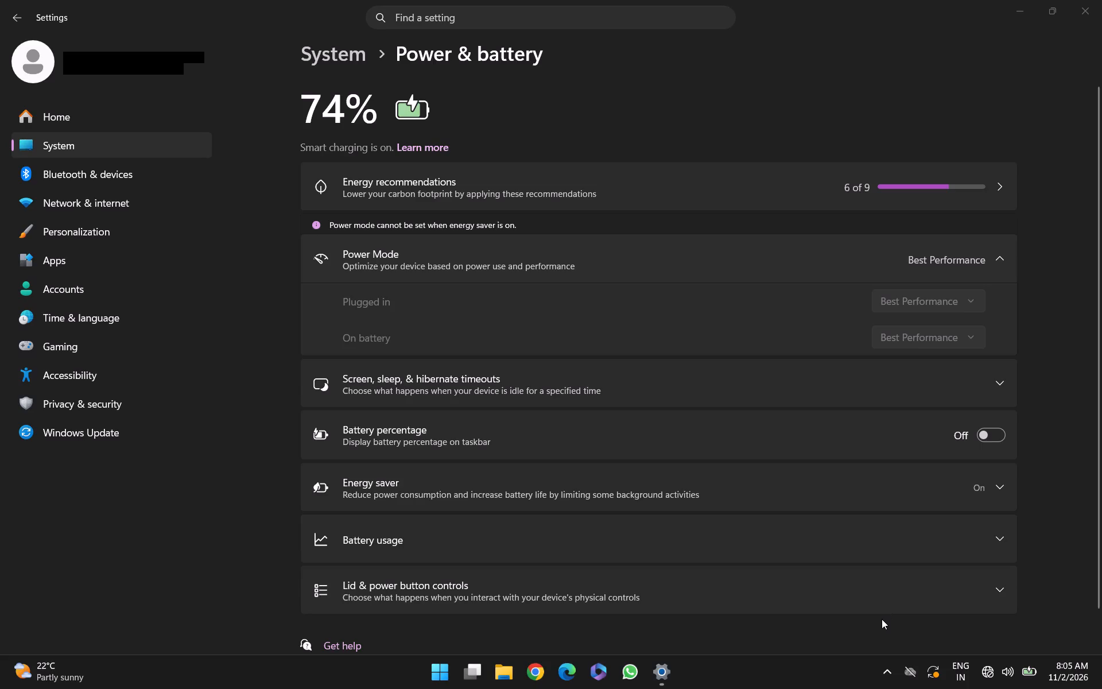
left_click(1077, 11)
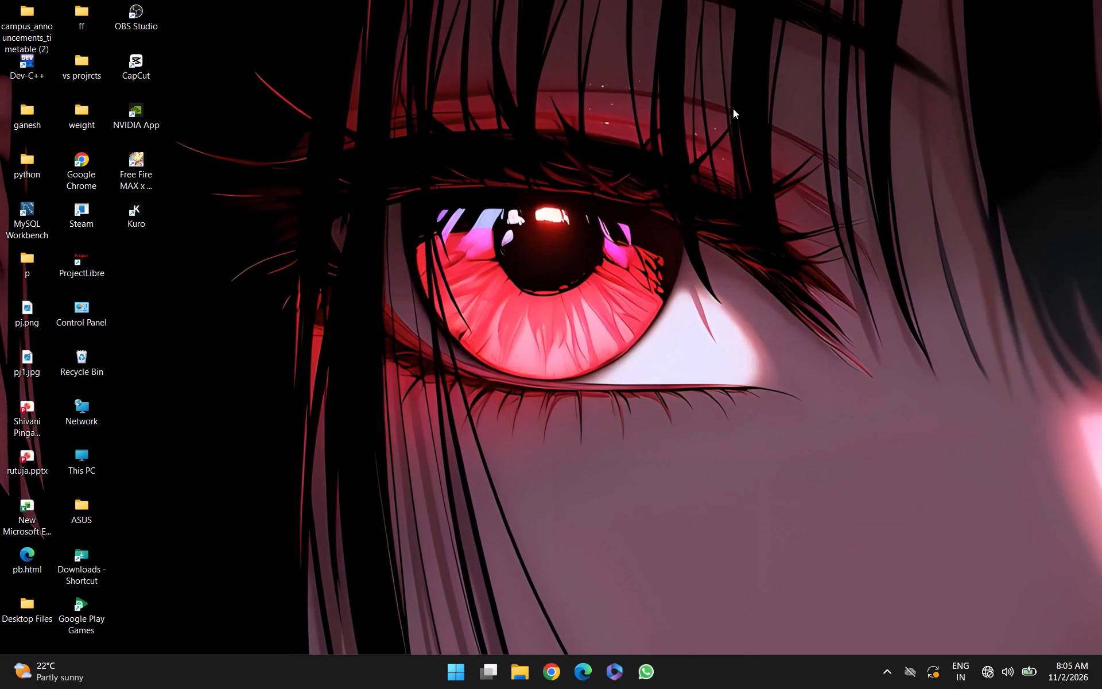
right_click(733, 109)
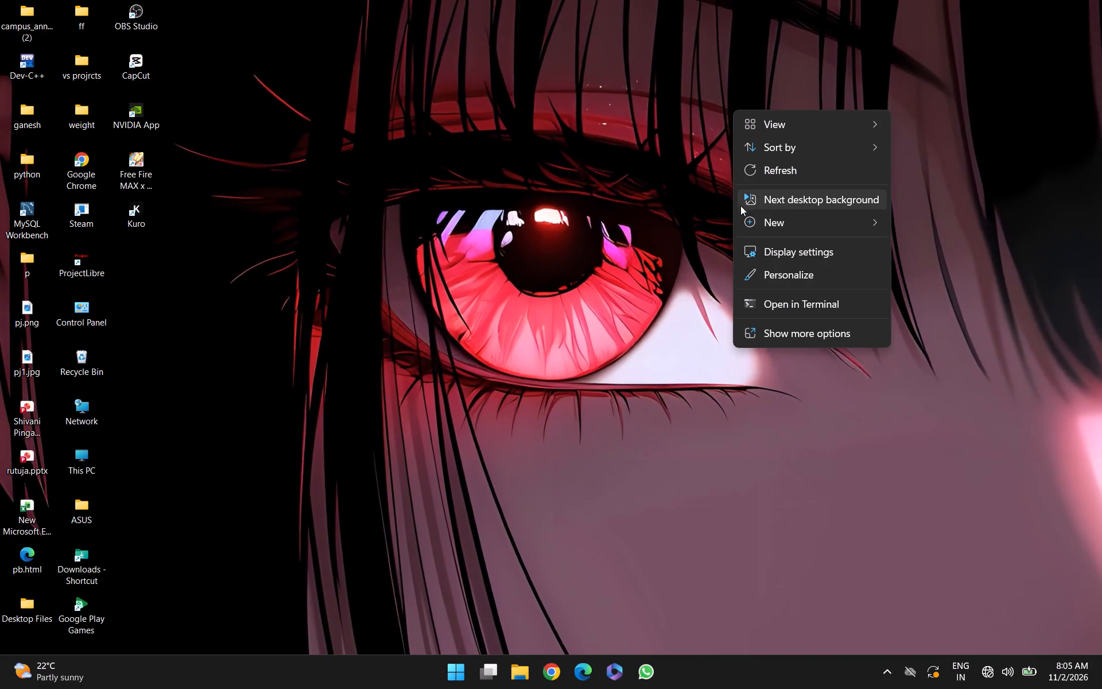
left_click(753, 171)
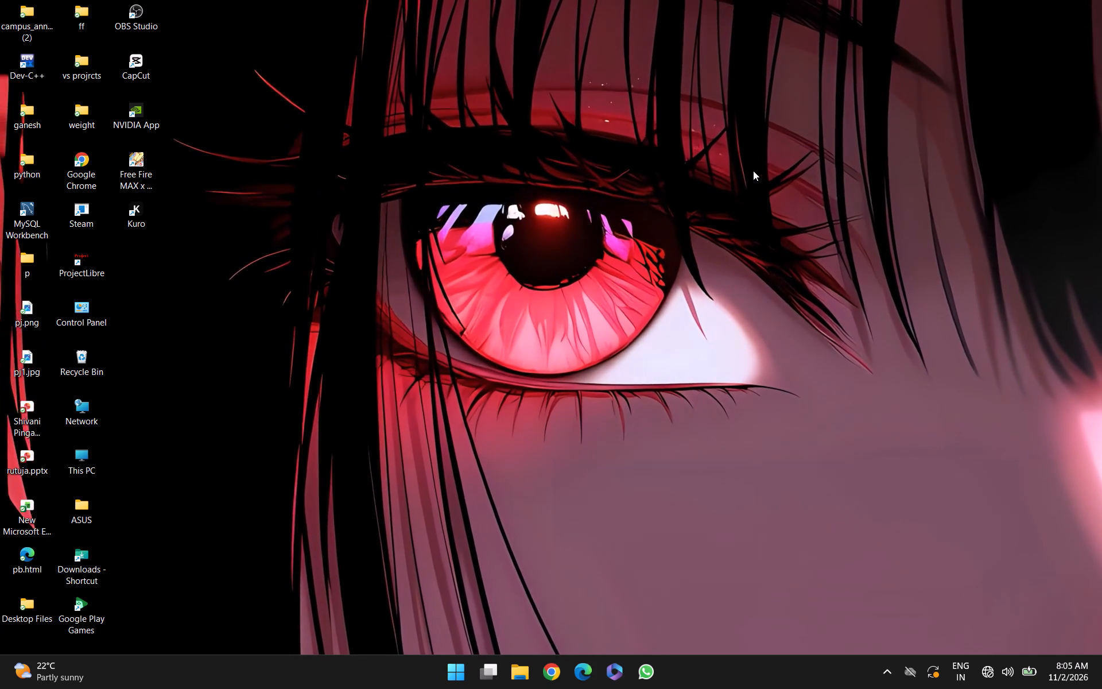
Search Windows for File Explorer, open it, and reopen MyCampusSynopsis.docx in Word from the recent files.
type("filw")
key("BackSpace")
key("e")
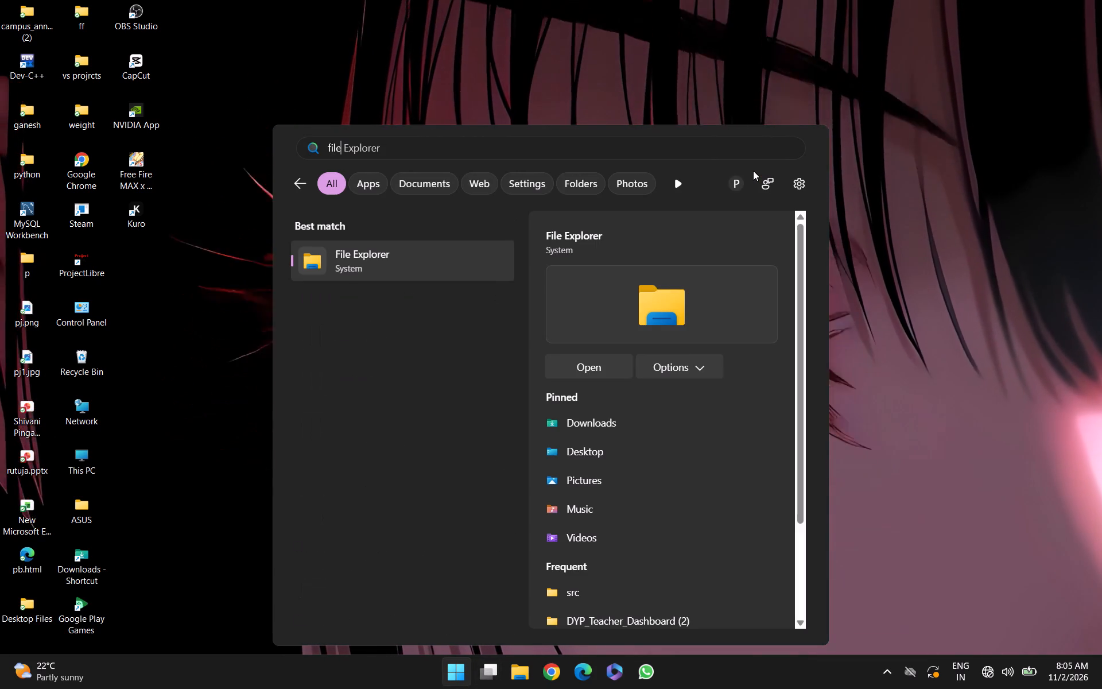
key("Return")
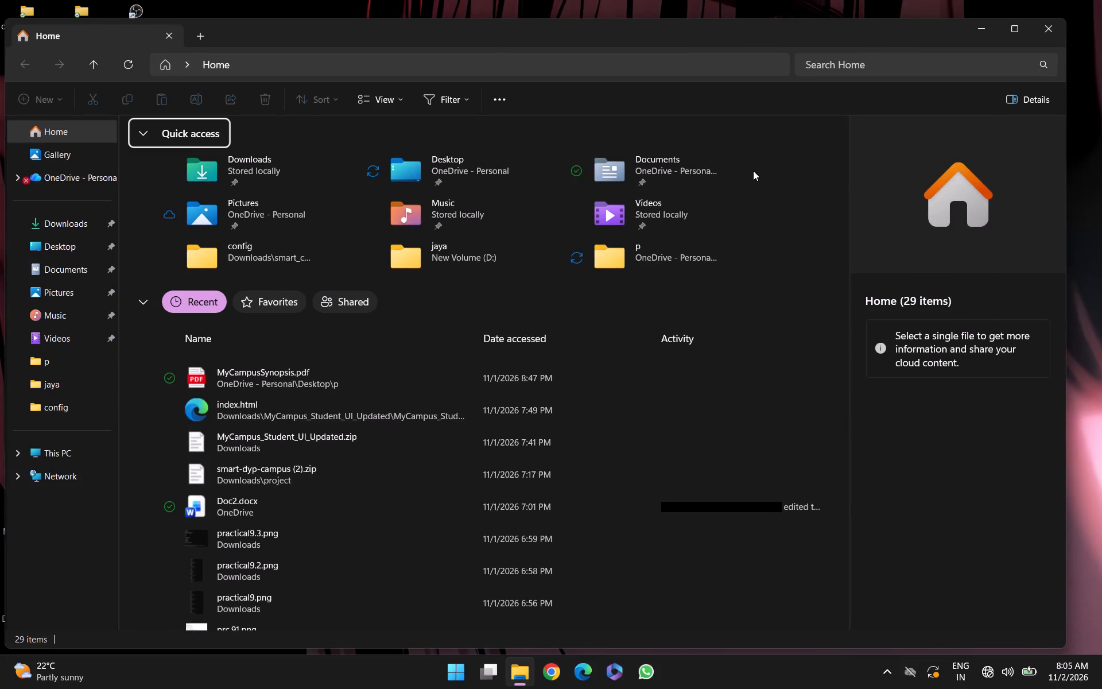
double_click(355, 384)
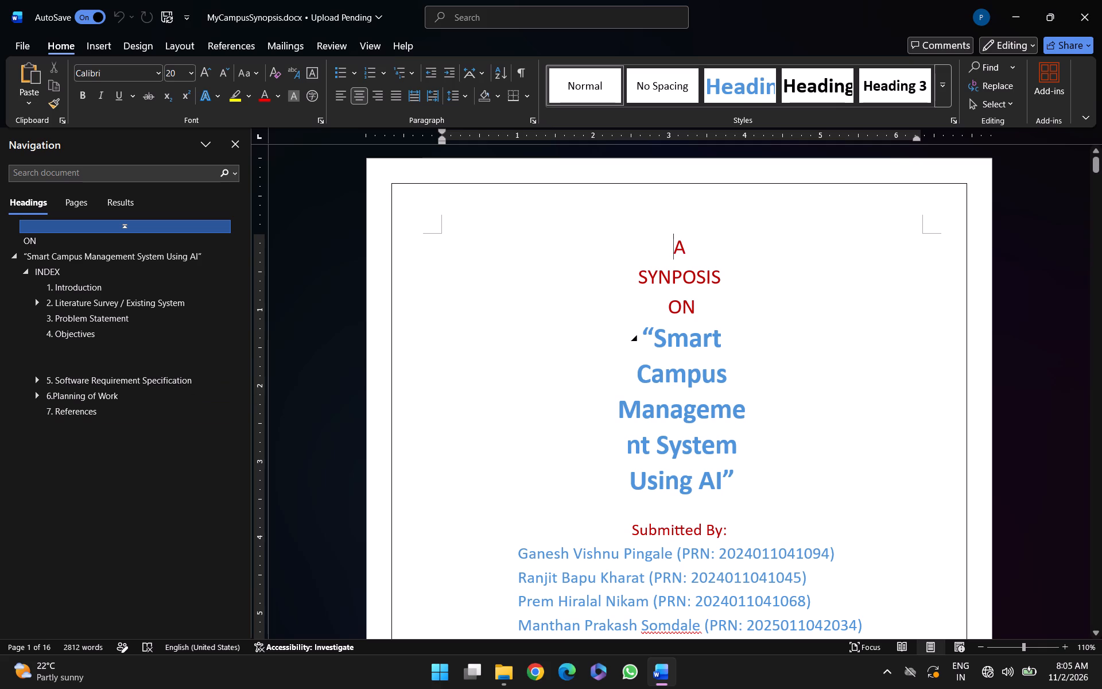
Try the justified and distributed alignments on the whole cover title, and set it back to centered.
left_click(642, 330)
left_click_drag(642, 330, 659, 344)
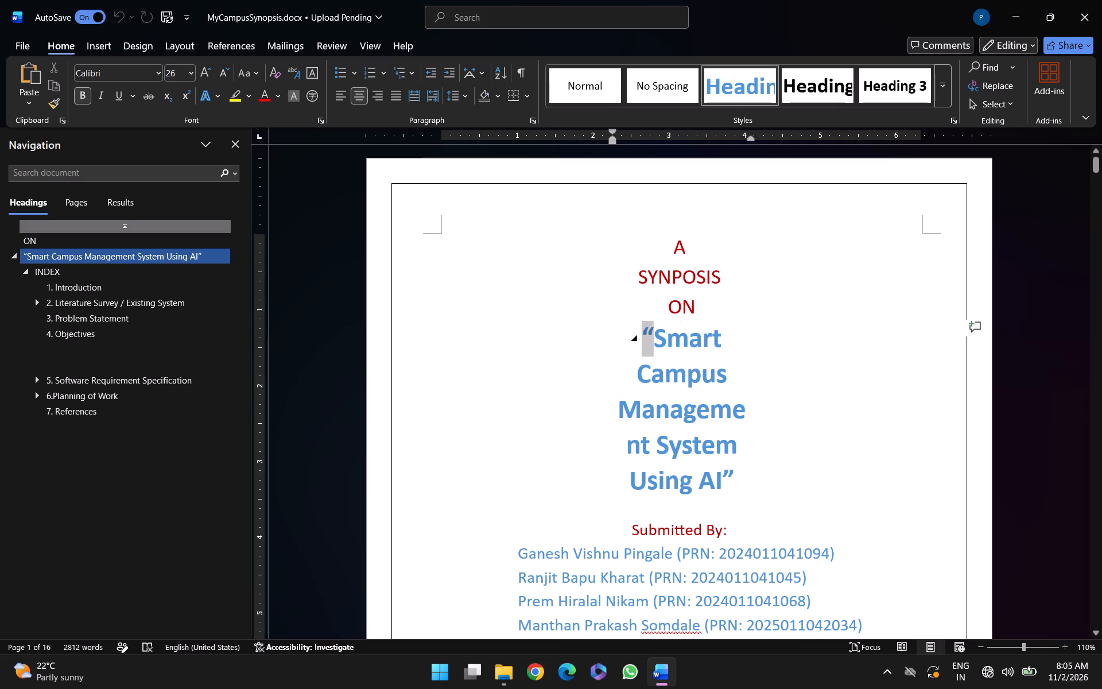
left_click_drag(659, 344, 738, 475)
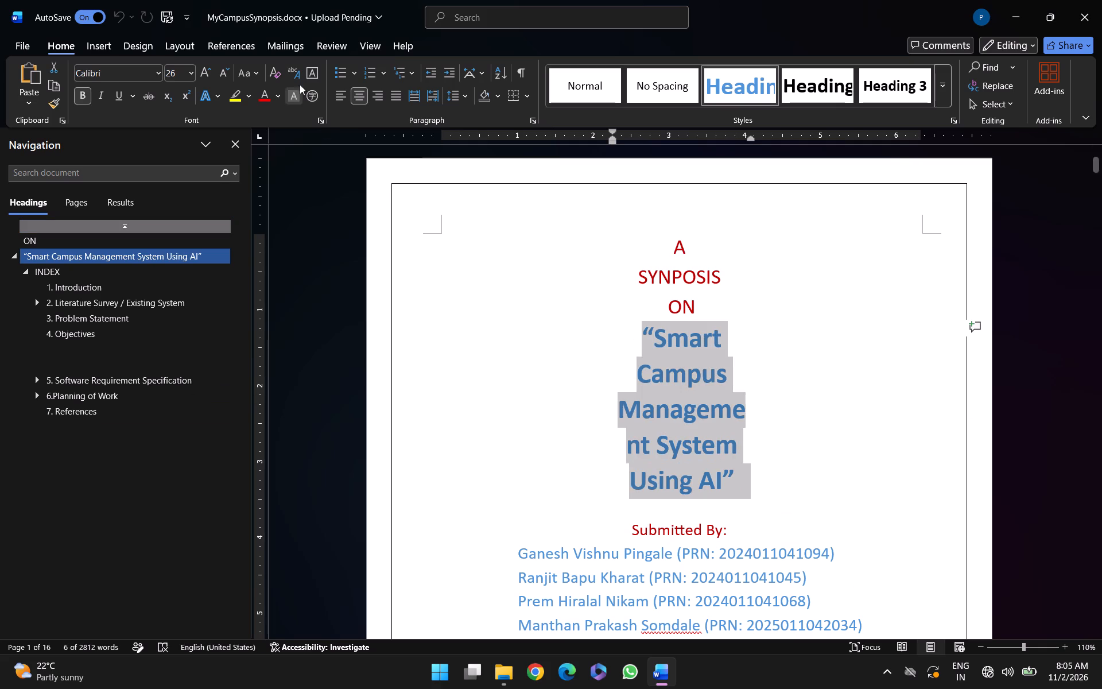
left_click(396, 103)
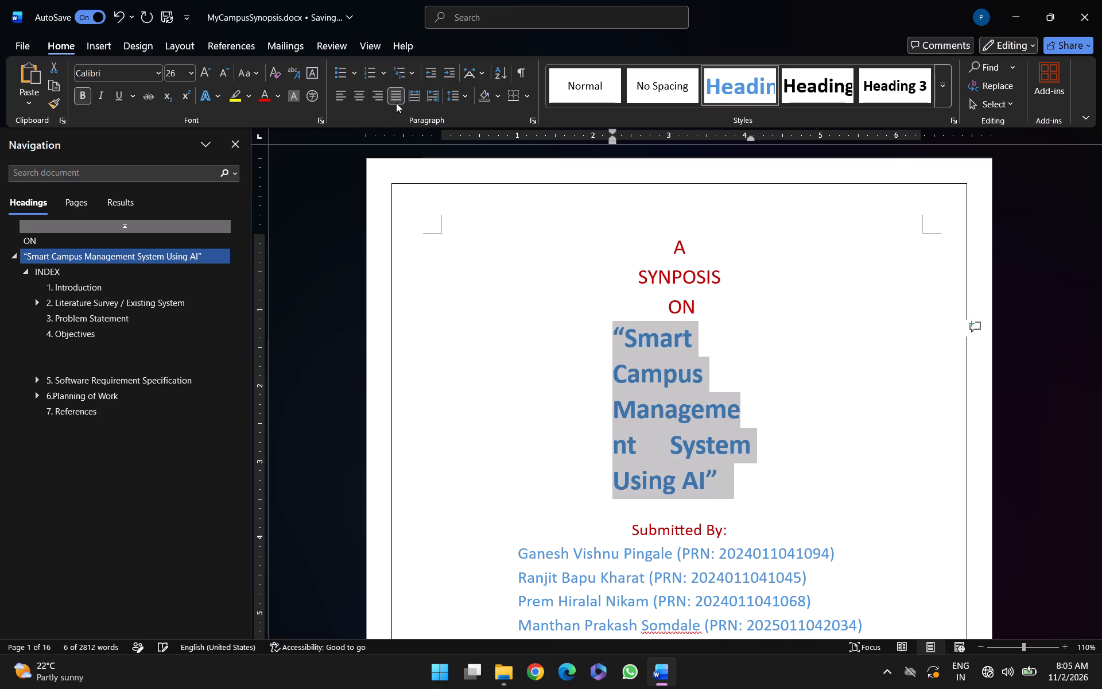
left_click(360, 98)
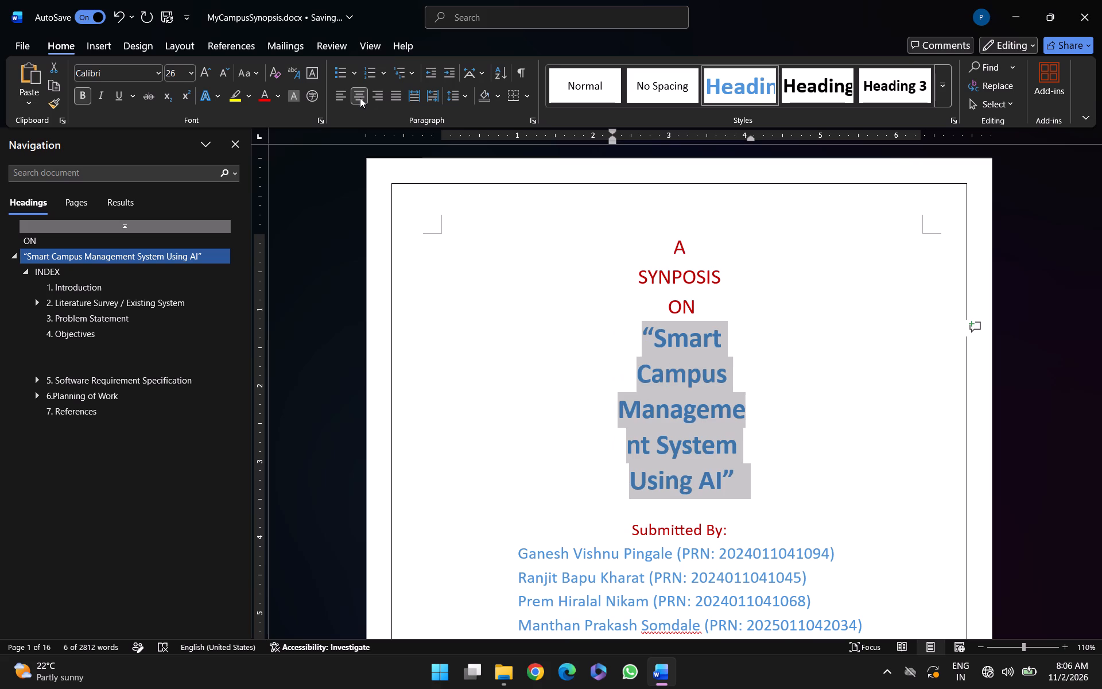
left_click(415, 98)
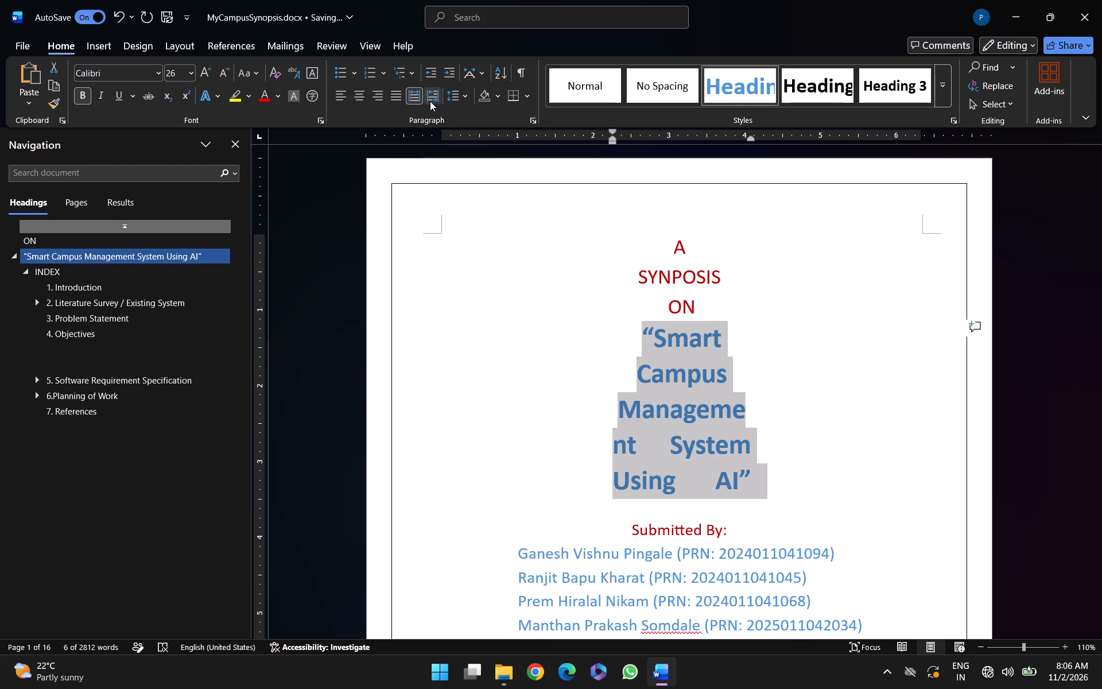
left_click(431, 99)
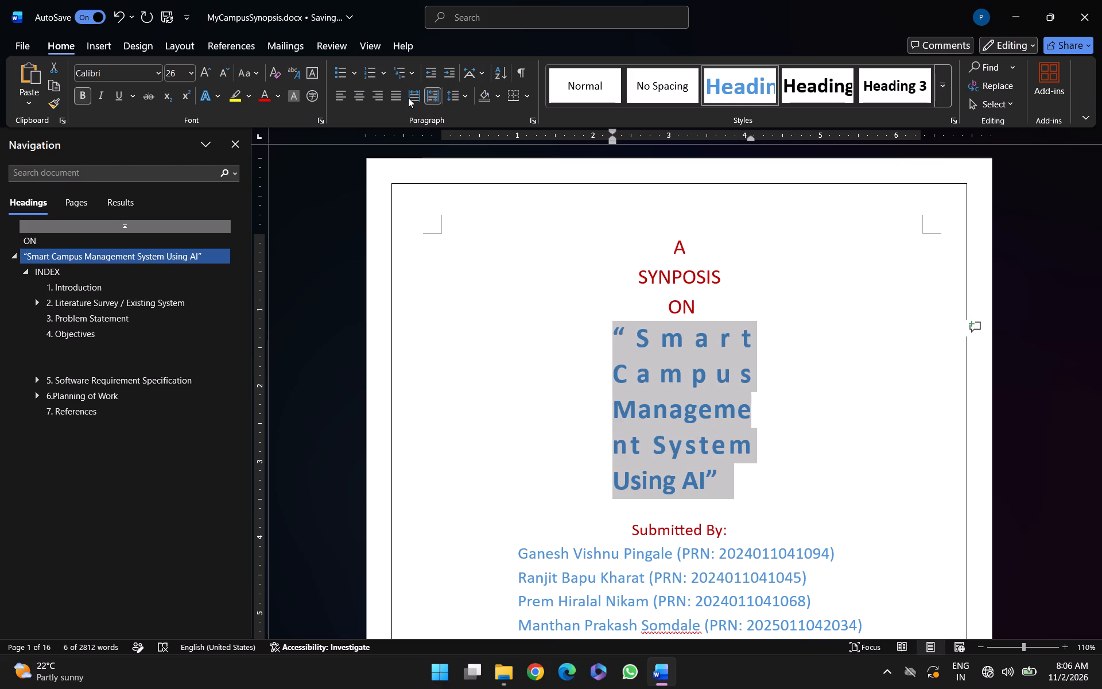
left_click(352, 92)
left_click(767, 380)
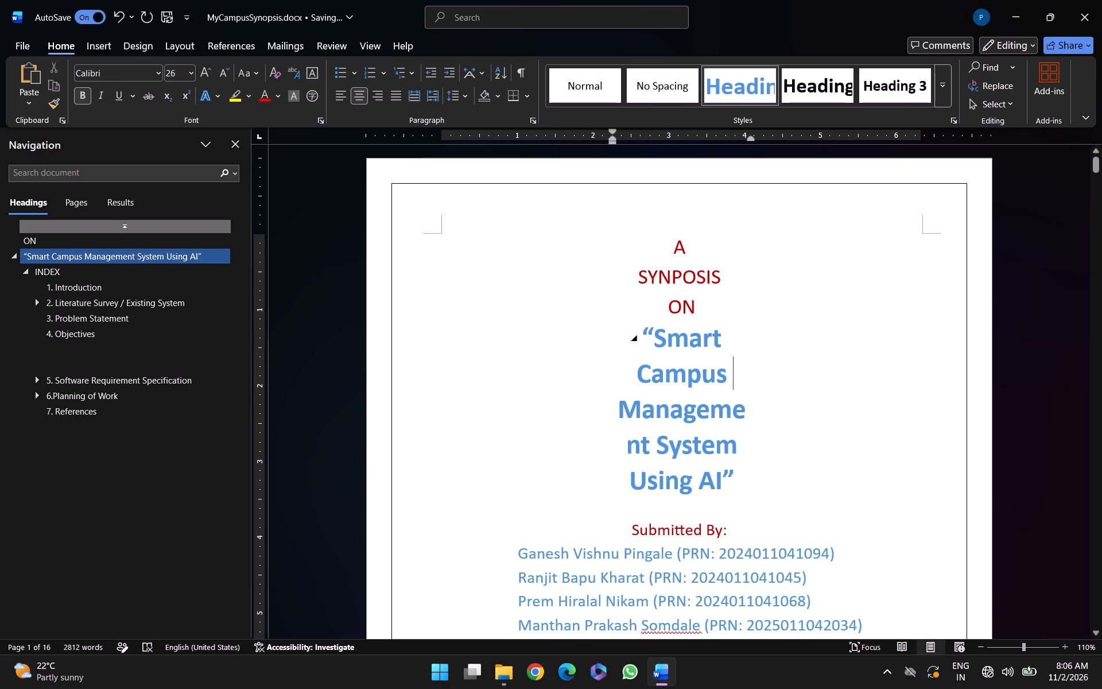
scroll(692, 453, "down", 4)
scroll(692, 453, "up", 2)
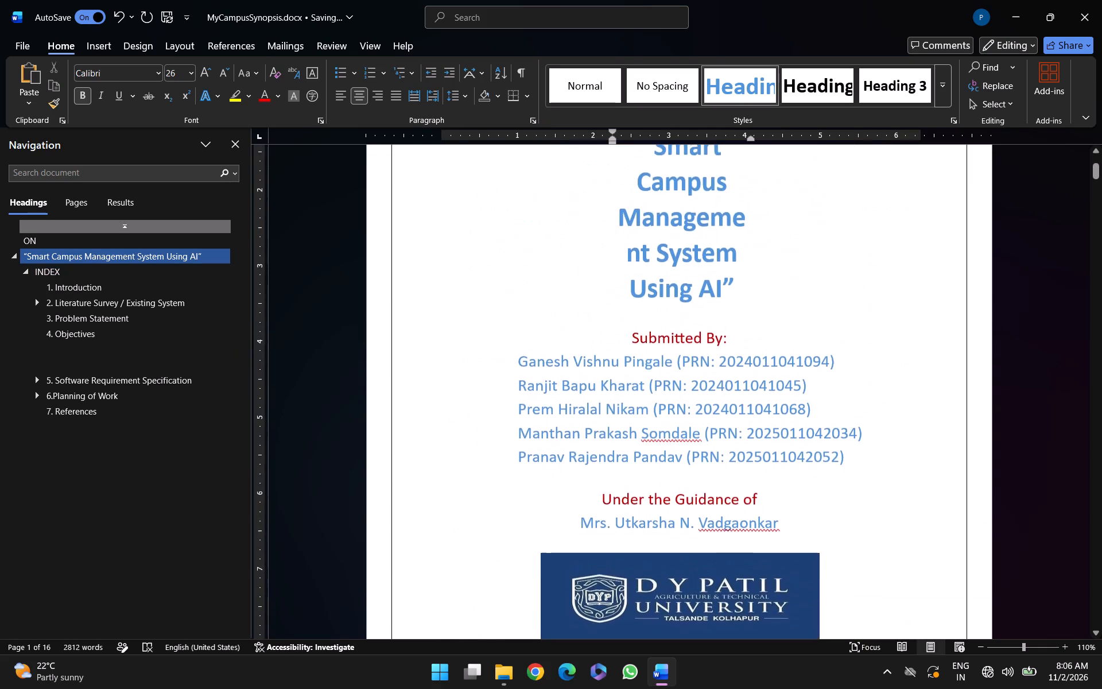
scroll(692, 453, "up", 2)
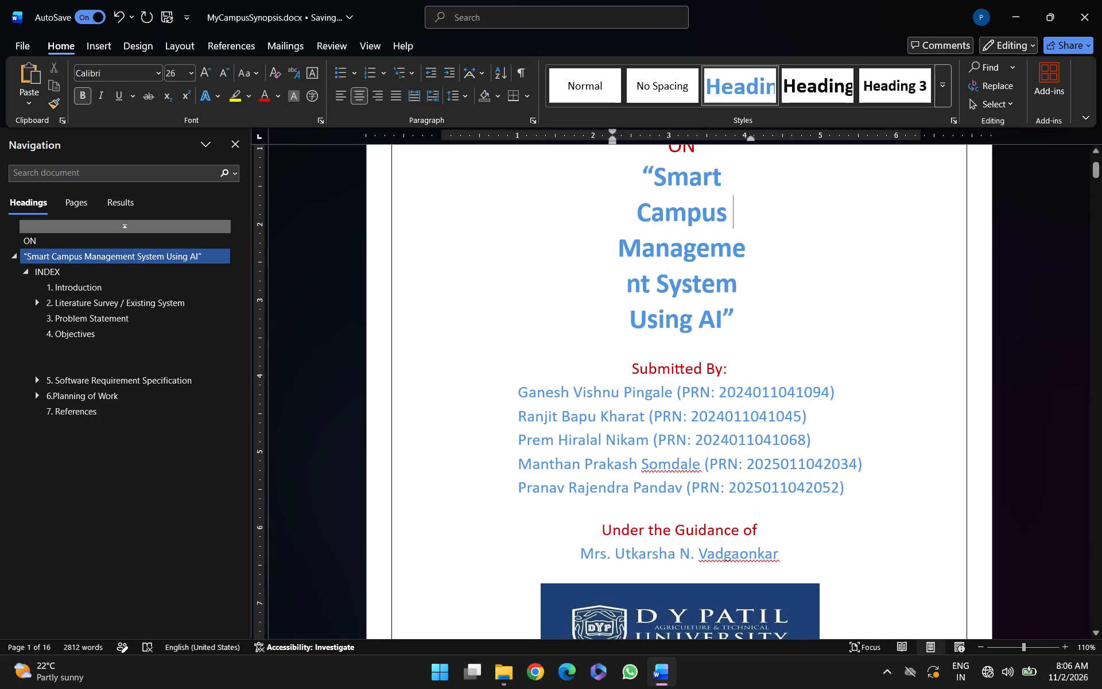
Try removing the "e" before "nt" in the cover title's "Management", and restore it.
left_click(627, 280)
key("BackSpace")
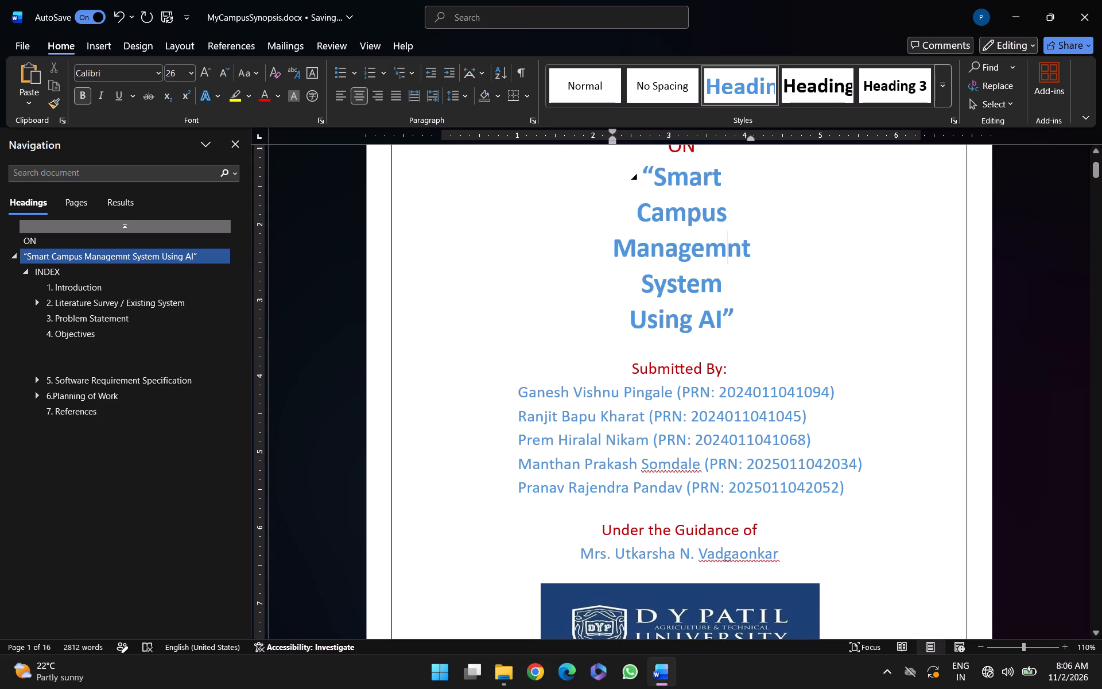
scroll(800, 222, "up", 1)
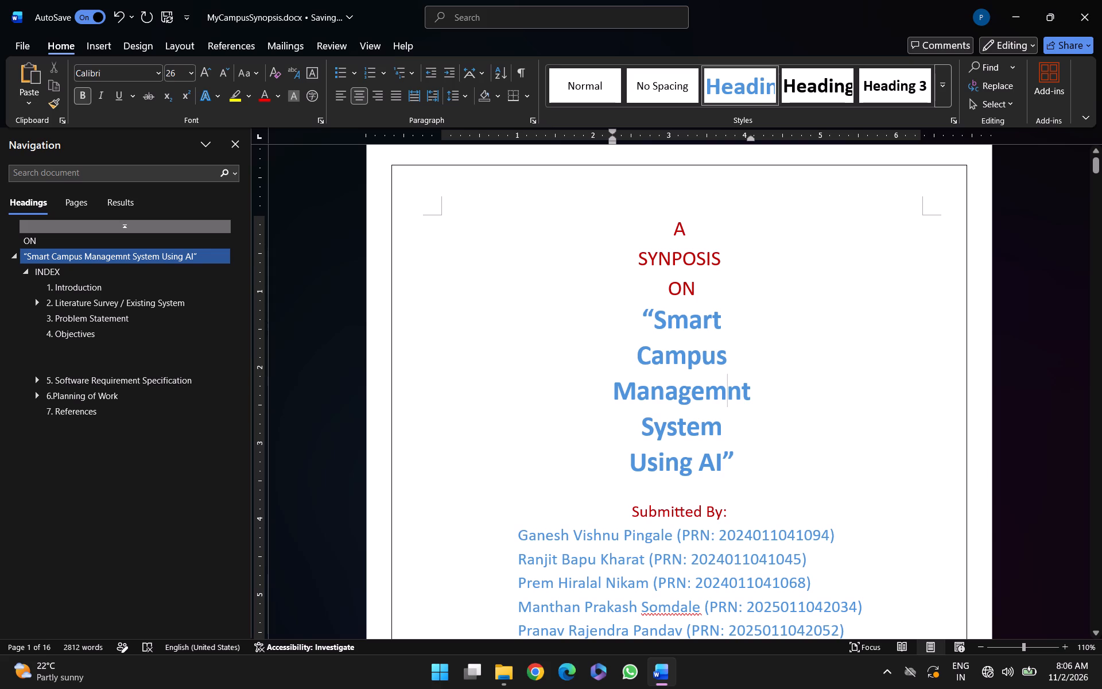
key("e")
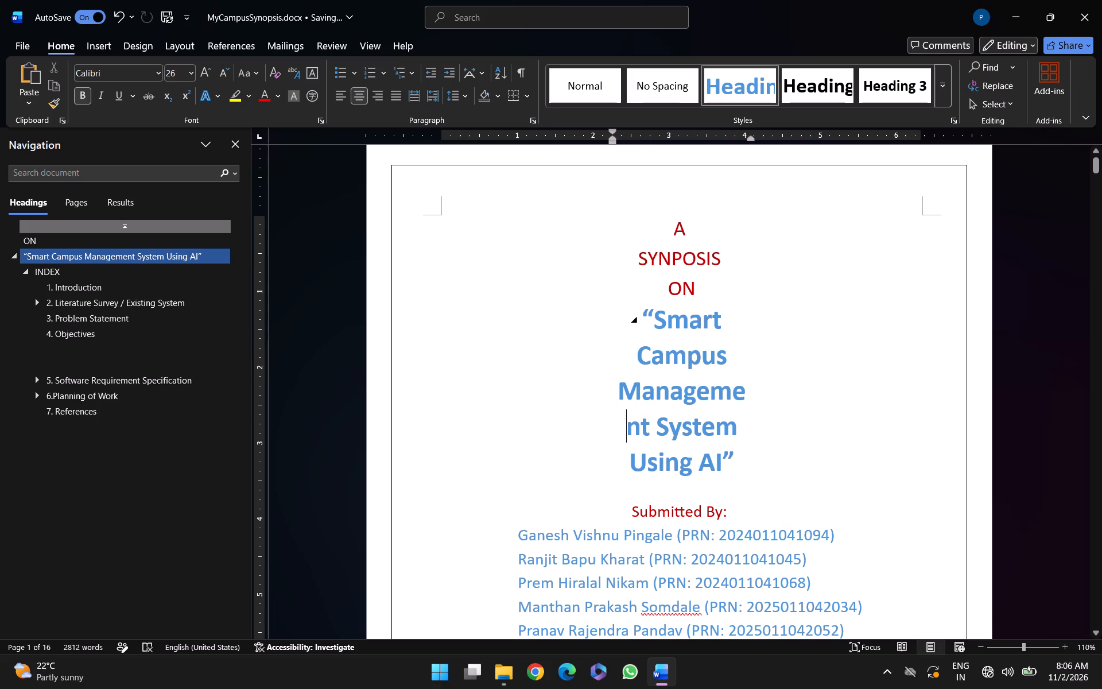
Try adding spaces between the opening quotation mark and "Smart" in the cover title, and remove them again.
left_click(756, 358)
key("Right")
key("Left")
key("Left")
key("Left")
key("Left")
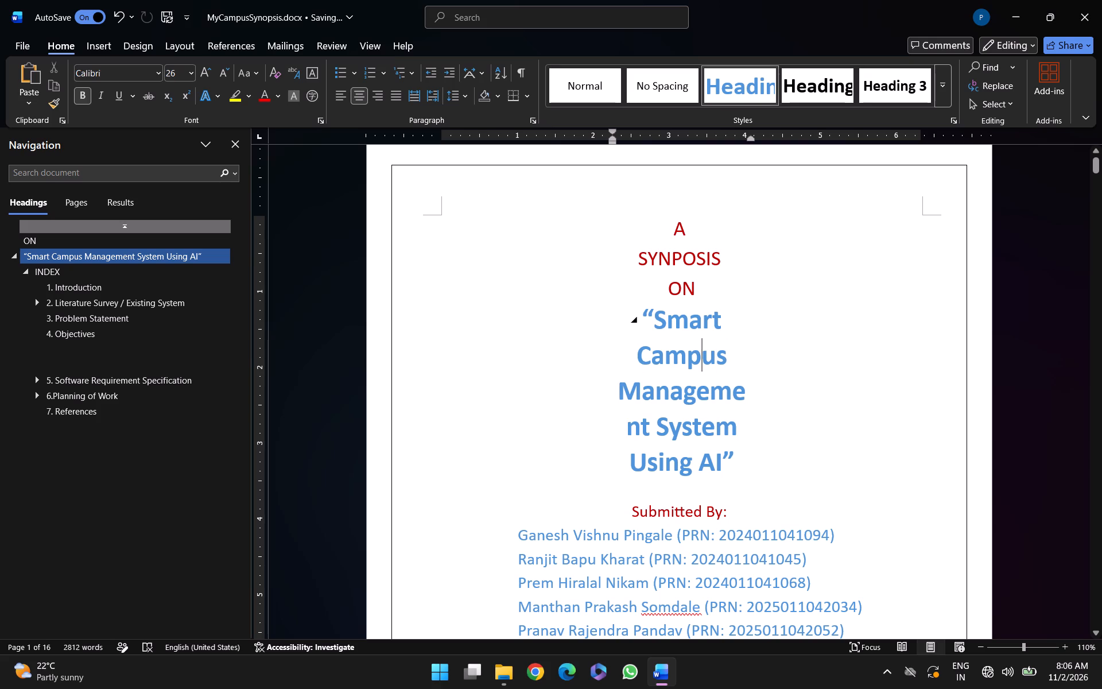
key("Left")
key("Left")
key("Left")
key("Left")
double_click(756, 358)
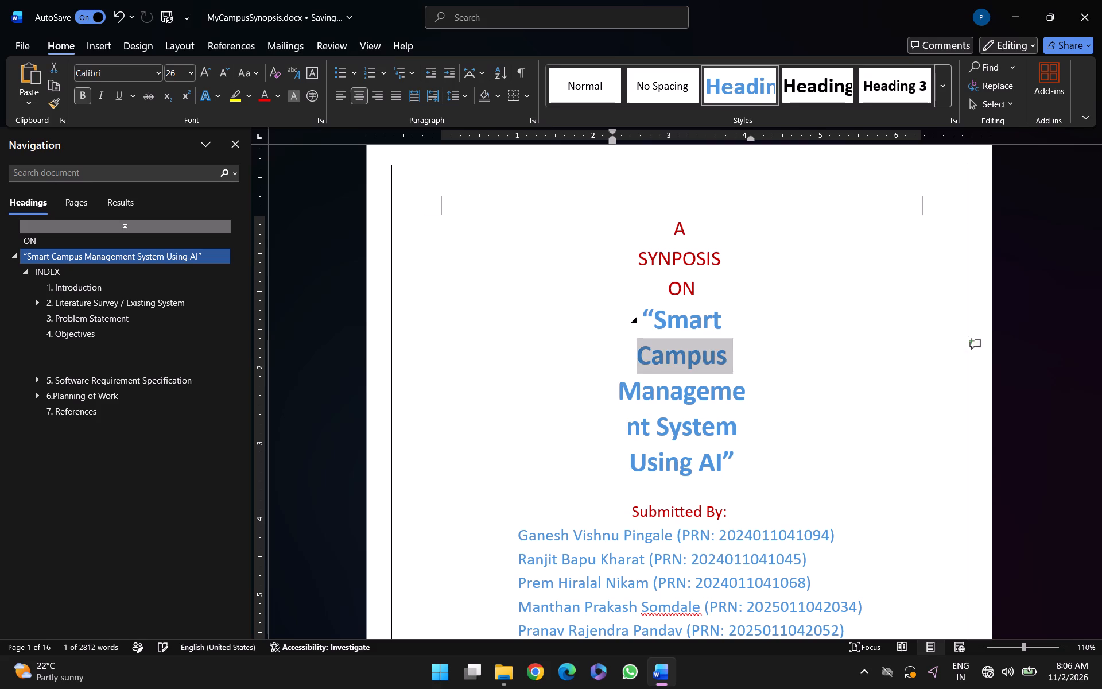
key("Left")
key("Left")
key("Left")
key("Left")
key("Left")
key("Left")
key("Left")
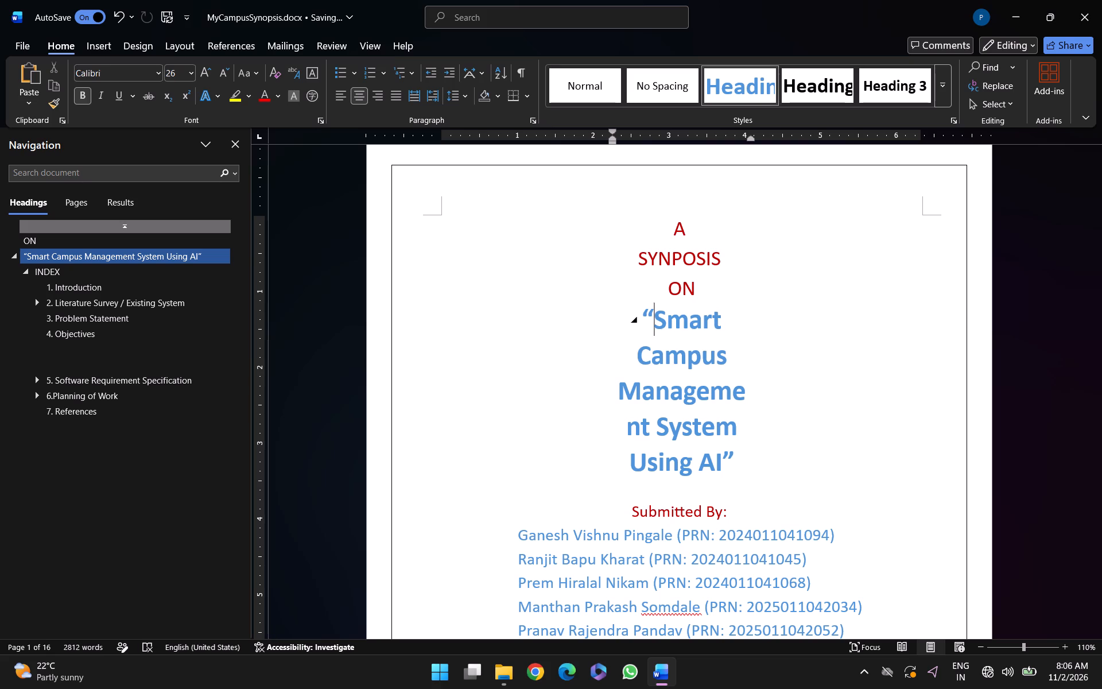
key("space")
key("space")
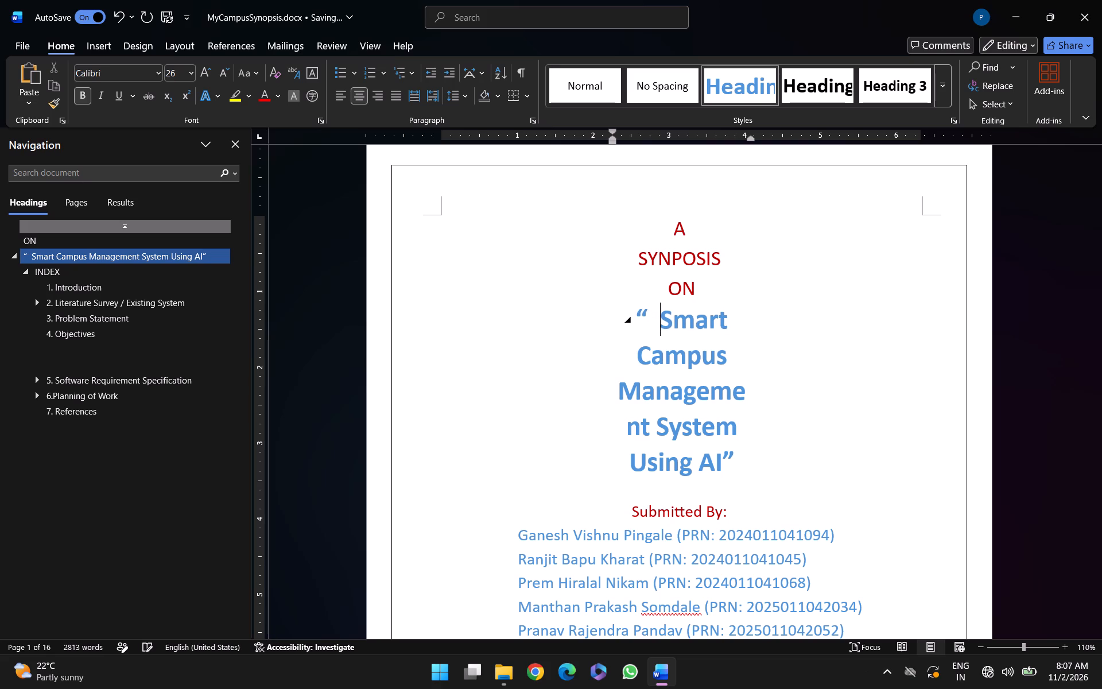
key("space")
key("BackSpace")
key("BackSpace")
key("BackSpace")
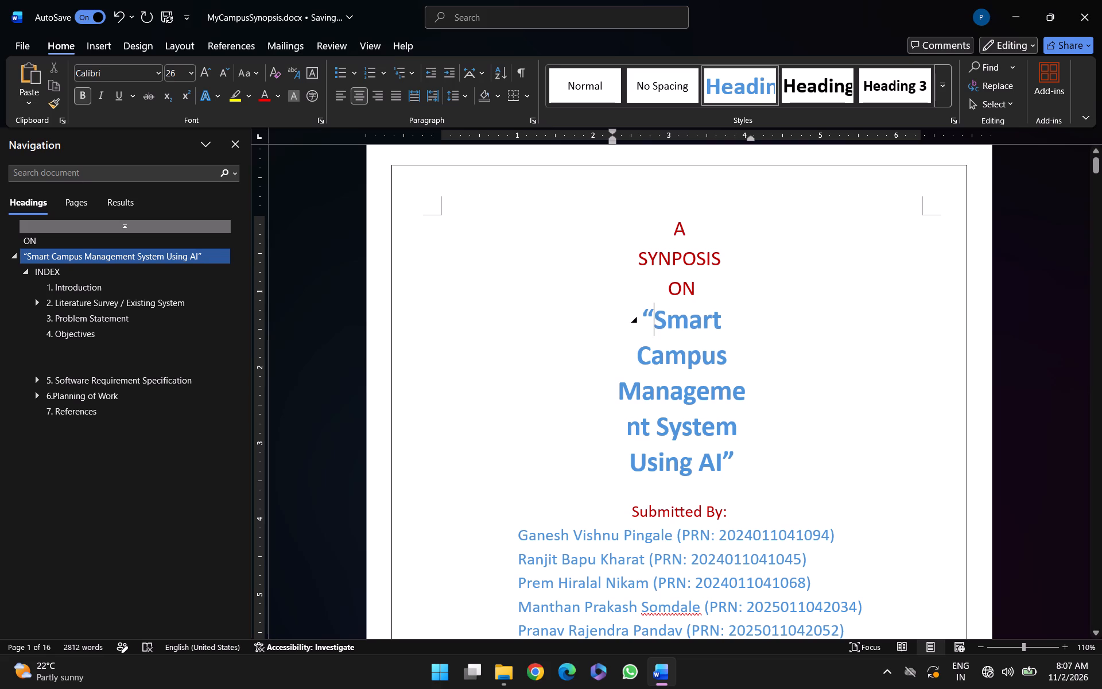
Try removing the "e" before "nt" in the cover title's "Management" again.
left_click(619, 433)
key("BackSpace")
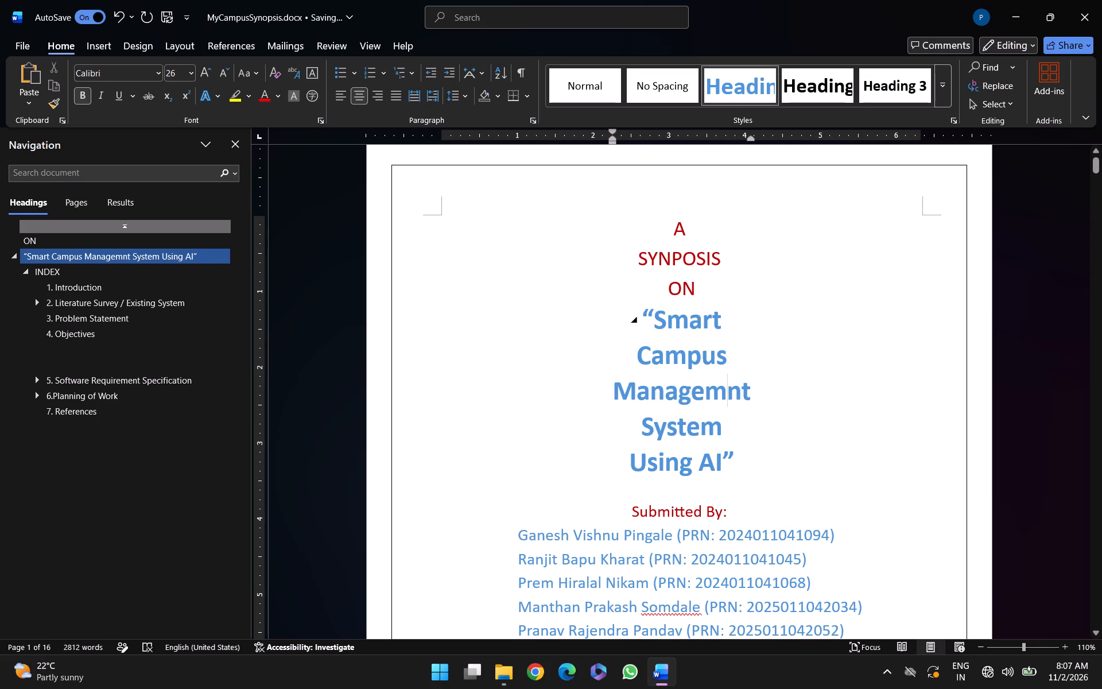
Reduce the cover title text between the quotation marks to font size 24.
left_click_drag(655, 315, 711, 451)
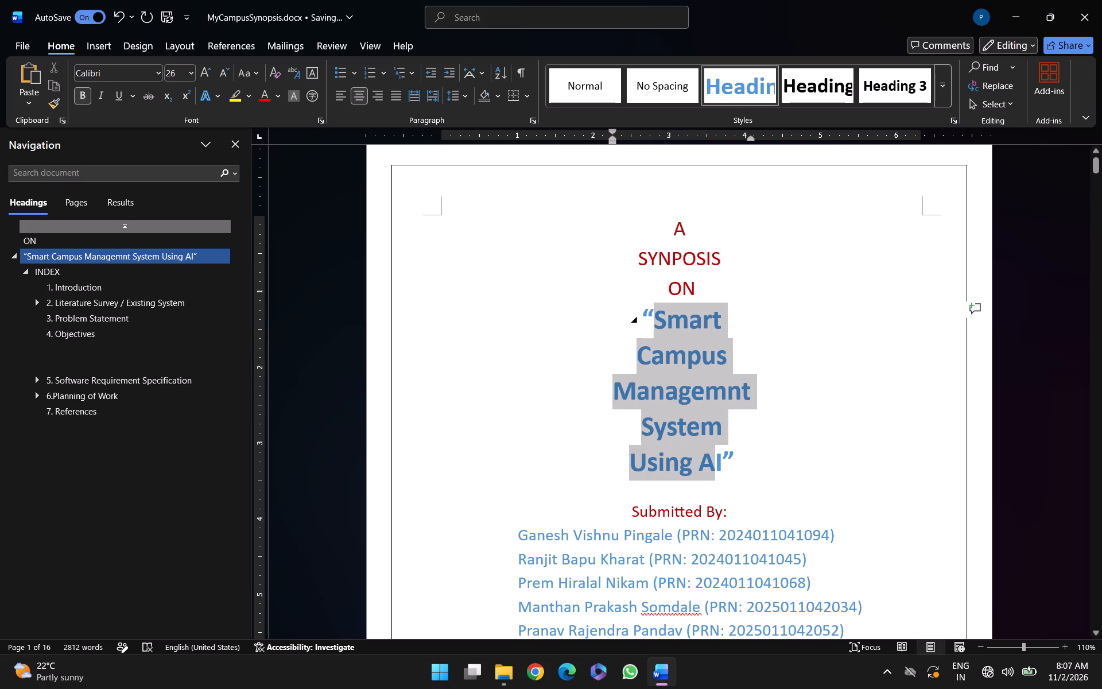
left_click_drag(711, 451, 720, 451)
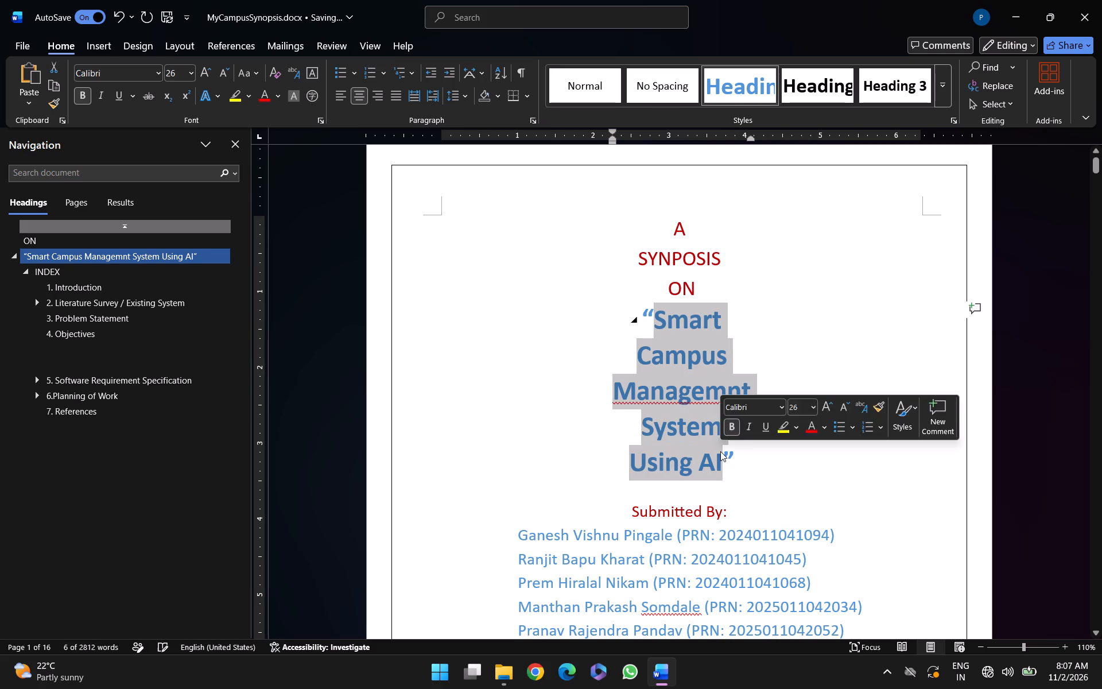
key("ctrl+shift+comma")
key("ctrl+shift+comma")
key("ctrl+shift+comma")
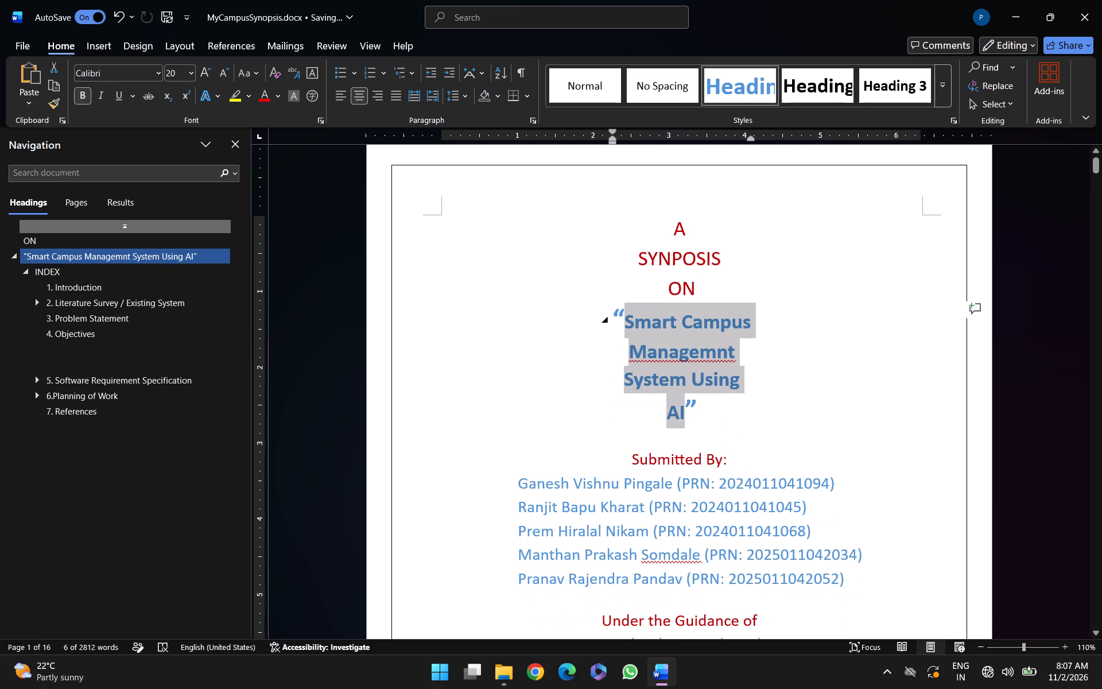
key("ctrl+shift+period")
key("ctrl+shift+period")
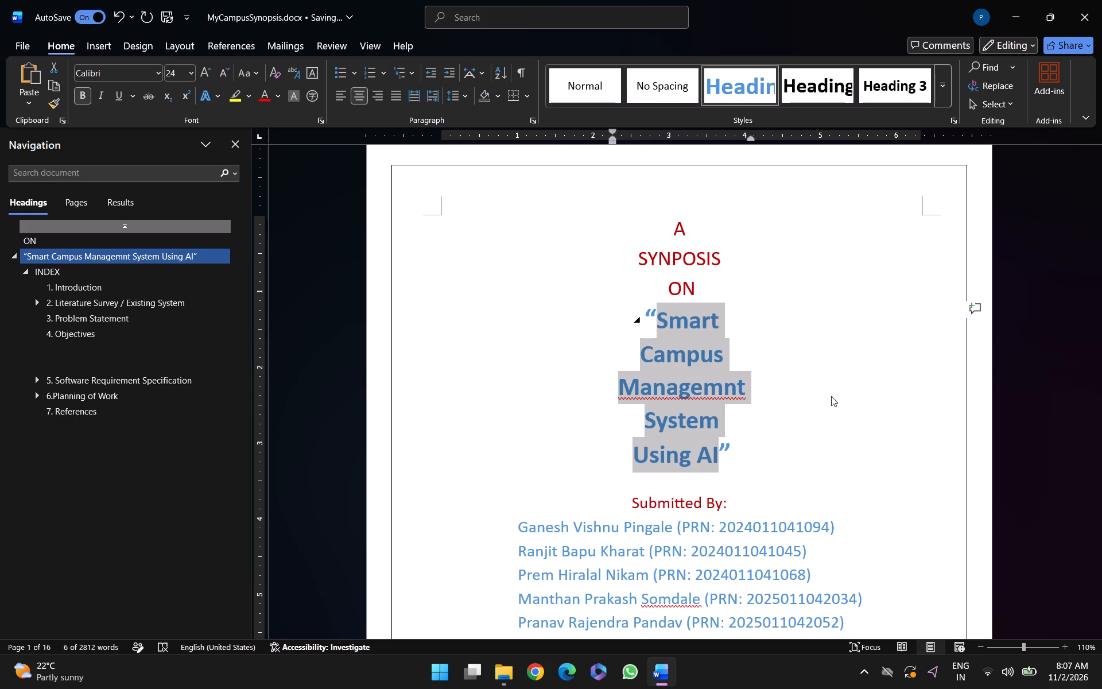
left_click(831, 396)
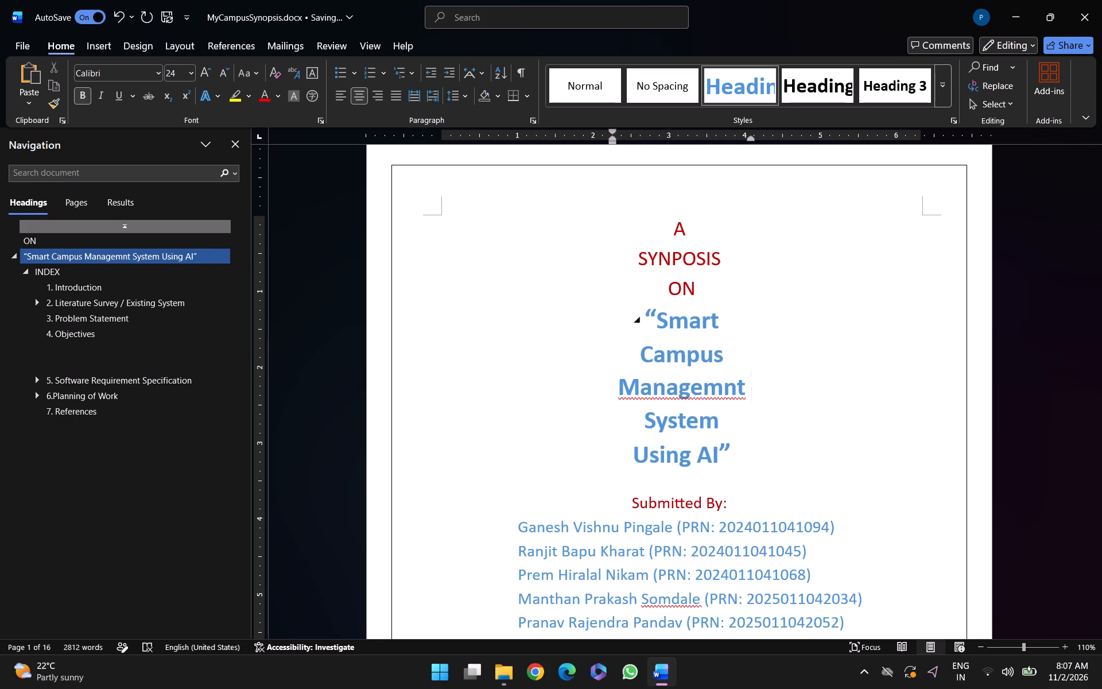
Restore the missing "e" in the cover title so the word reads "Management".
left_click(725, 390)
key("e")
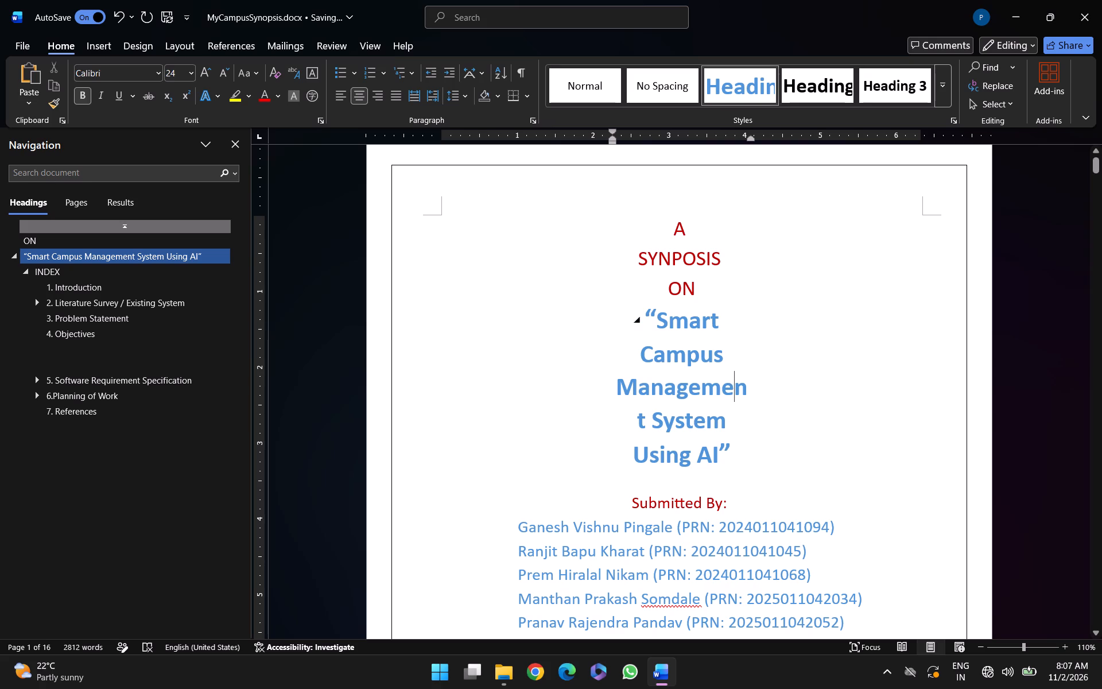
Shrink the whole cover title, including its quotation marks, by one font size so that "Management" fits on one line.
left_click_drag(646, 310, 715, 486)
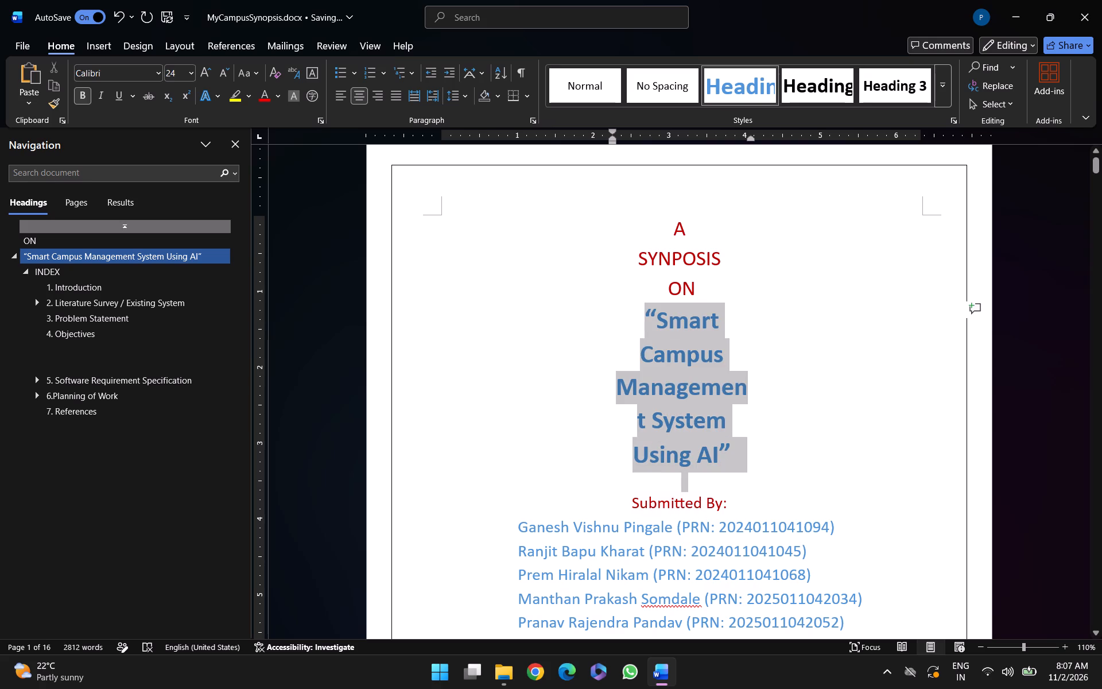
left_click_drag(715, 486, 734, 462)
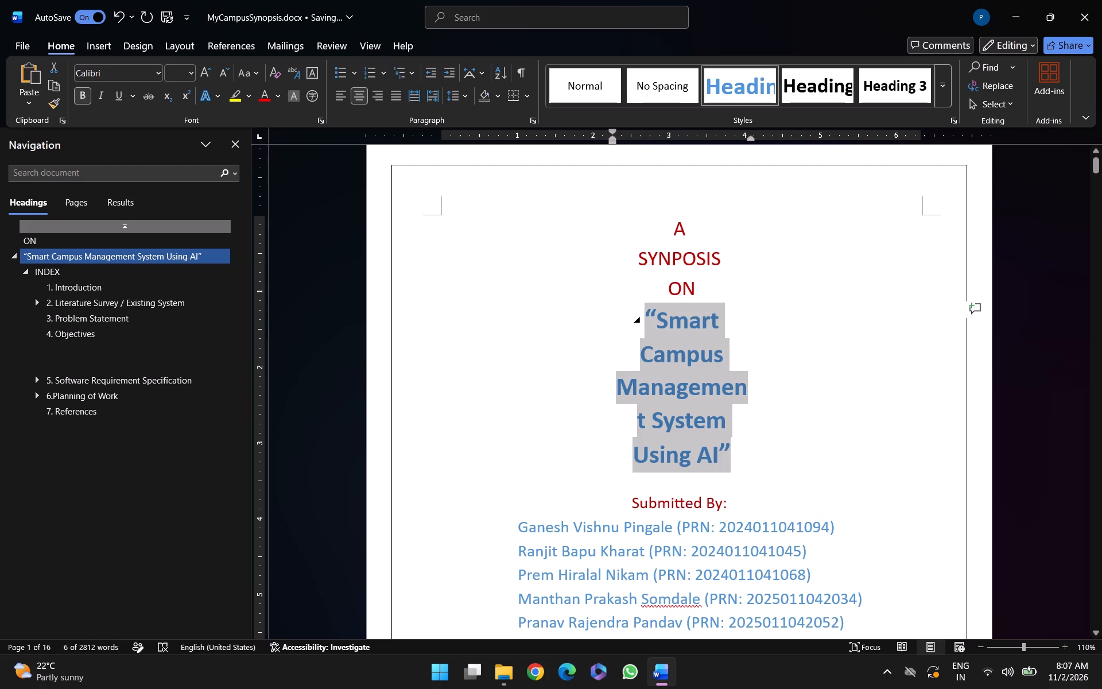
key("ctrl+shift+period")
key("ctrl+shift+comma")
key("ctrl+shift+comma")
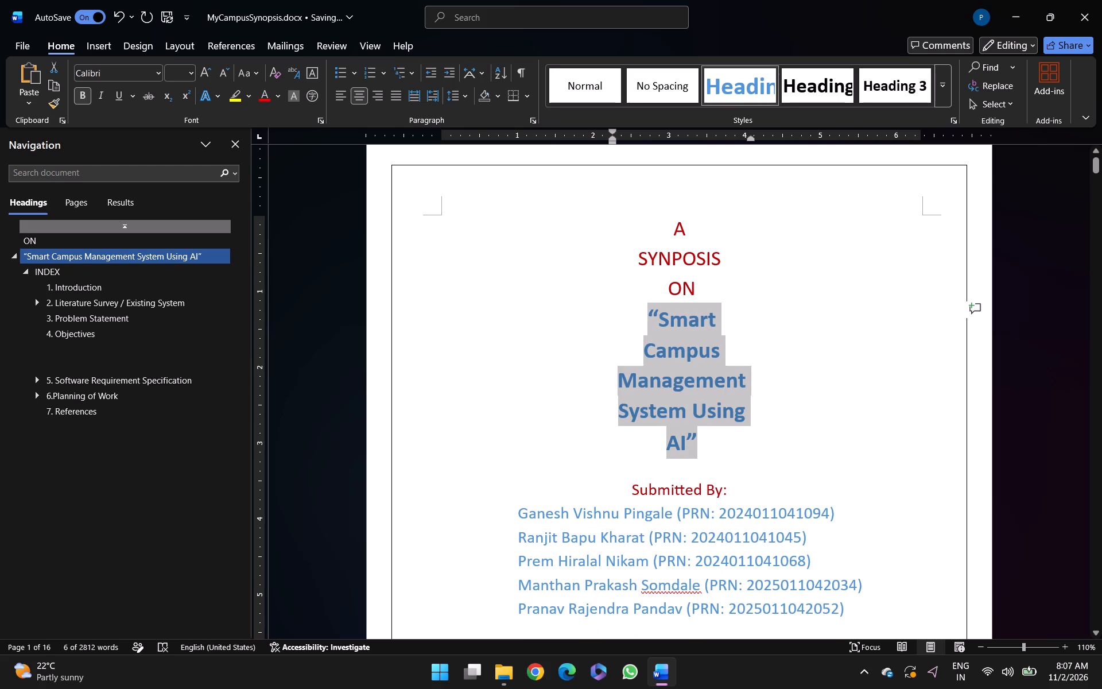
key("ctrl+shift+period")
key("ctrl+shift+comma")
left_click(800, 435)
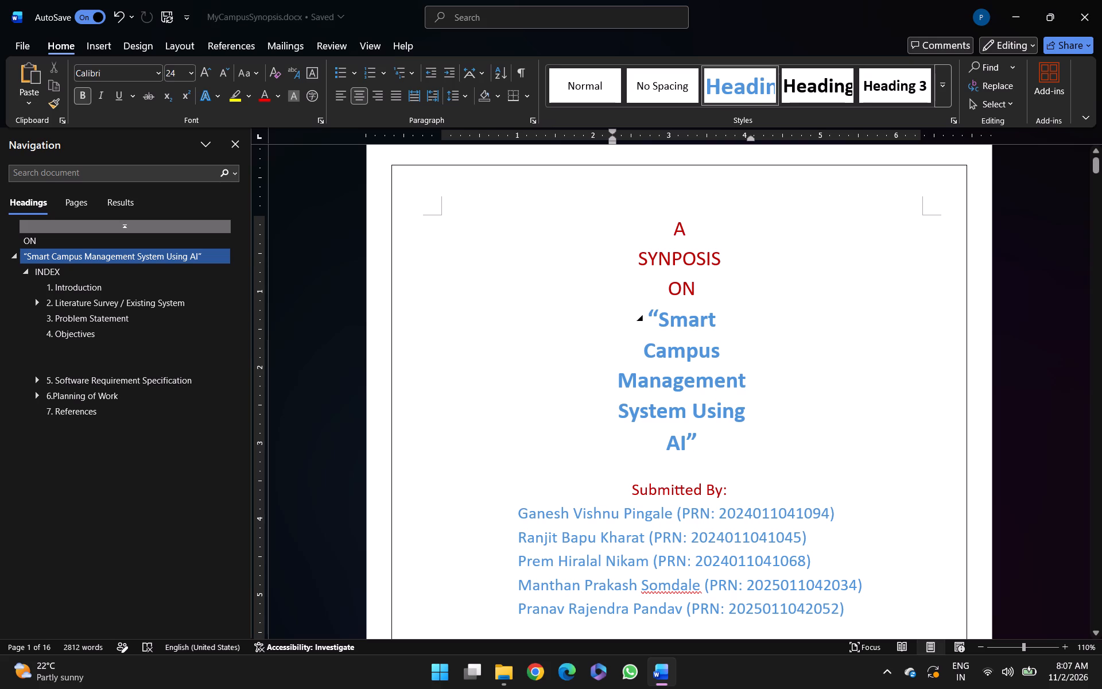
Search the document for "smart" and go through the occurrences up to the Software Requirement Specification section, checking the title wording.
scroll(820, 370, "down", 1)
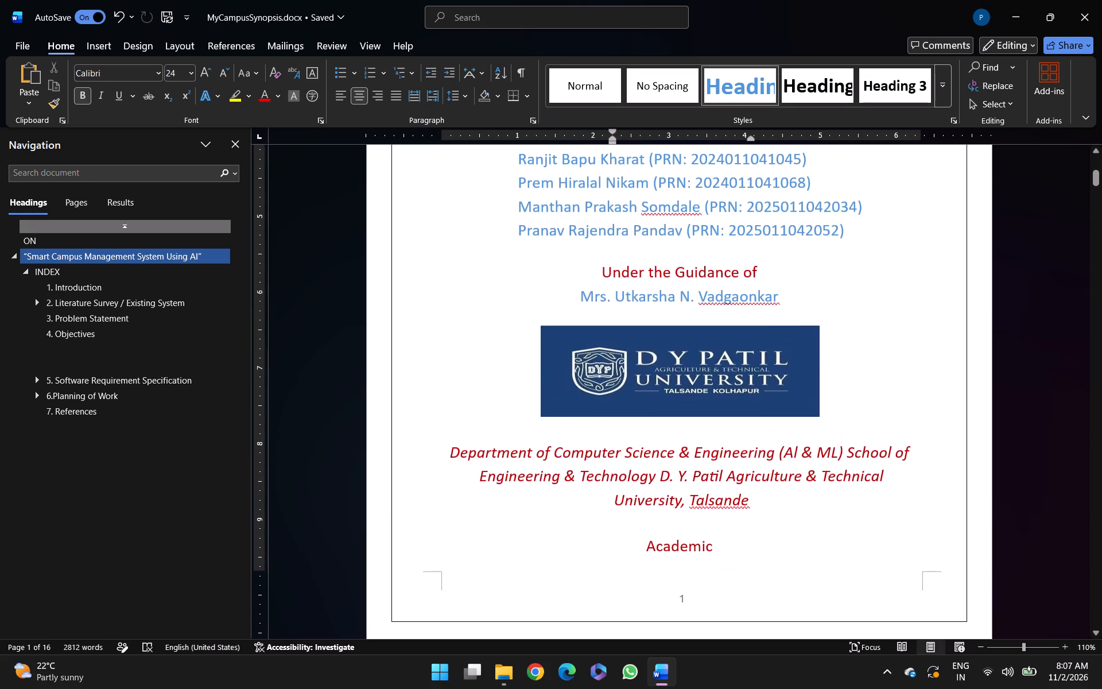
scroll(820, 370, "down", 2)
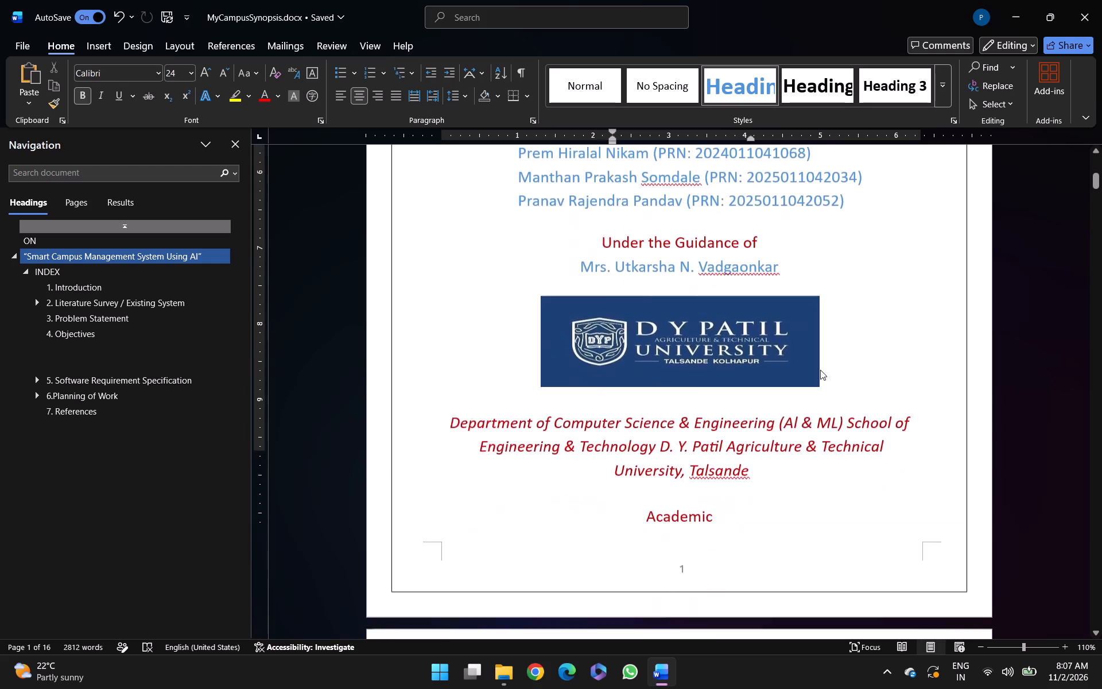
scroll(820, 370, "down", 1)
key("ctrl+f")
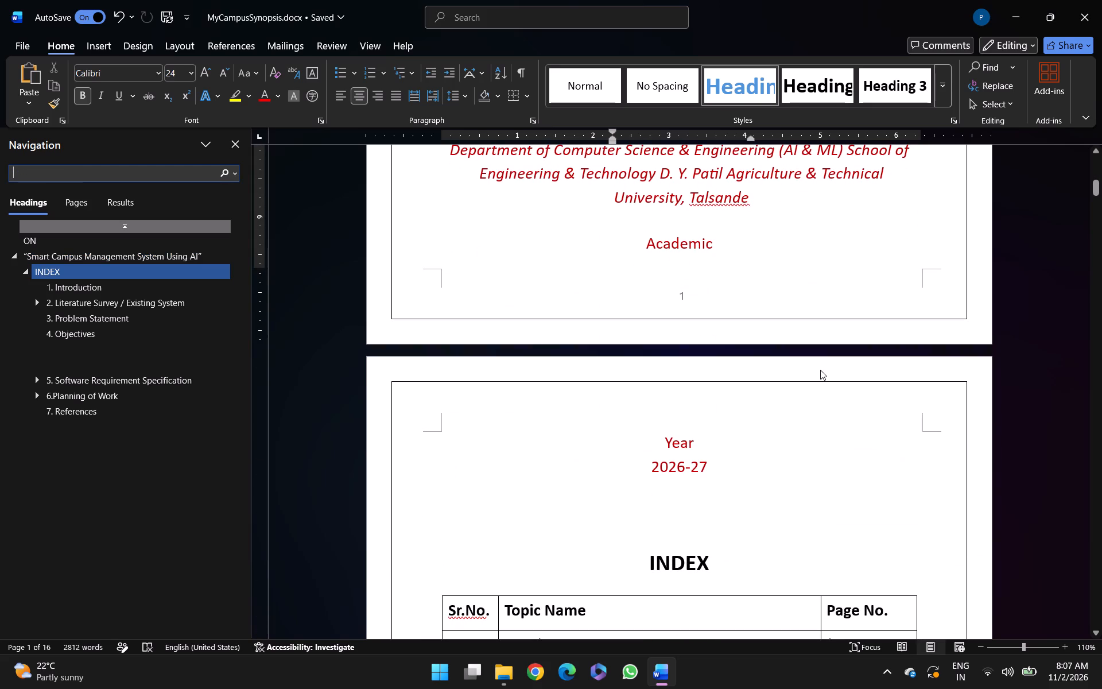
type("smart")
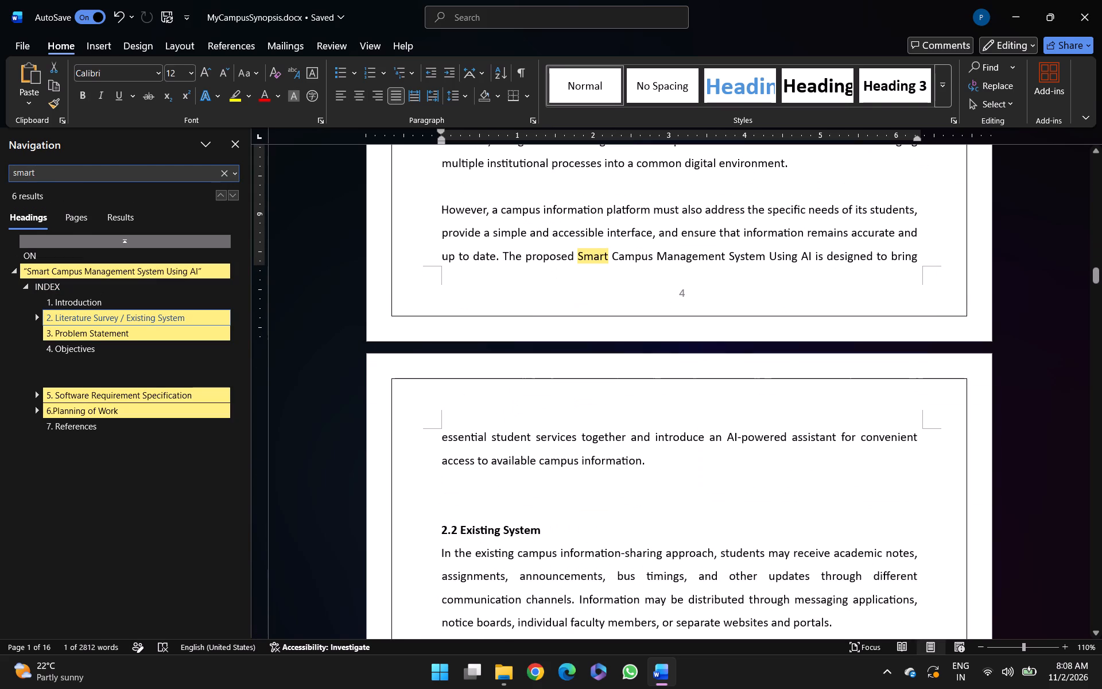
key("Return")
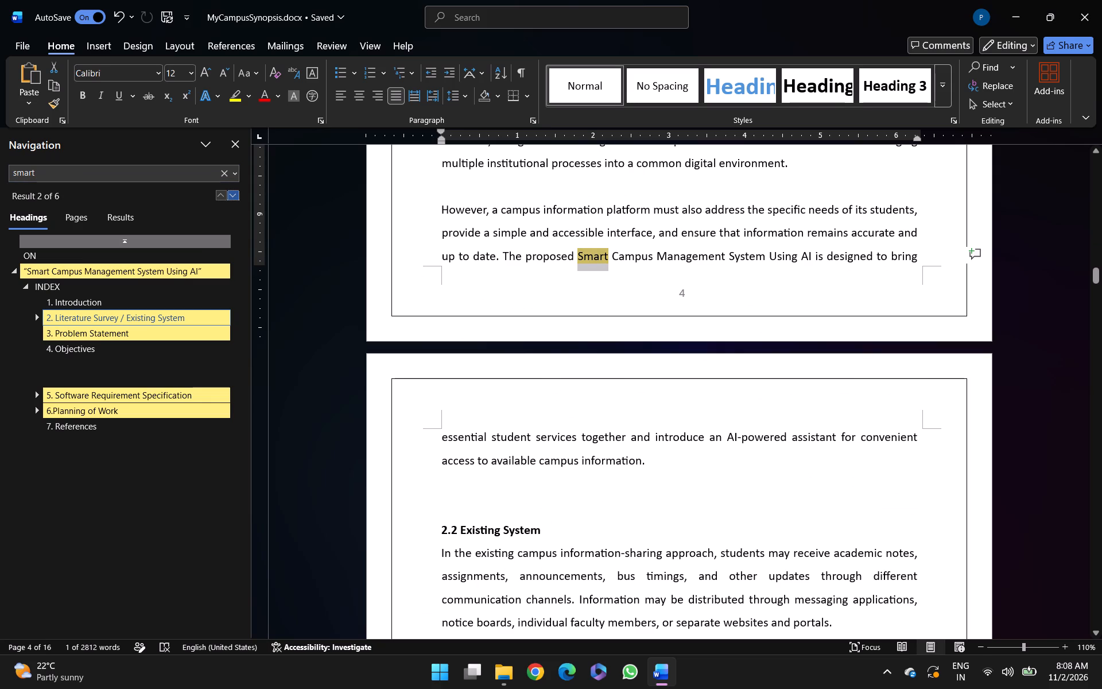
key("Return")
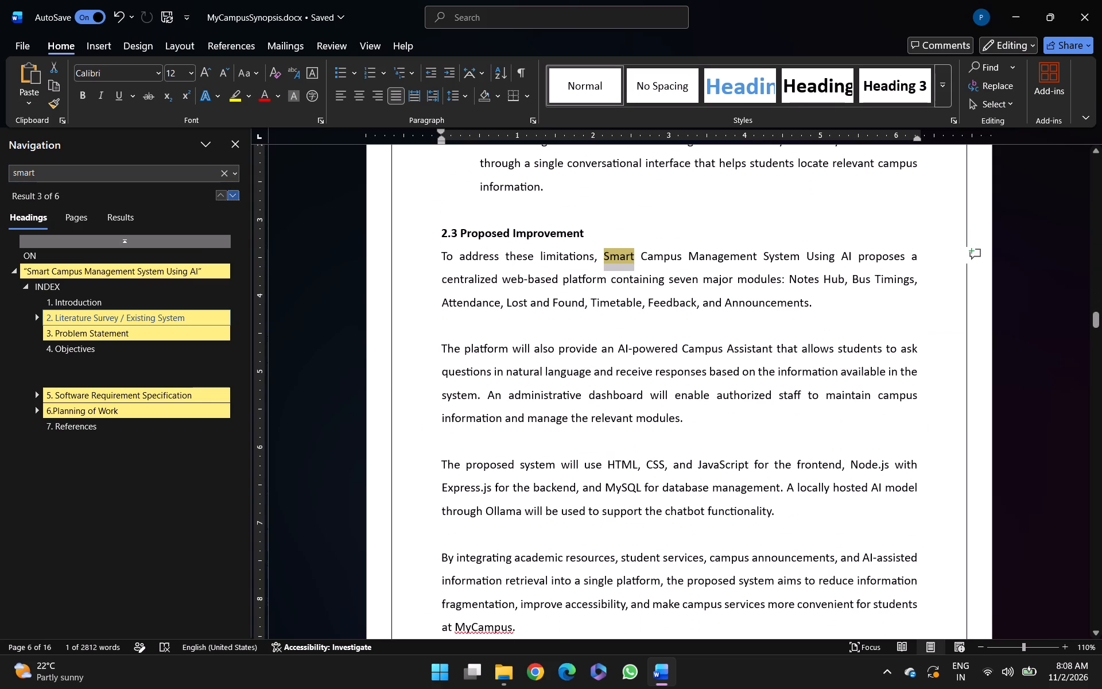
key("Return")
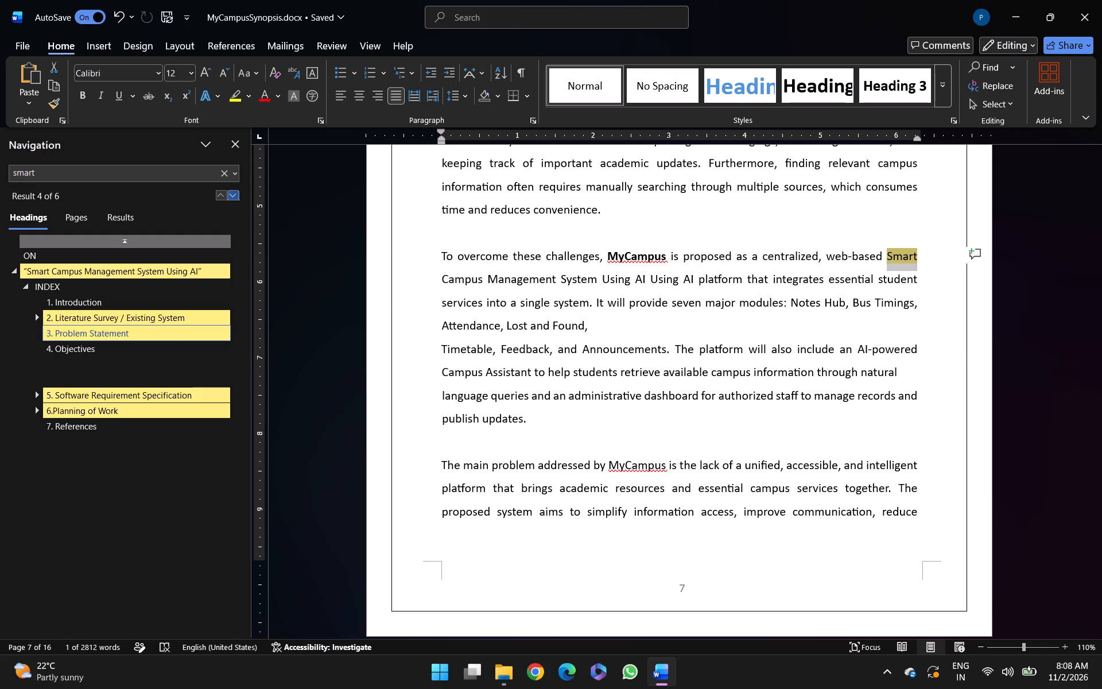
key("Return")
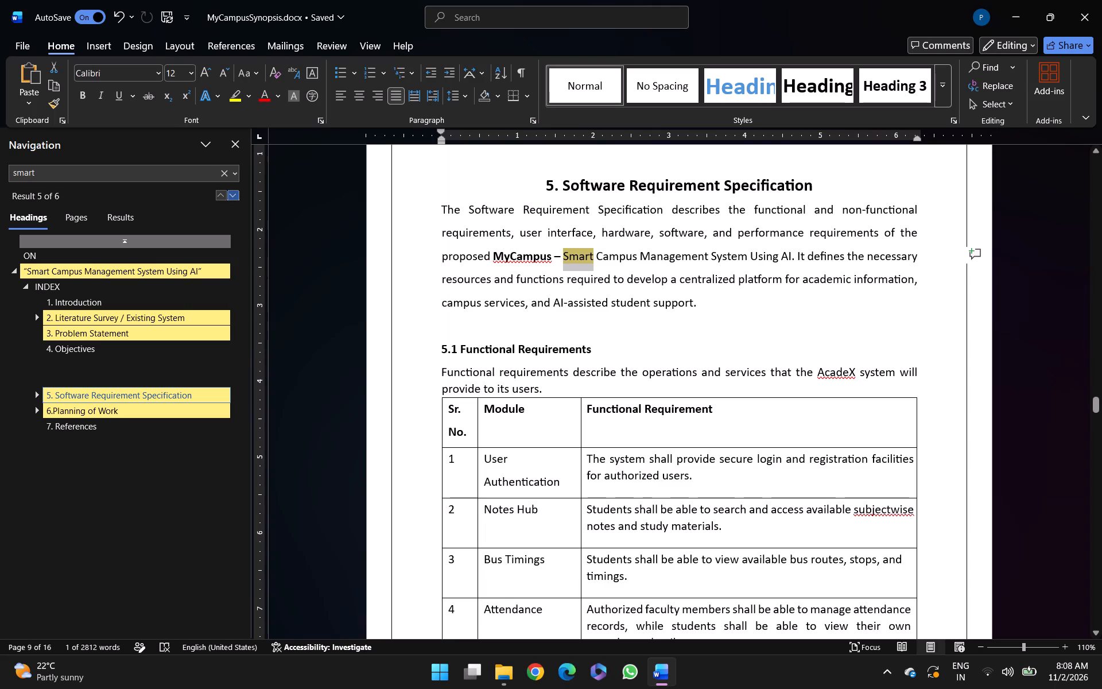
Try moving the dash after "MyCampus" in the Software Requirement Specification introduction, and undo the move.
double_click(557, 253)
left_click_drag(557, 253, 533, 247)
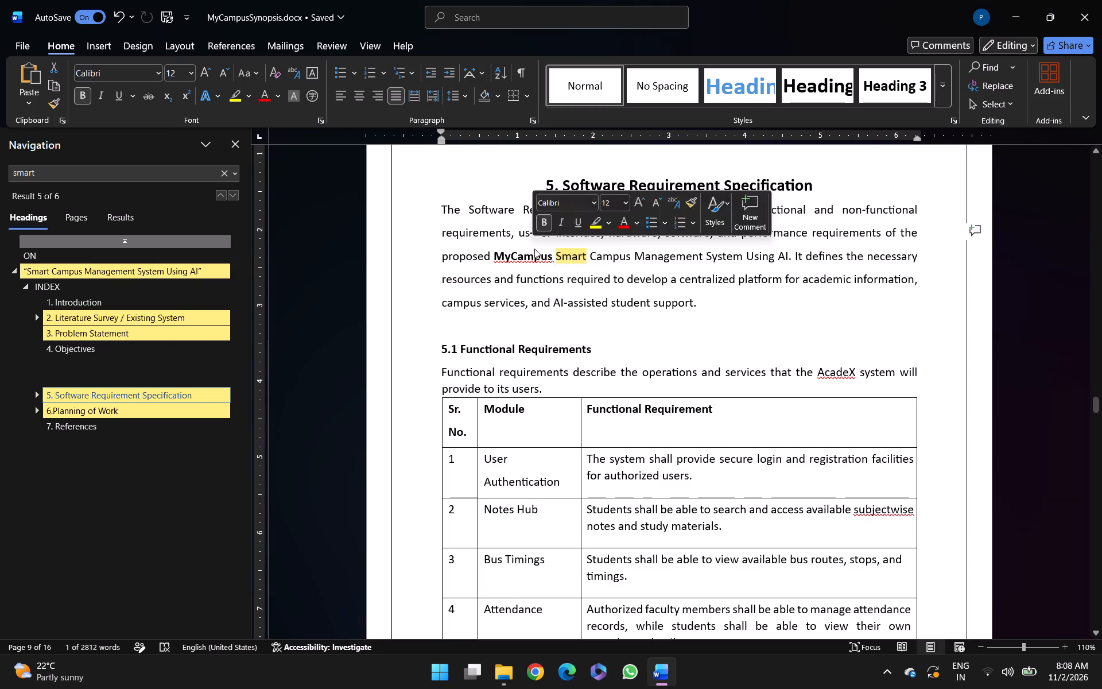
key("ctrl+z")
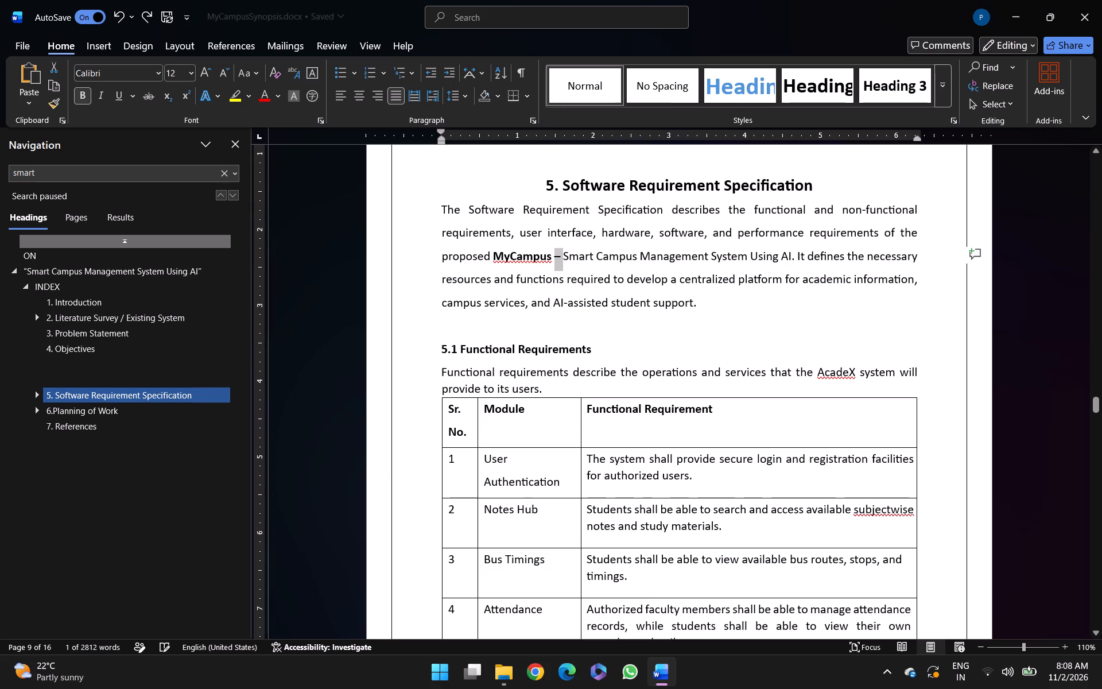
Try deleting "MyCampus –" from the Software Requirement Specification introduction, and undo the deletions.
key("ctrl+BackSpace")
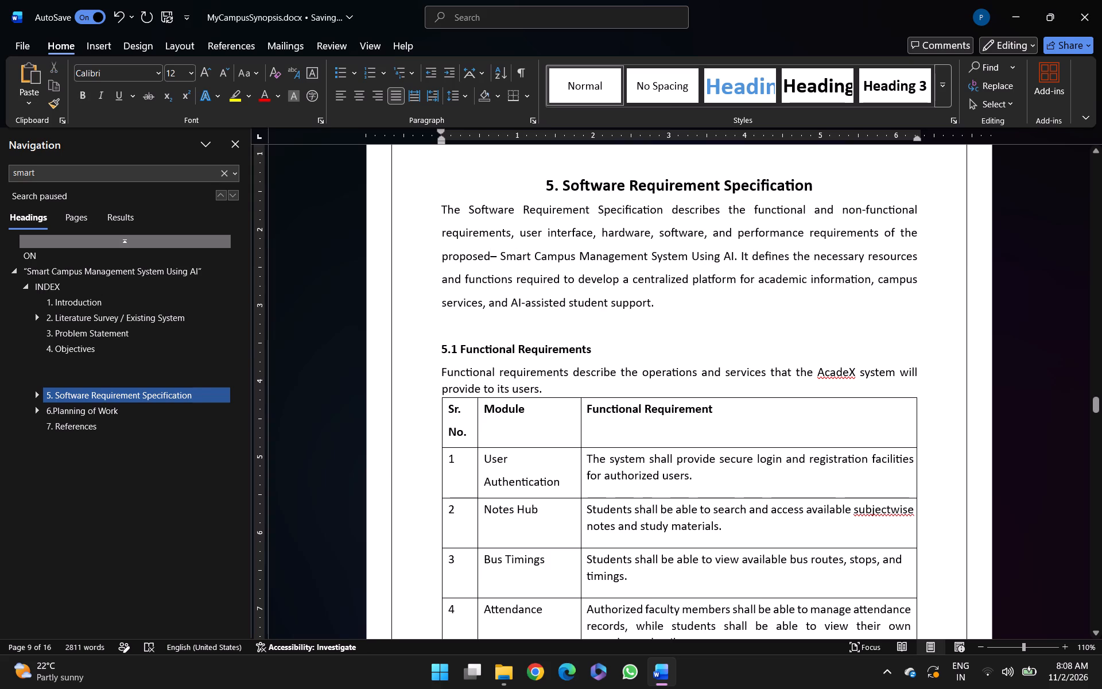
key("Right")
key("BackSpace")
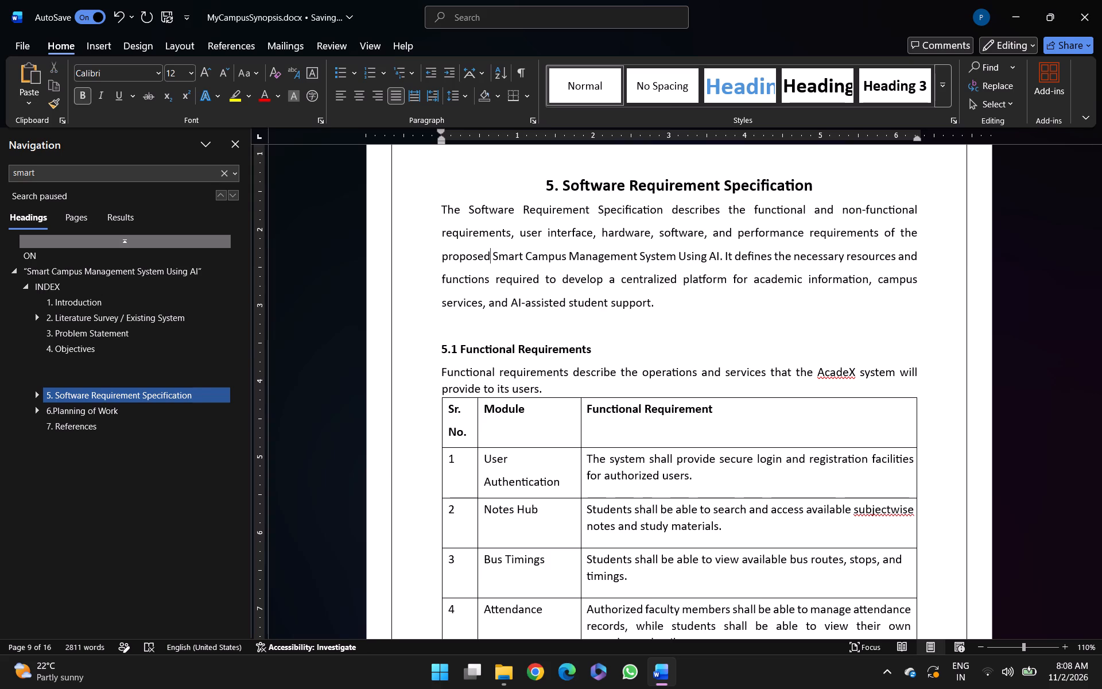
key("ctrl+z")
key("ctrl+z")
Undo the two most recent font-size changes to the cover title.
key("ctrl+z")
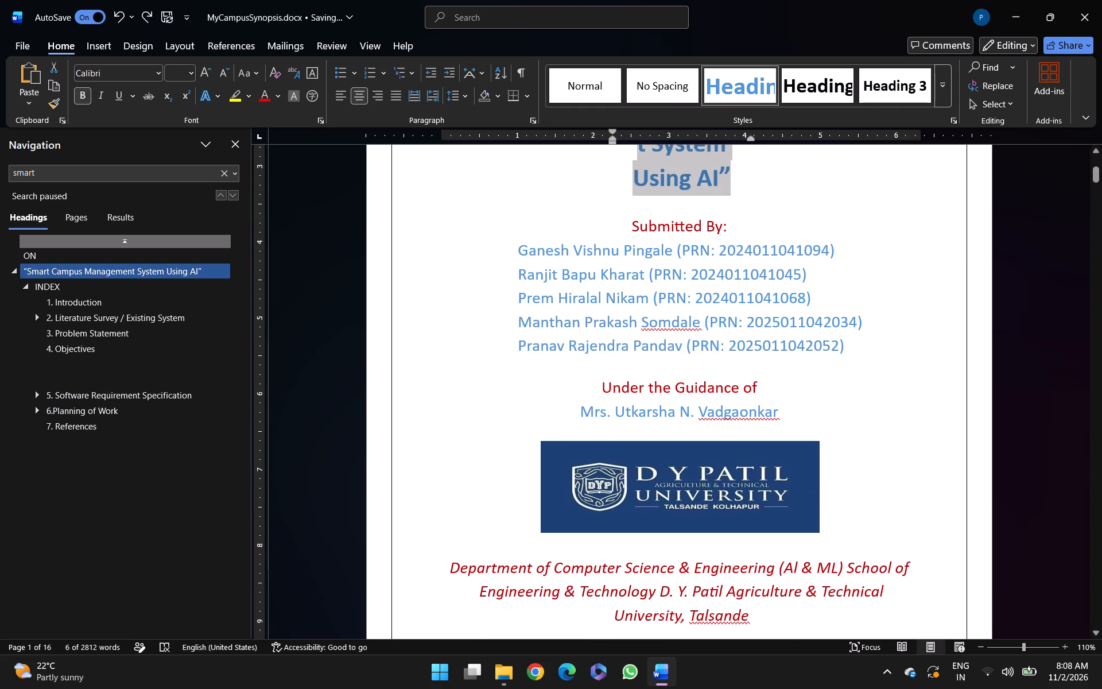
scroll(548, 302, "up", 1)
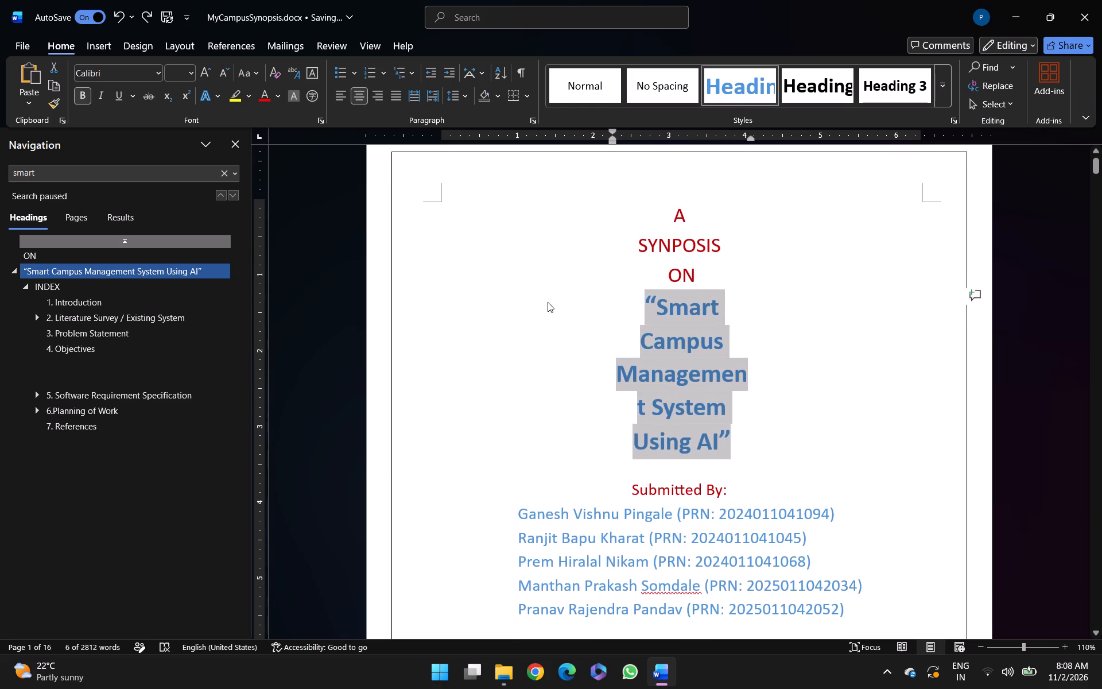
scroll(548, 302, "up", 1)
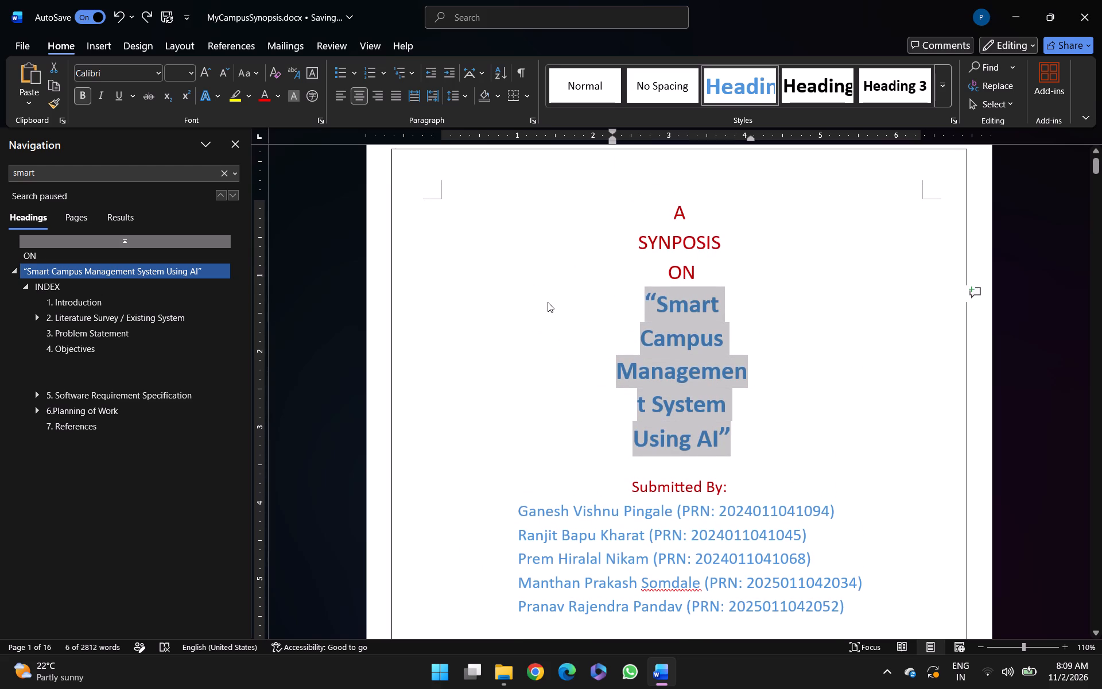
key("ctrl+z")
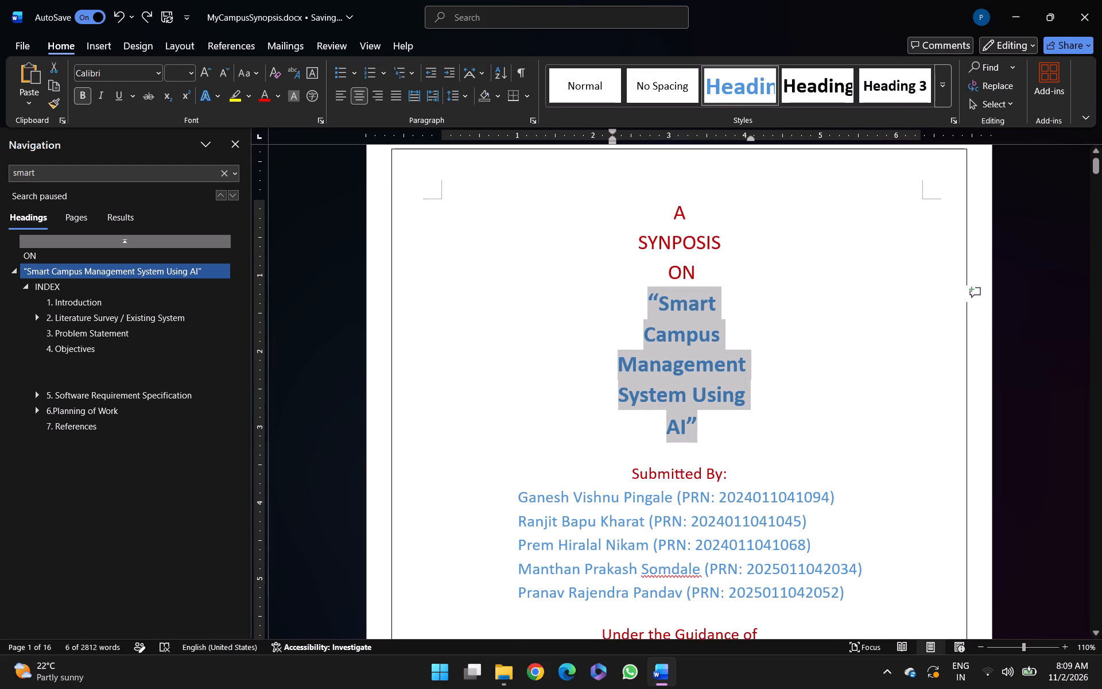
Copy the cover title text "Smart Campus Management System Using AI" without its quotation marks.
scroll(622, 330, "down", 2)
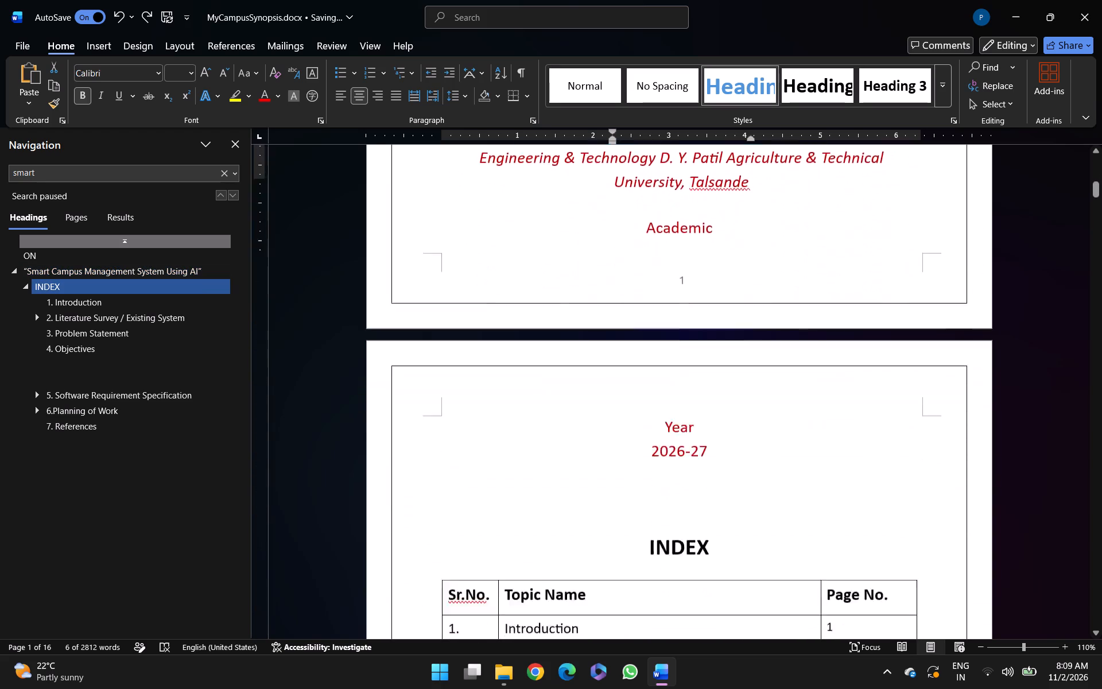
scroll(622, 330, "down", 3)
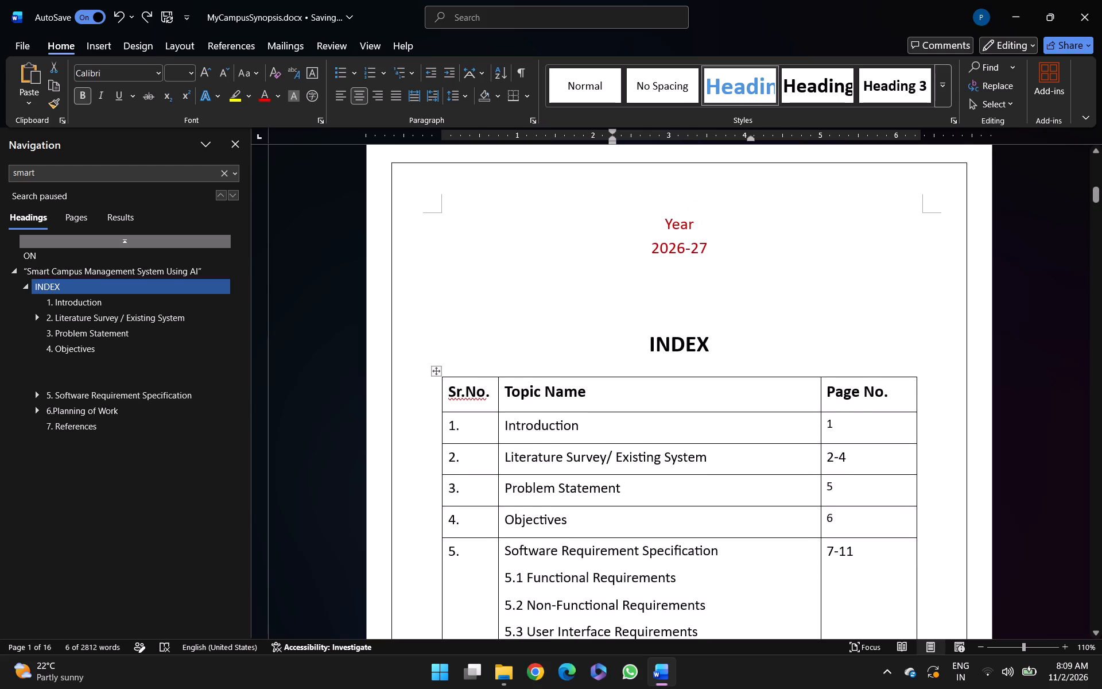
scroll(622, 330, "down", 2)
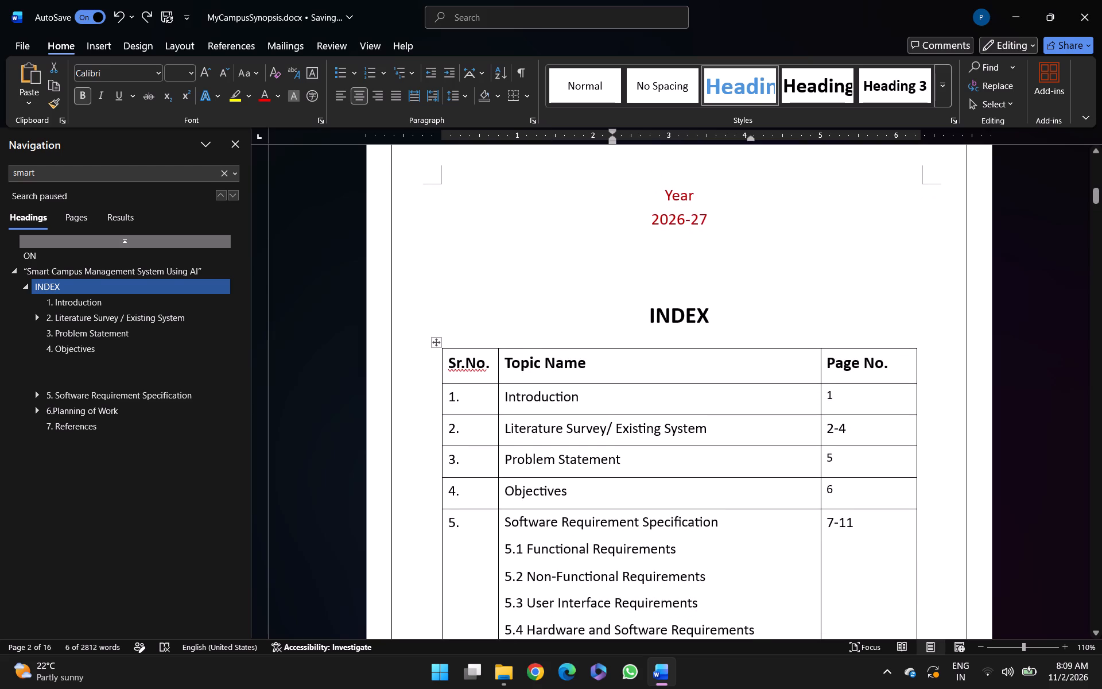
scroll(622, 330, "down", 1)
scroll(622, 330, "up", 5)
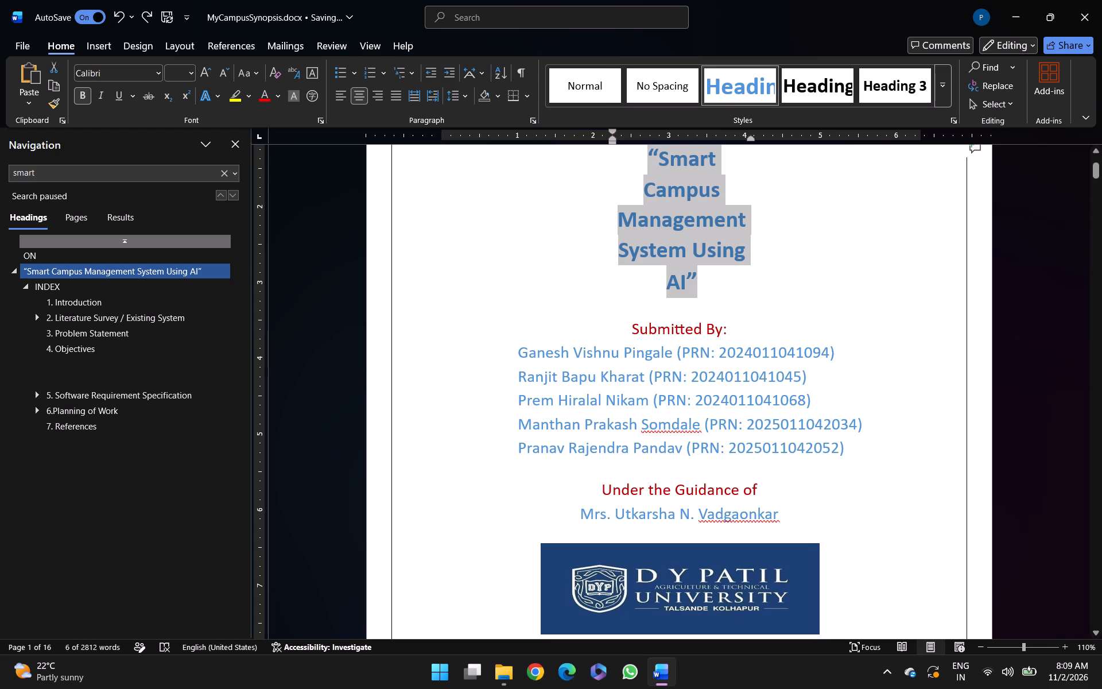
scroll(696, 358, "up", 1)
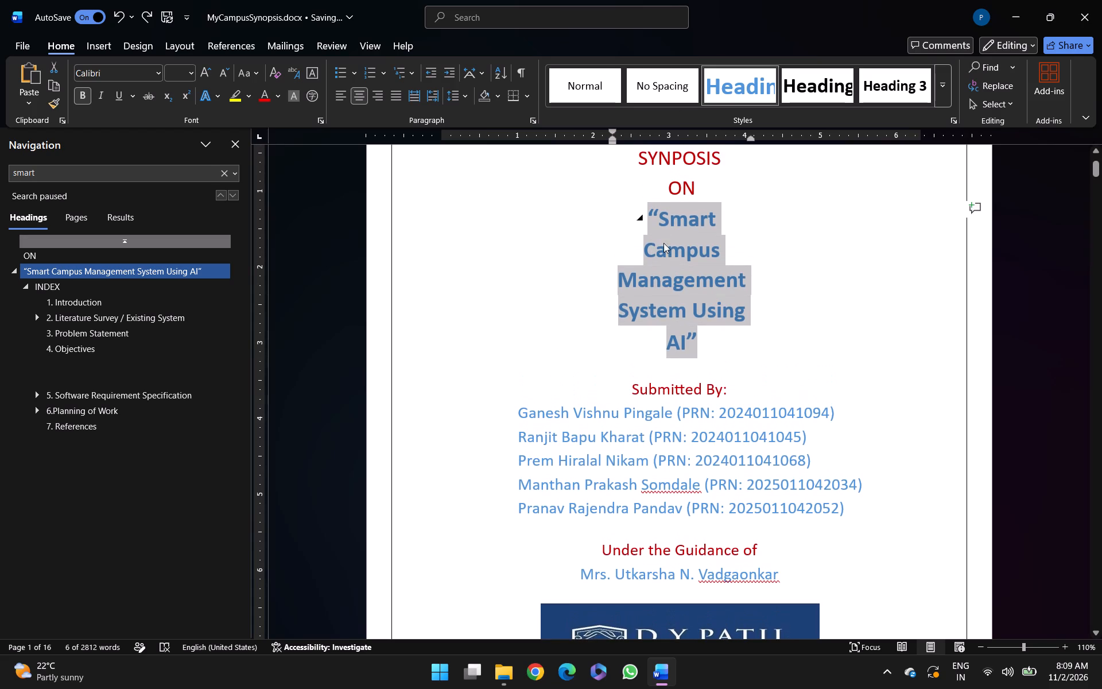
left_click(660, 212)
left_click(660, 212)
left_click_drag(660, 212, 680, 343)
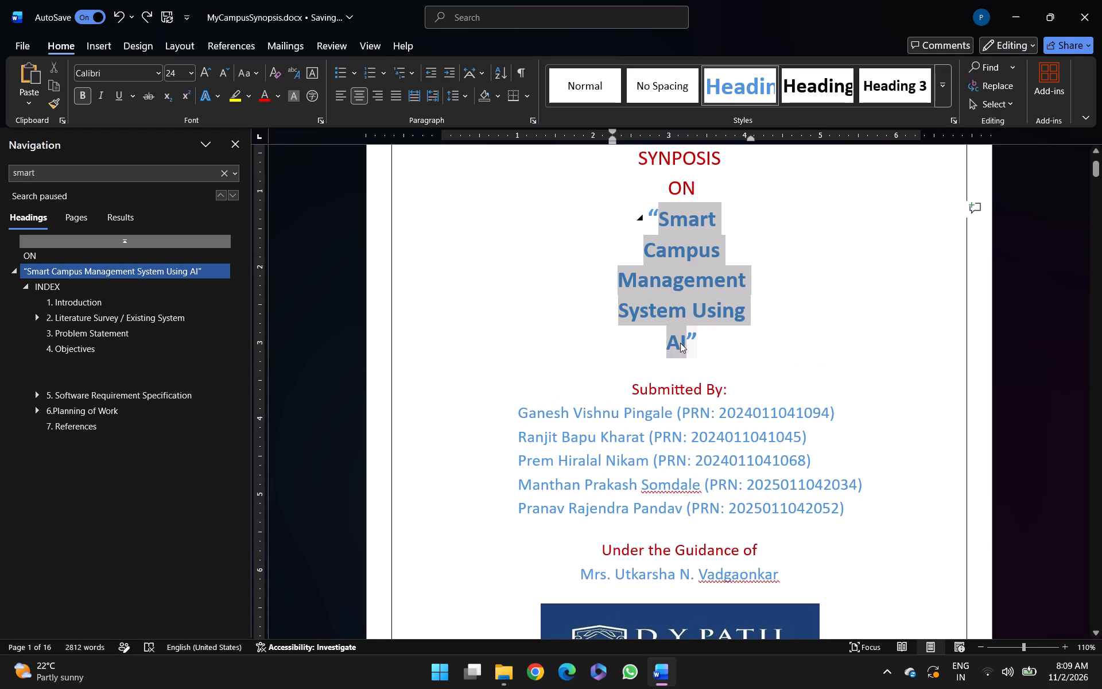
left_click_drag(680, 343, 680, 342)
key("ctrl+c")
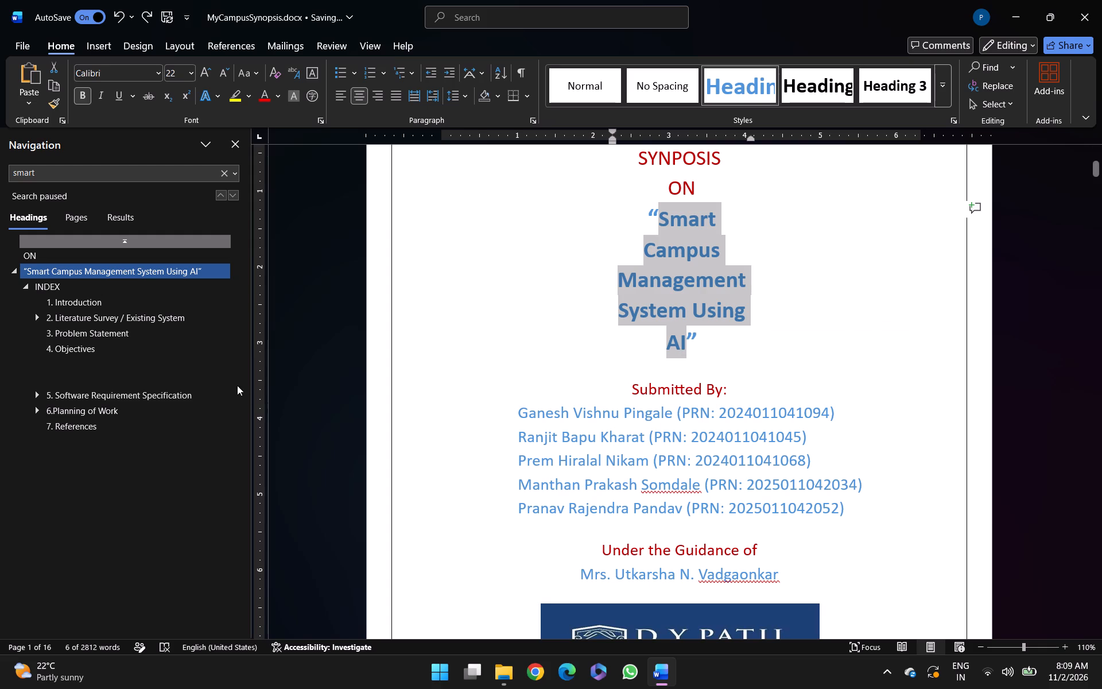
Go through the "smart" matches to the Software Requirement Specification introduction and select "MyCampus – Smart Campus Management System Using AI" there.
left_click(234, 195)
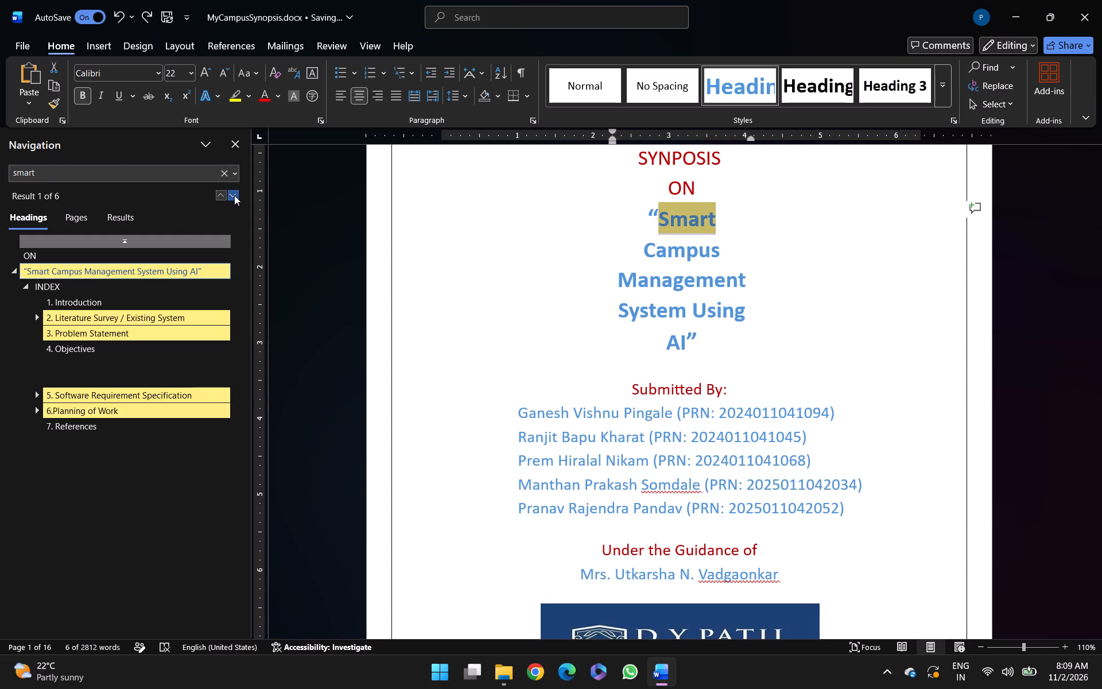
left_click(234, 195)
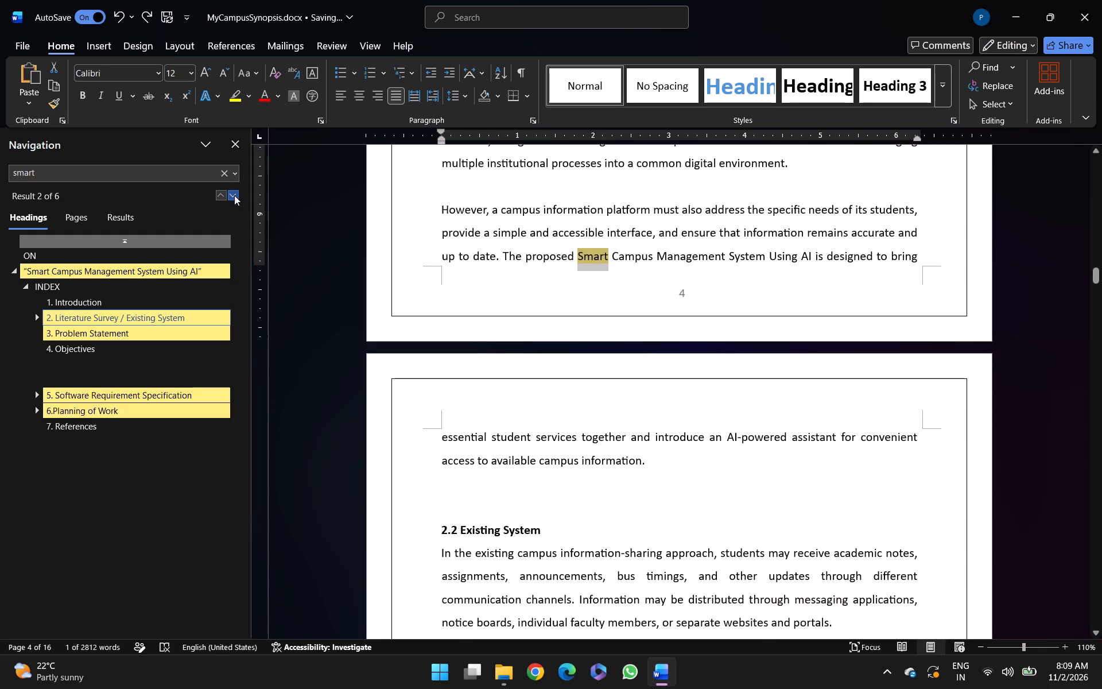
left_click(234, 195)
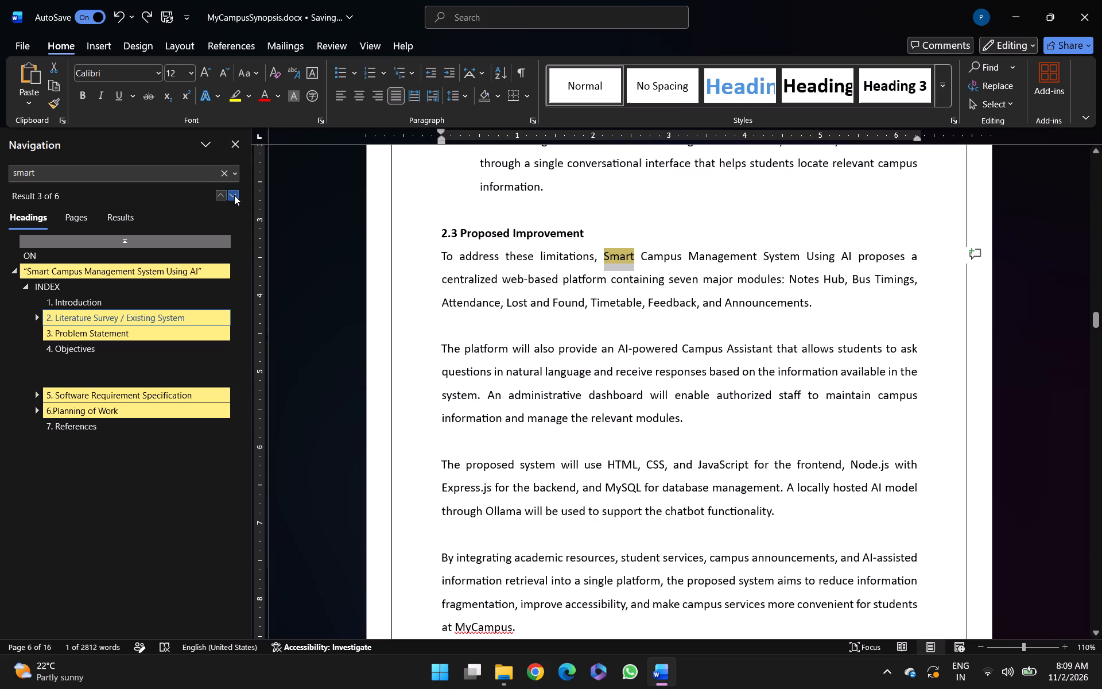
left_click(234, 195)
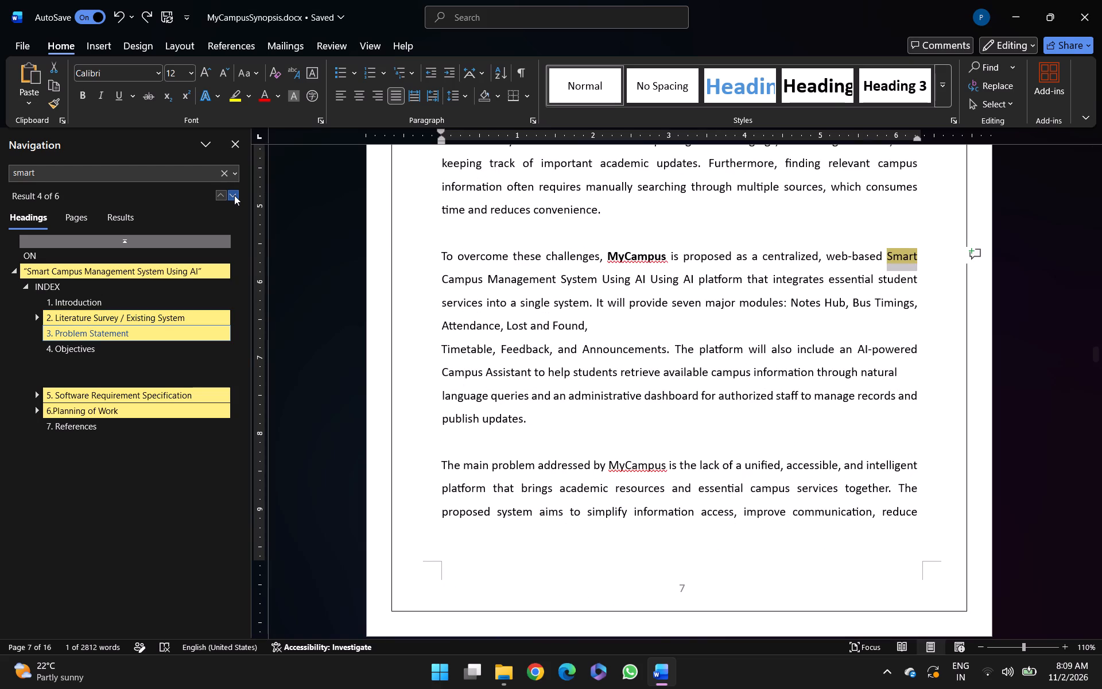
left_click(234, 195)
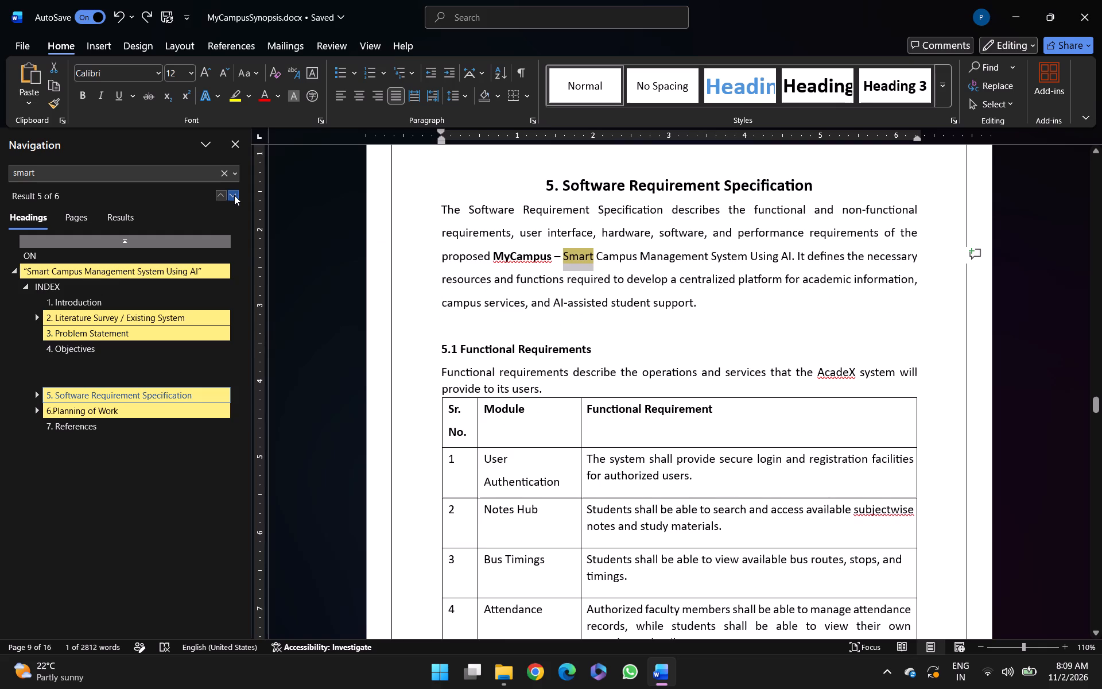
left_click(496, 257)
left_click_drag(496, 257, 712, 257)
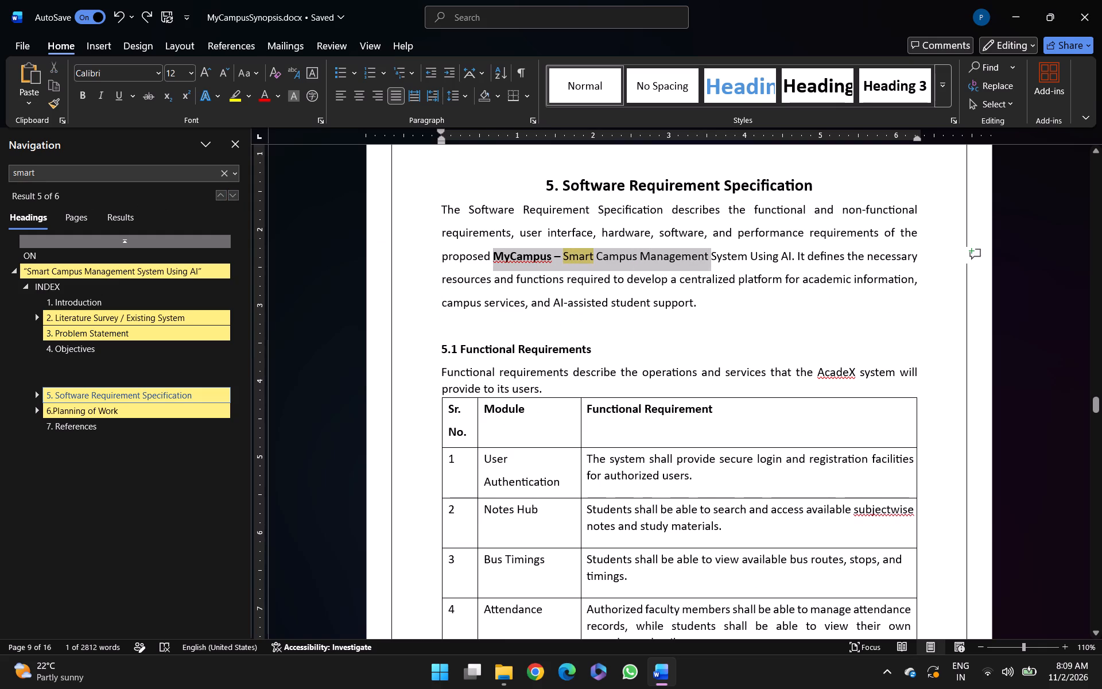
left_click_drag(712, 257, 792, 257)
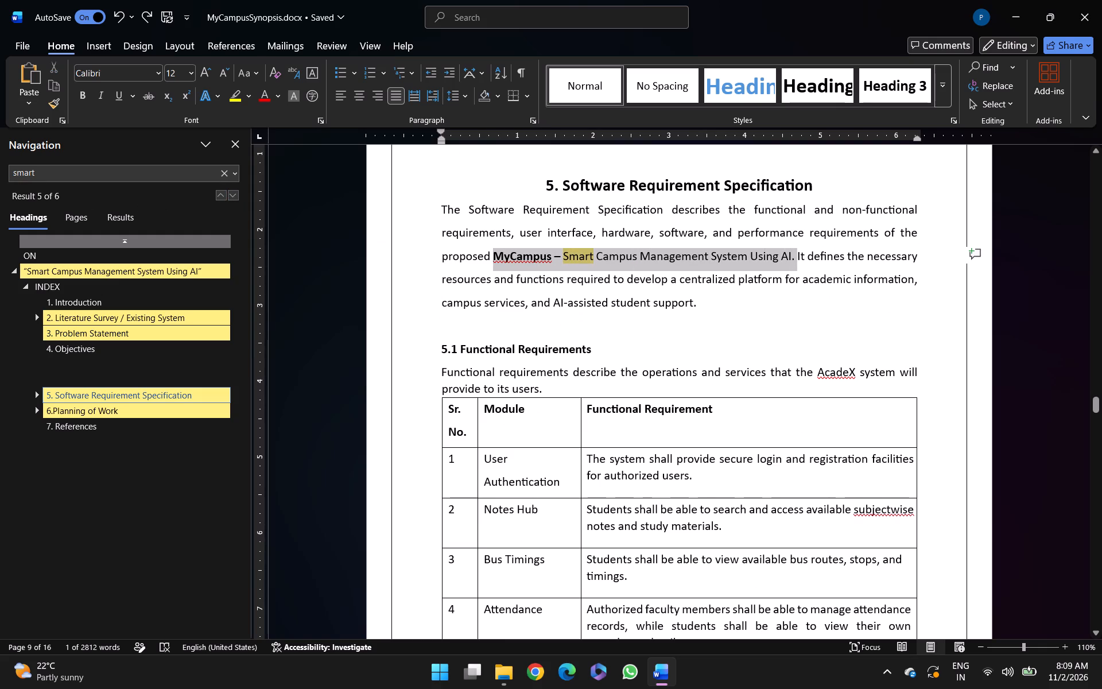
left_click_drag(792, 257, 790, 257)
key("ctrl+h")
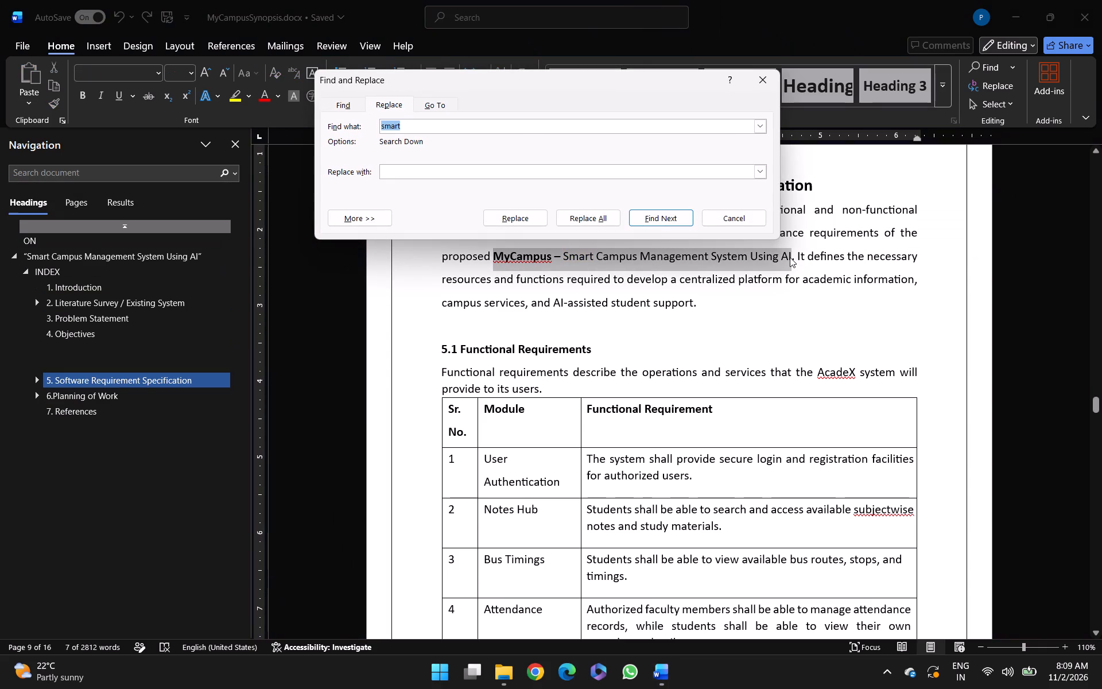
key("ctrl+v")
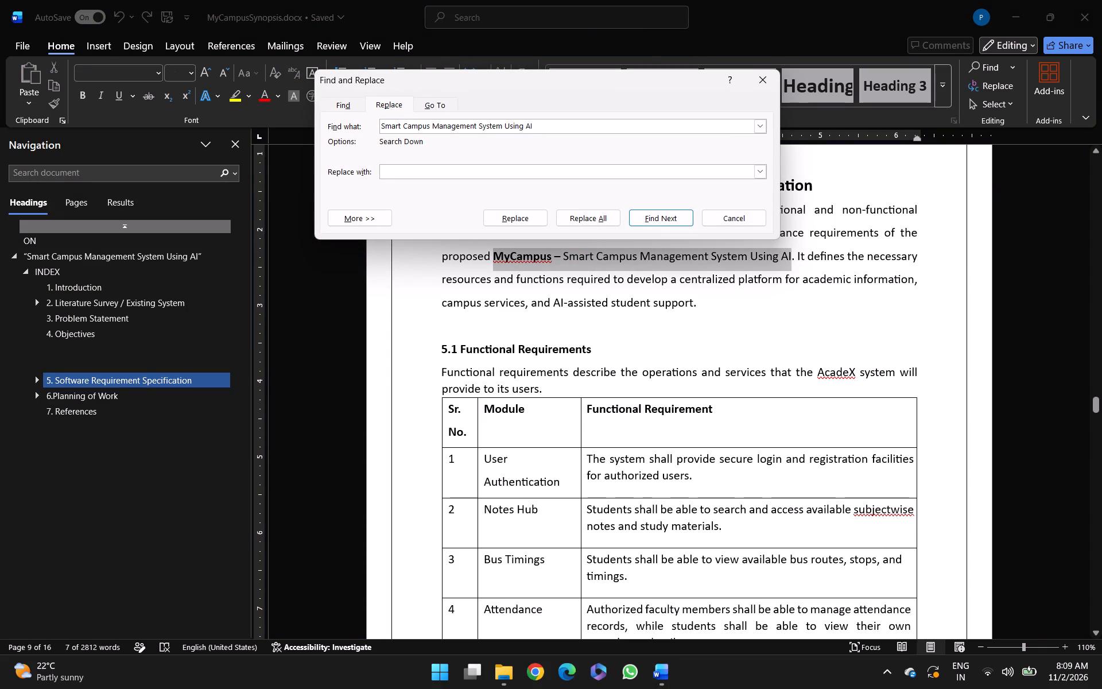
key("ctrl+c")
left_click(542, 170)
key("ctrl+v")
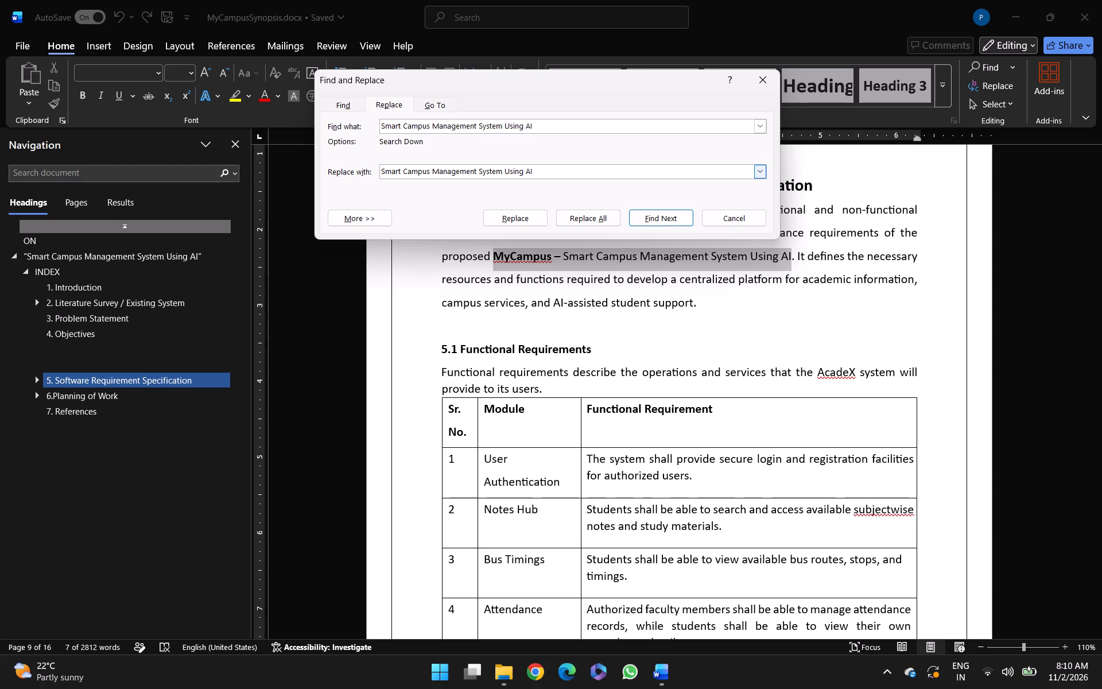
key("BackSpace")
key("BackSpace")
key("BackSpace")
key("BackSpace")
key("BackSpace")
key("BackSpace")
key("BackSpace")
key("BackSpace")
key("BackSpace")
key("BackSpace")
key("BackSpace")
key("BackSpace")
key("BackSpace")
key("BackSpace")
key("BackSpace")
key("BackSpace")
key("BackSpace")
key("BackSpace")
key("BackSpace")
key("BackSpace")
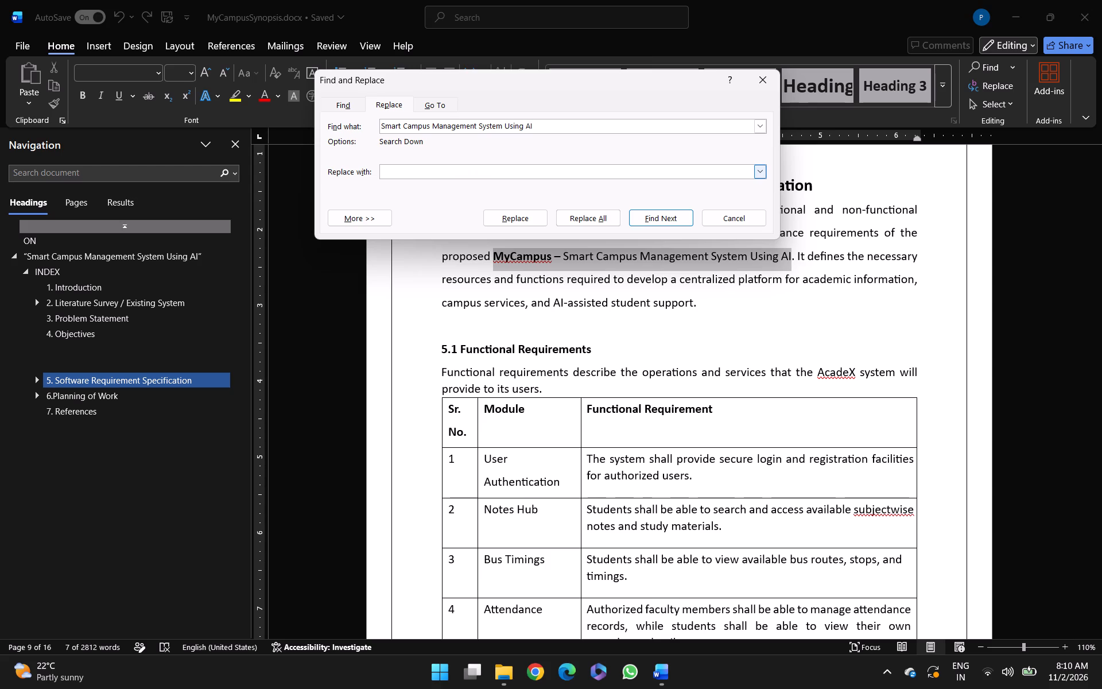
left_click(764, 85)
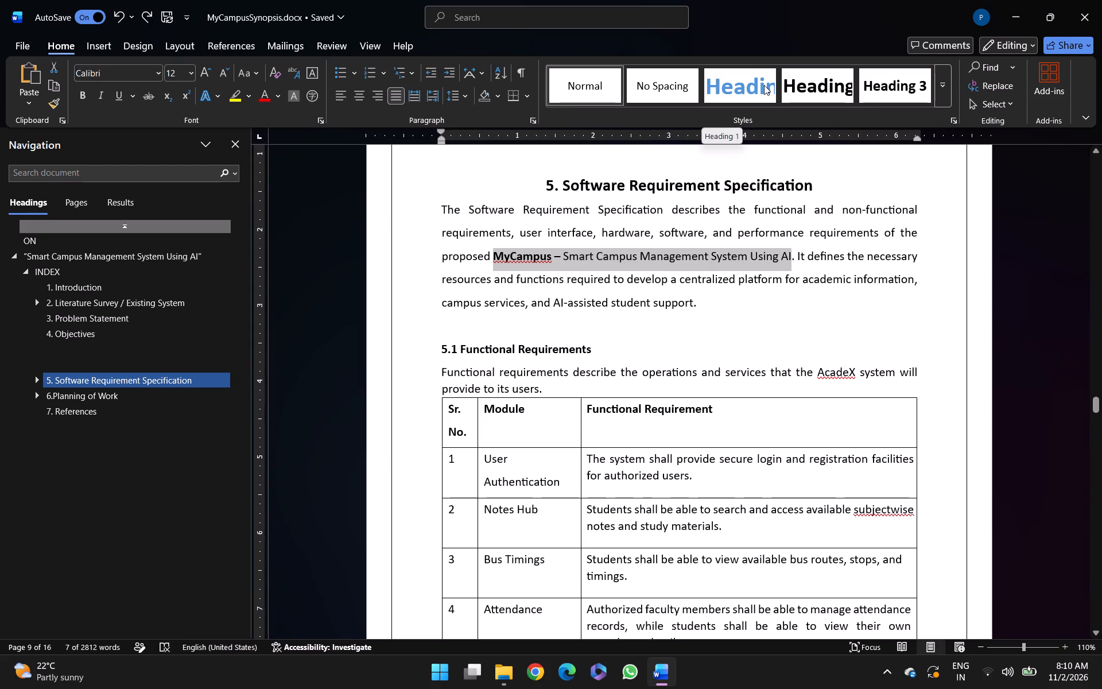
Copy the selected "MyCampus – Smart Campus Management System Using AI" and enter it as the text to find in Find and Replace.
key("ctrl+c")
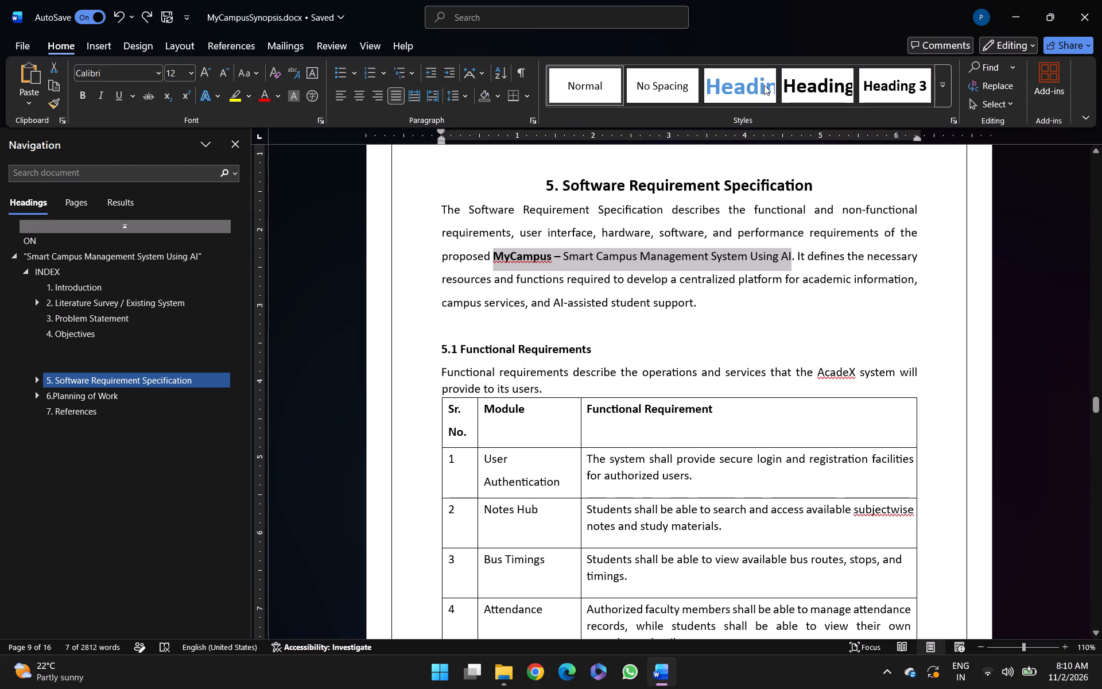
key("shift+f")
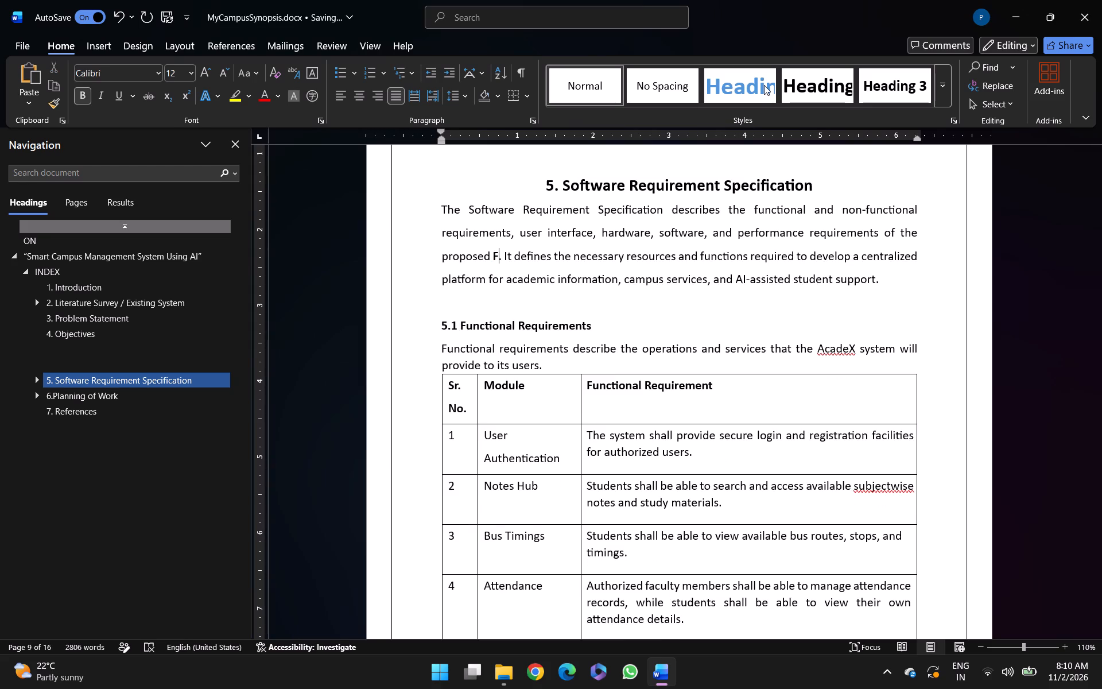
key("ctrl+z")
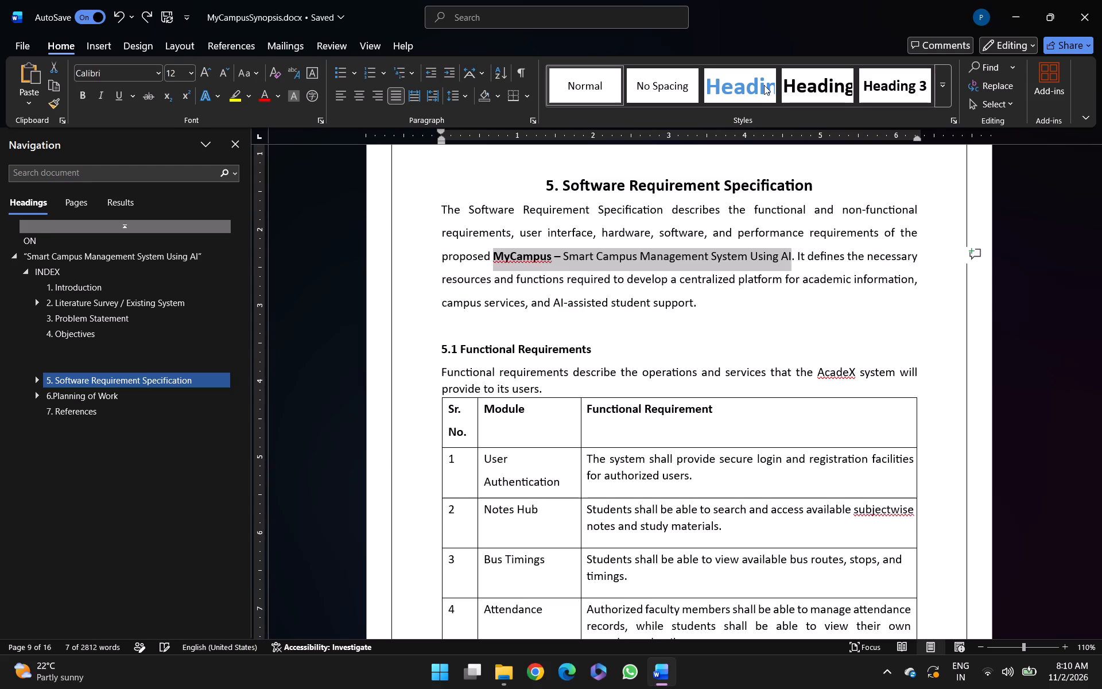
key("ctrl+h")
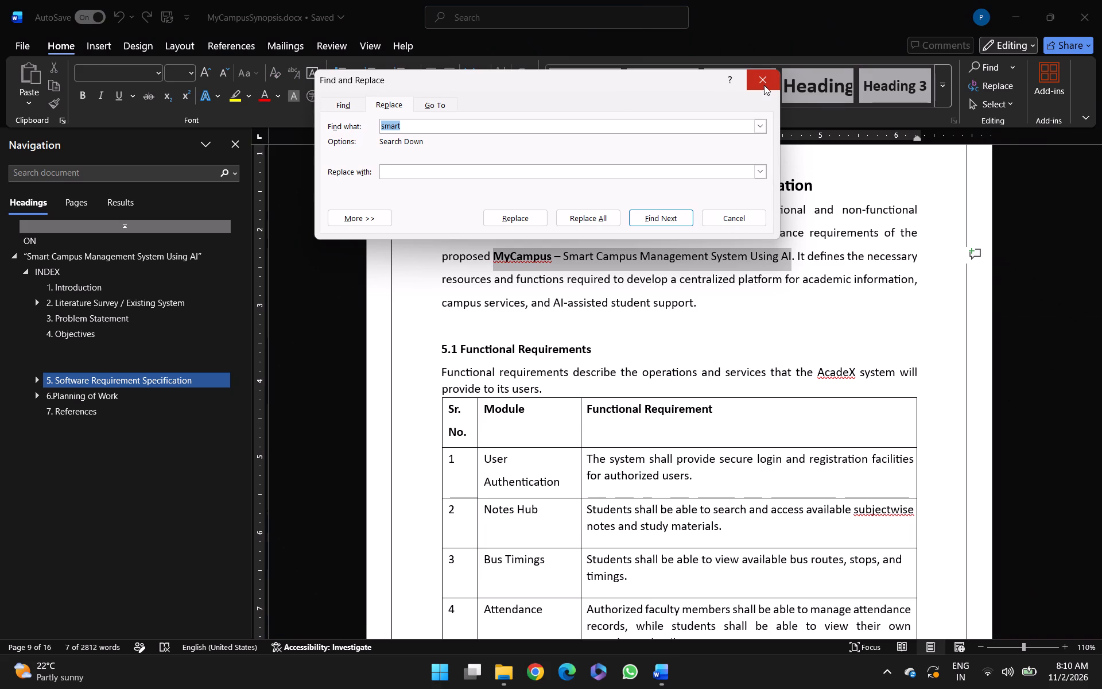
key("ctrl+v")
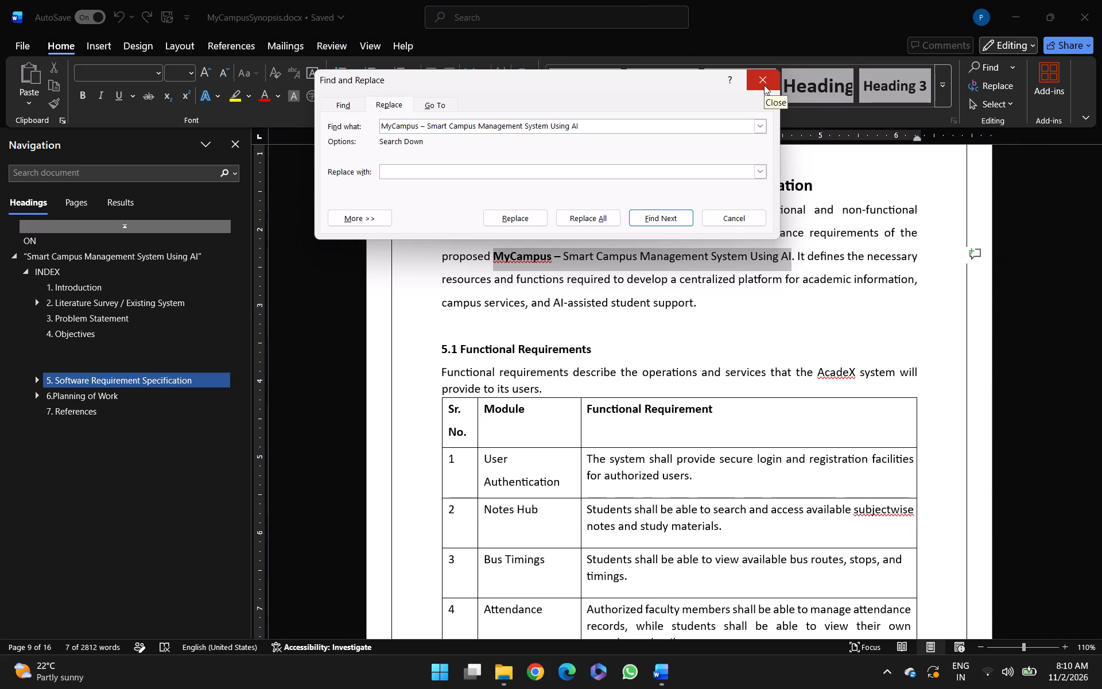
Replace all occurrences of "MyCampus – Smart Campus Management System Using AI" with "Smart Campus Management System Using AI" across the whole document.
left_click(577, 126)
left_click_drag(577, 126, 514, 129)
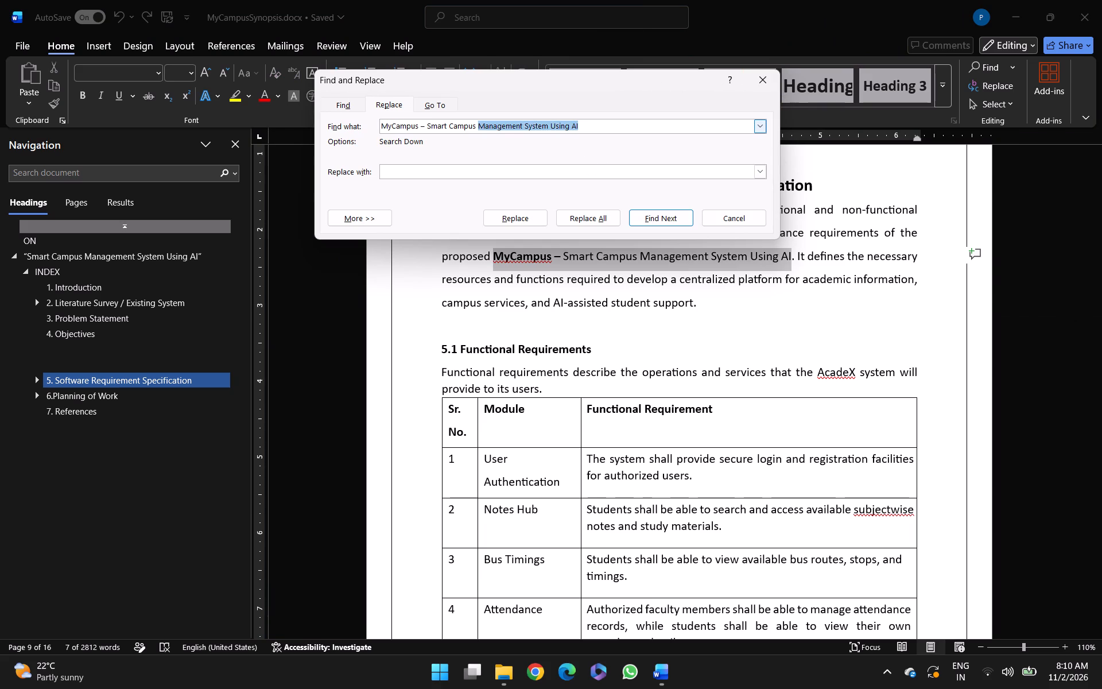
left_click_drag(514, 129, 434, 122)
key("ctrl+c")
left_click(403, 168)
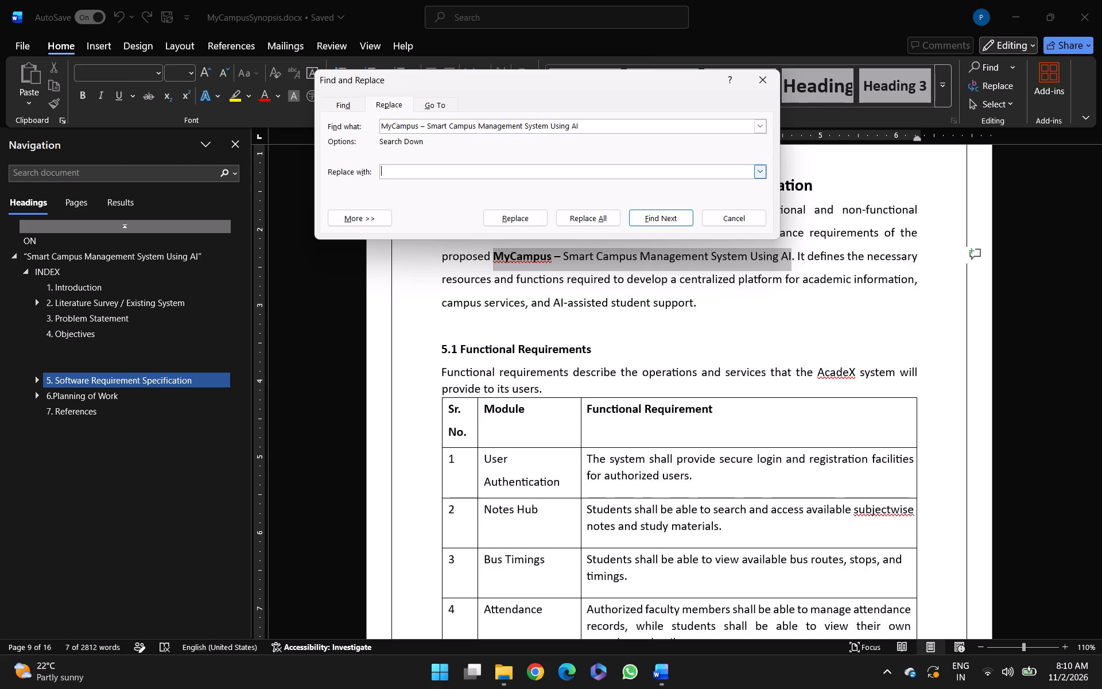
key("ctrl+v")
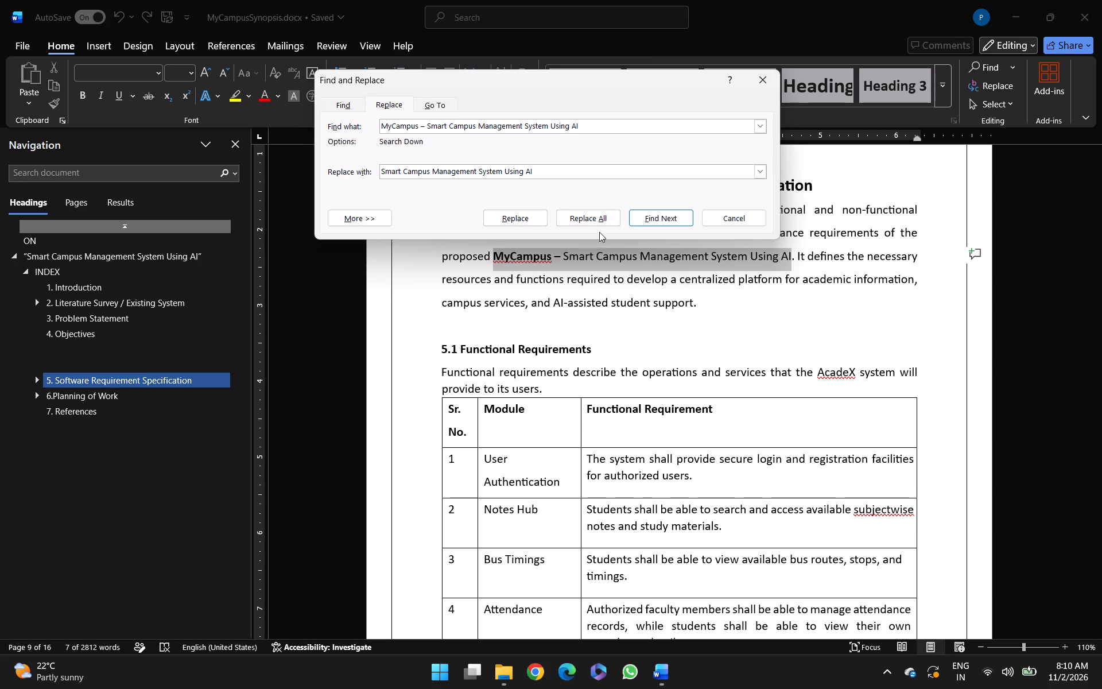
left_click(599, 214)
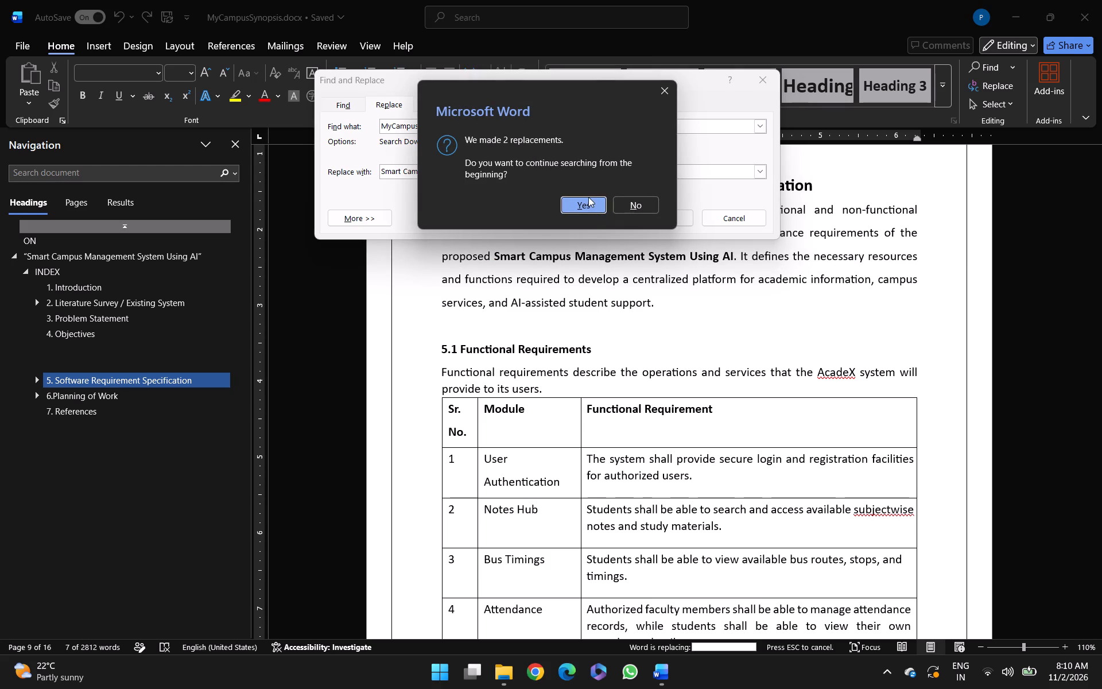
left_click(588, 200)
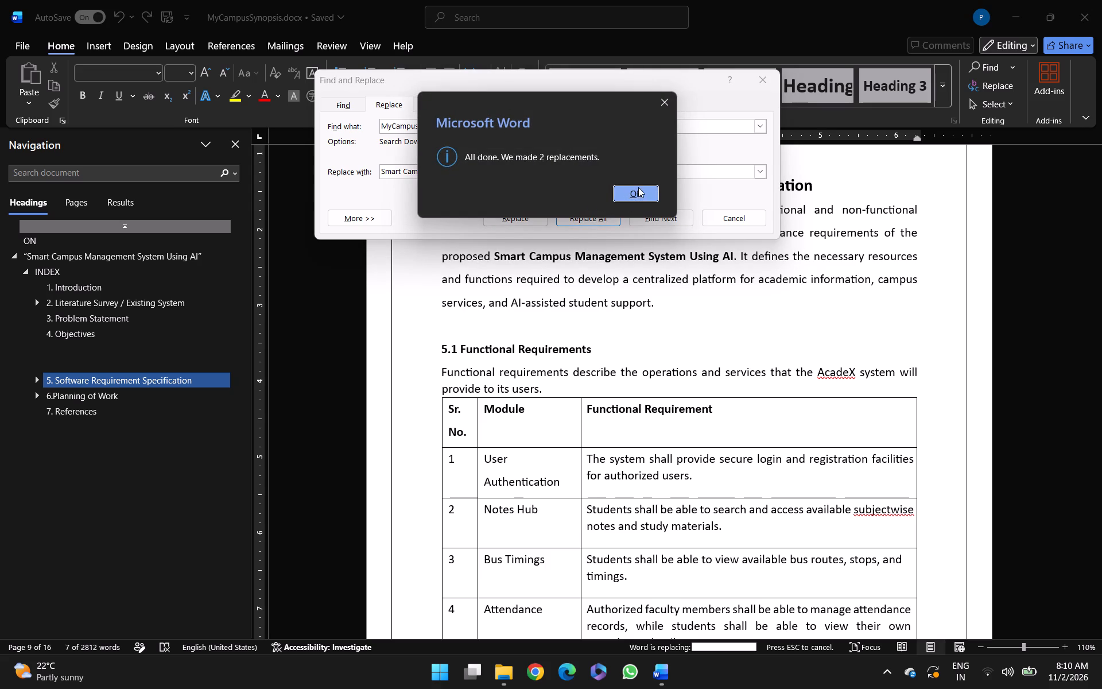
left_click(638, 187)
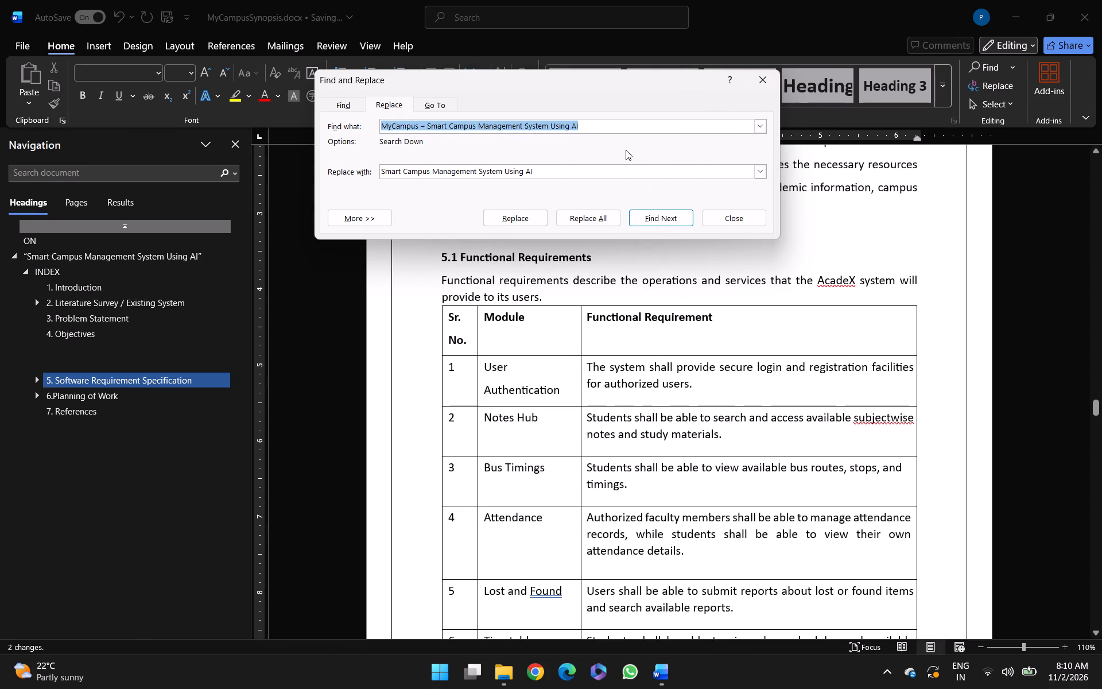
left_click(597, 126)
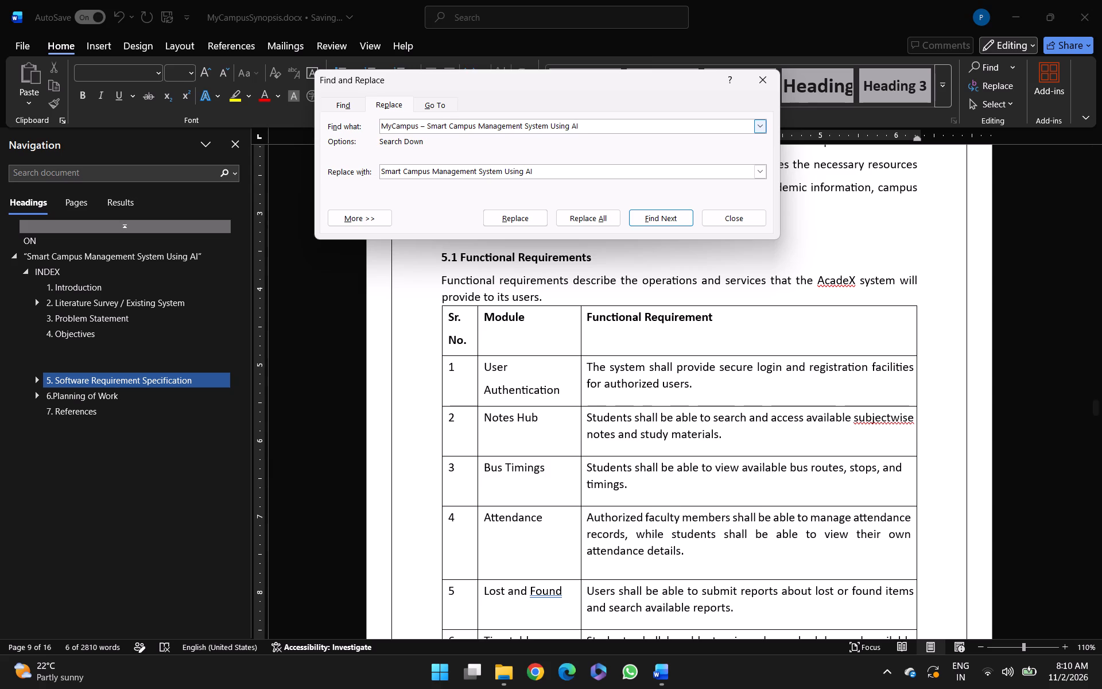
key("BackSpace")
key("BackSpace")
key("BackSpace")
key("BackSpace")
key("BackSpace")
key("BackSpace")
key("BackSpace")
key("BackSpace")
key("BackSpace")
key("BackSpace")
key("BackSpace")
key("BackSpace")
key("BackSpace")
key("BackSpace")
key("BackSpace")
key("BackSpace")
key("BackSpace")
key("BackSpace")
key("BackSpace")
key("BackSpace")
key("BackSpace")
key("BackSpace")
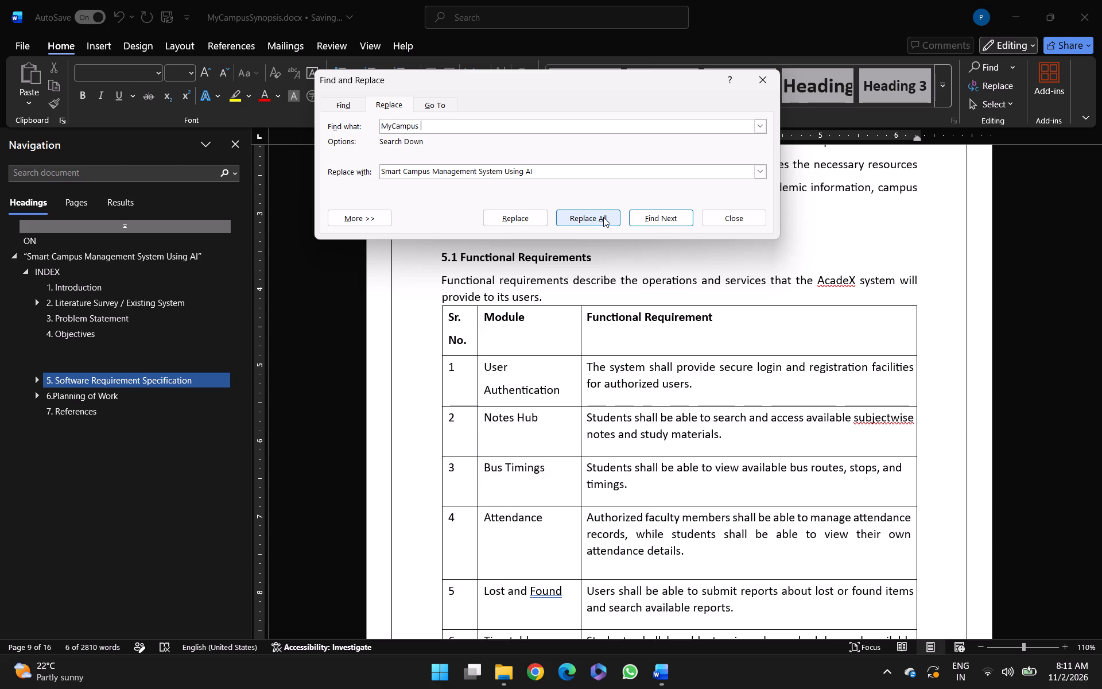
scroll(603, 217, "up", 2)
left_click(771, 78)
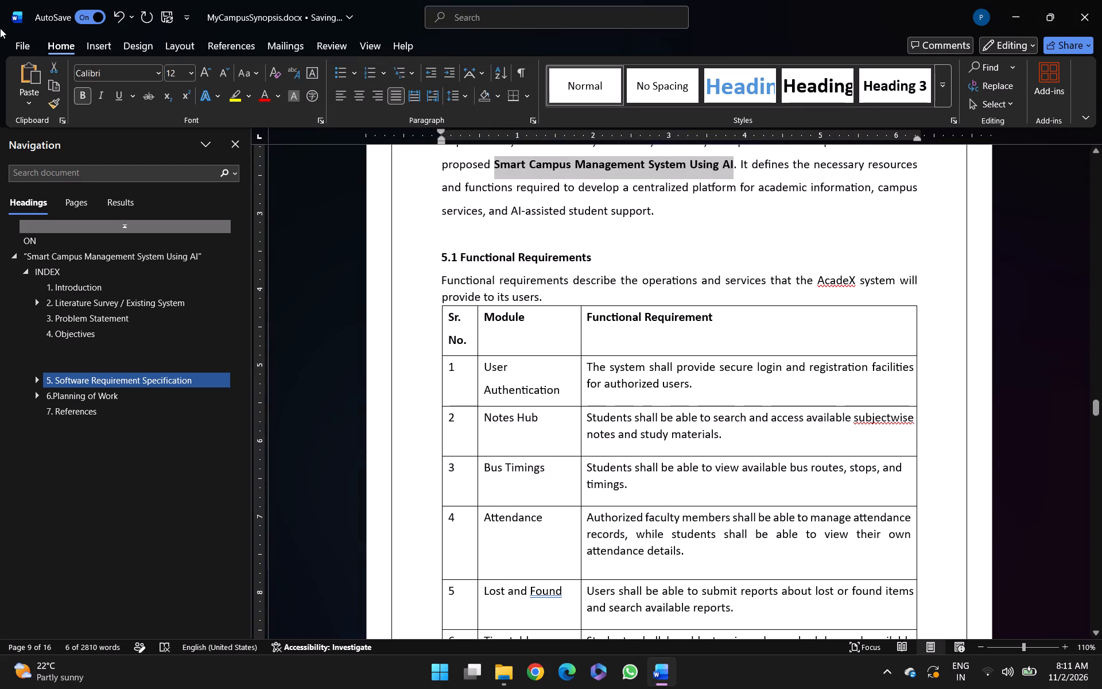
Search the document for "MyCampus" and go through the matches to the one in the Problem Statement section.
left_click(56, 181)
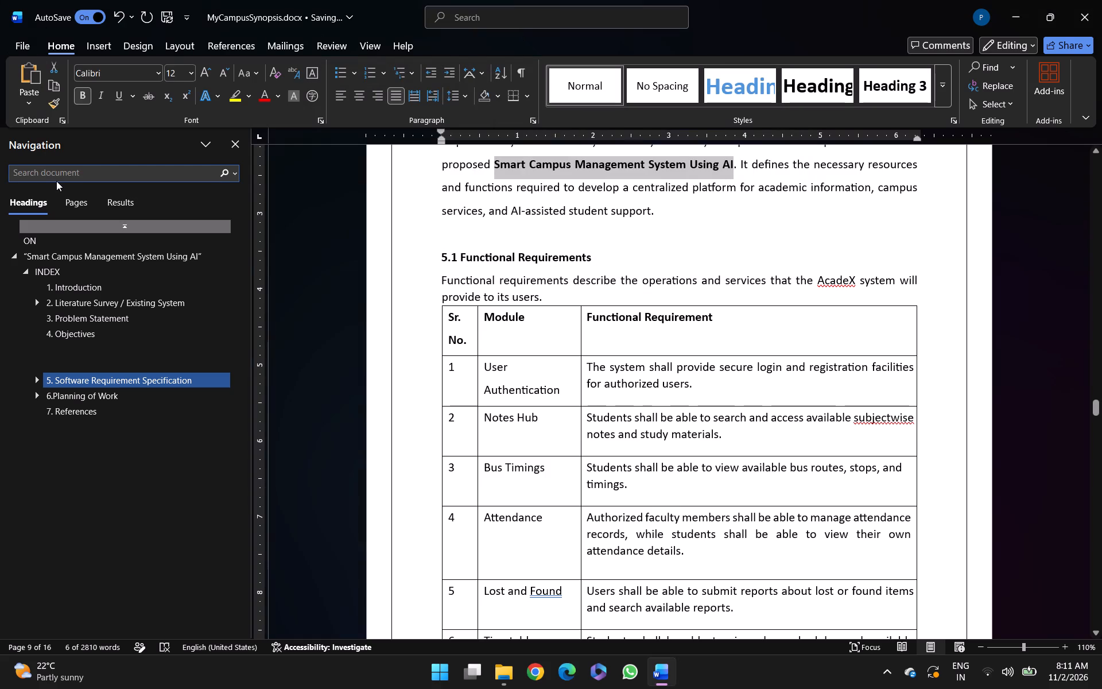
left_click(56, 181)
left_click_drag(56, 181, 34, 181)
left_click(34, 181)
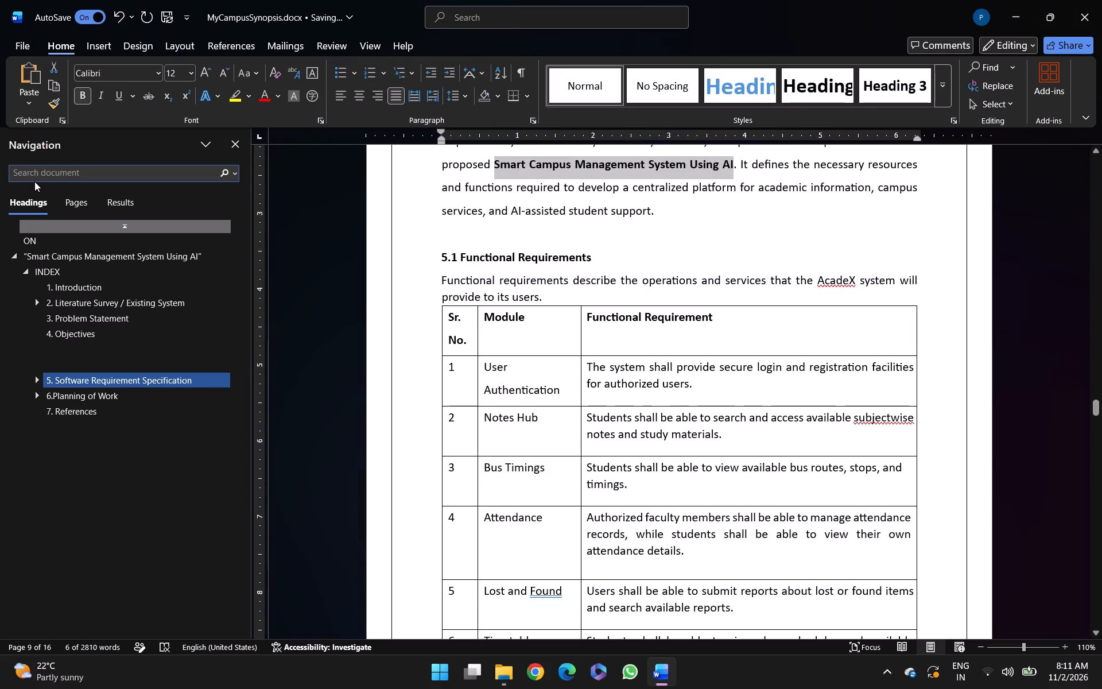
double_click(34, 175)
type("My")
type("Campus")
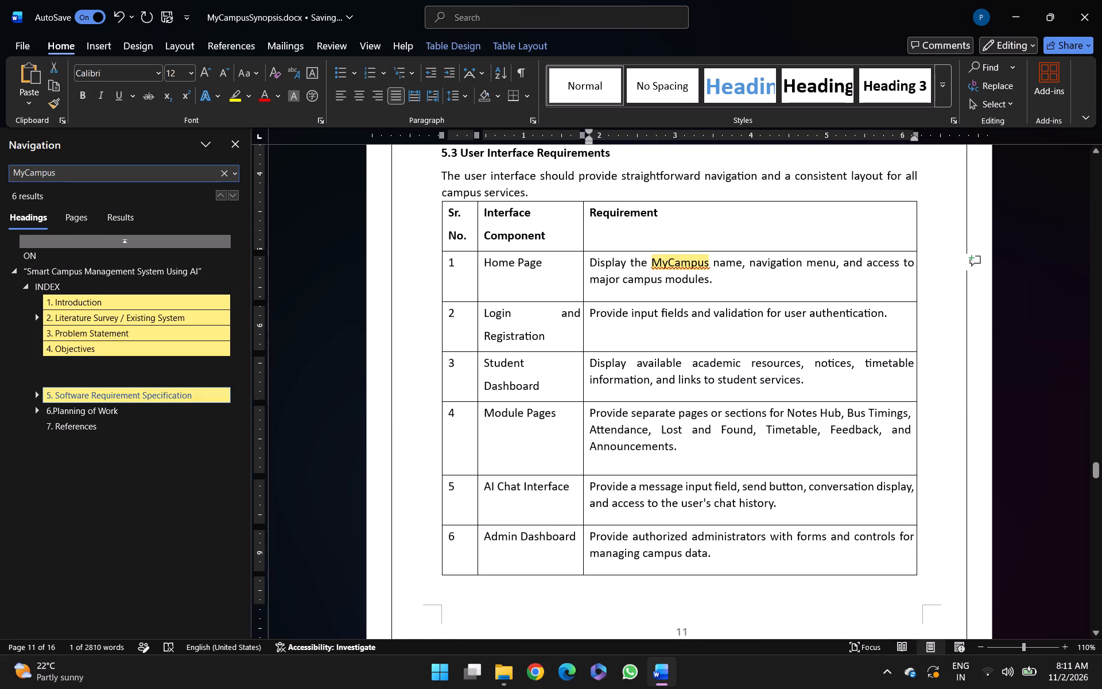
key("Return")
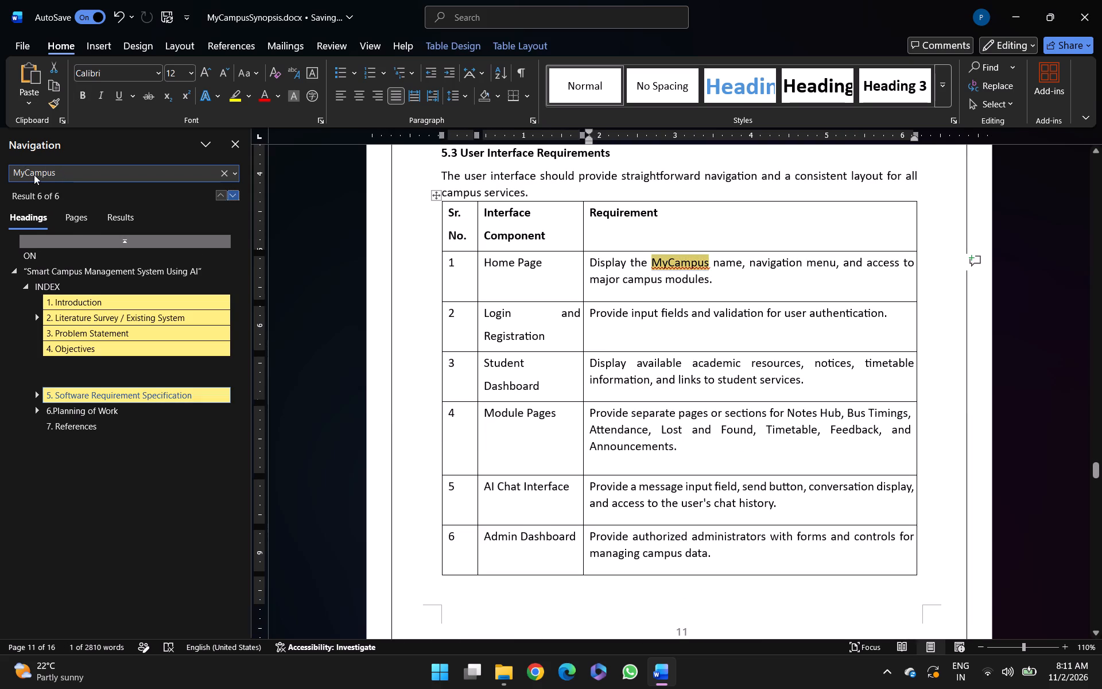
key("Return")
key("Return")
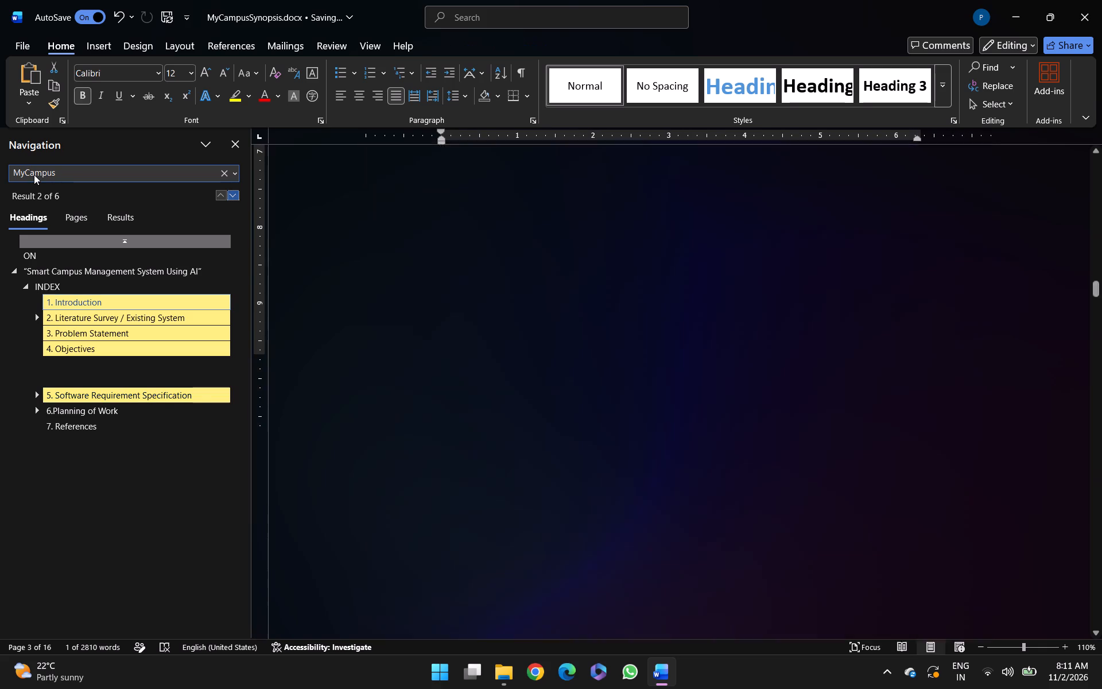
key("Return")
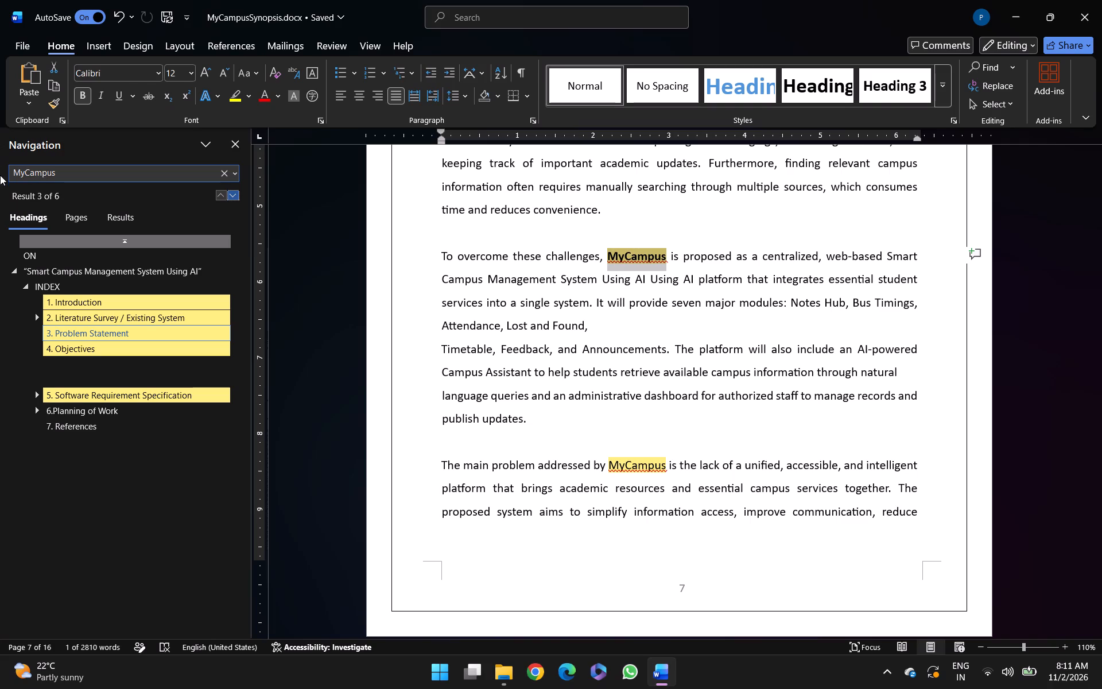
Look back through the pages from the Problem Statement to the cover, checking the Introduction, the INDEX page and the cover's page break.
scroll(491, 330, "up", 9)
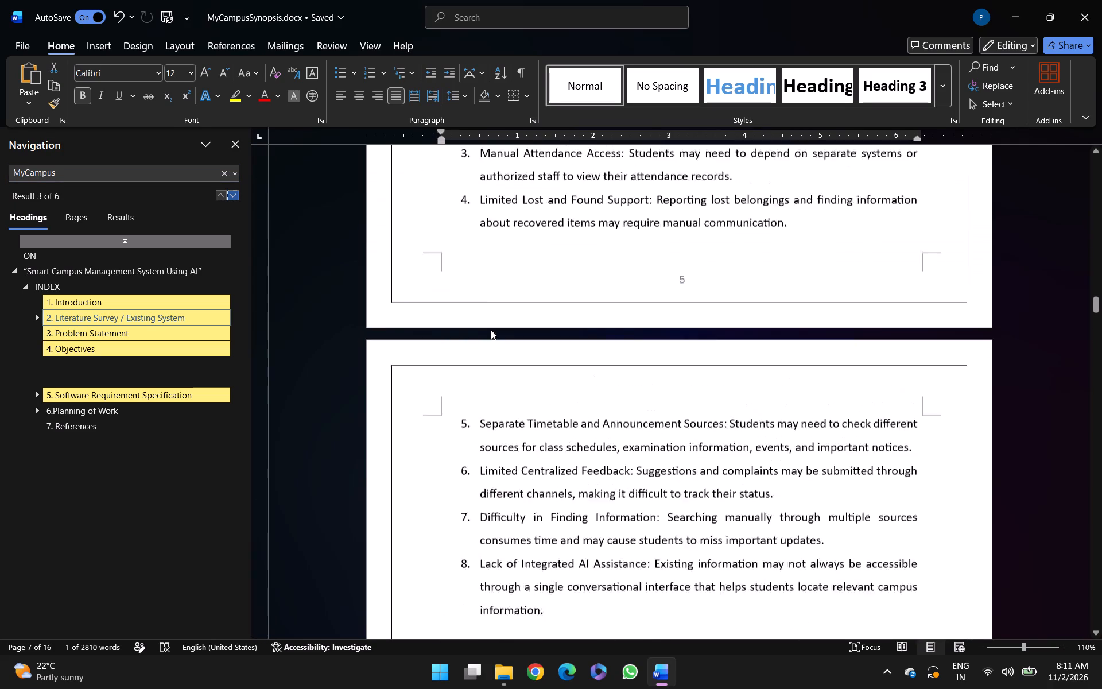
scroll(491, 330, "up", 8)
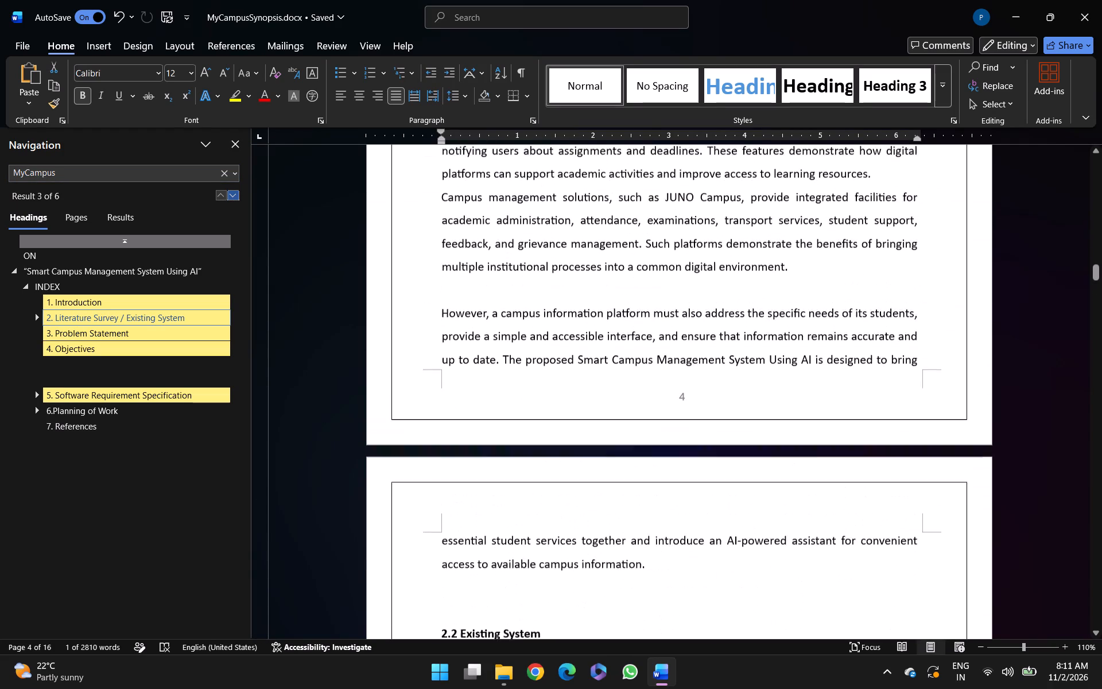
scroll(491, 330, "up", 4)
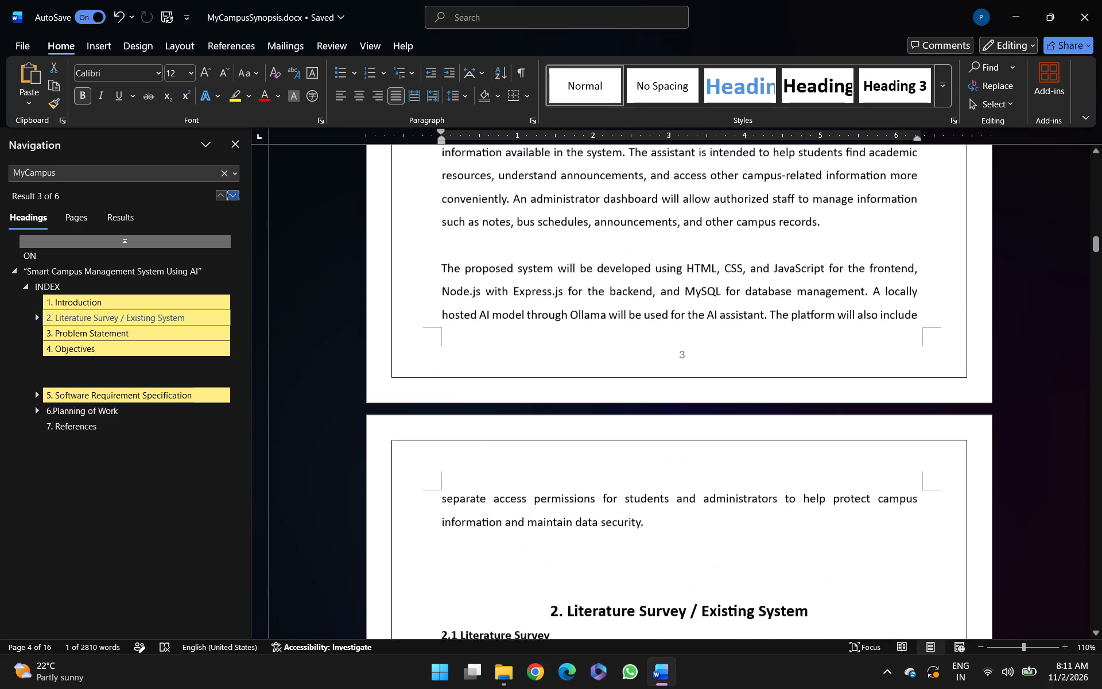
scroll(491, 330, "up", 3)
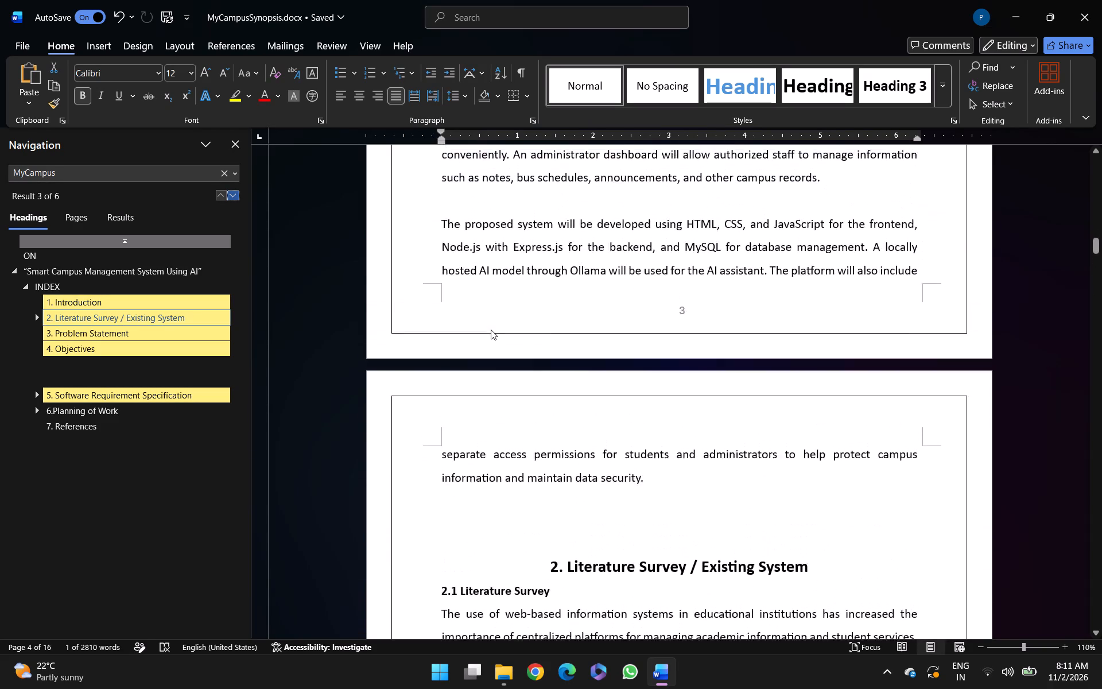
scroll(491, 330, "up", 4)
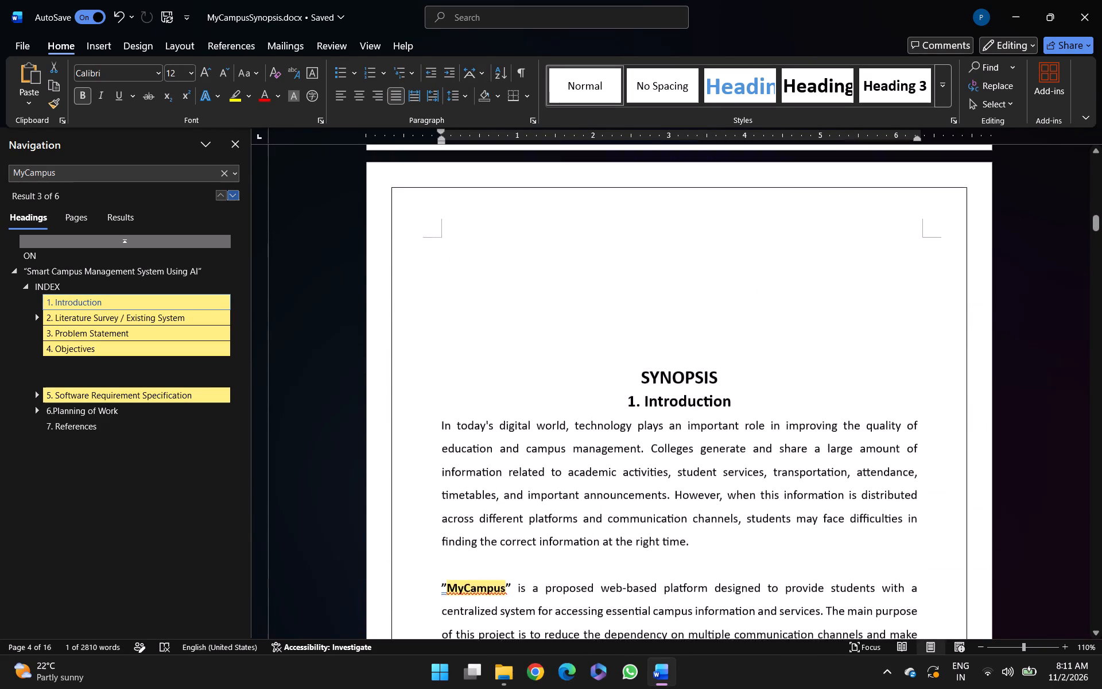
scroll(491, 330, "up", 7)
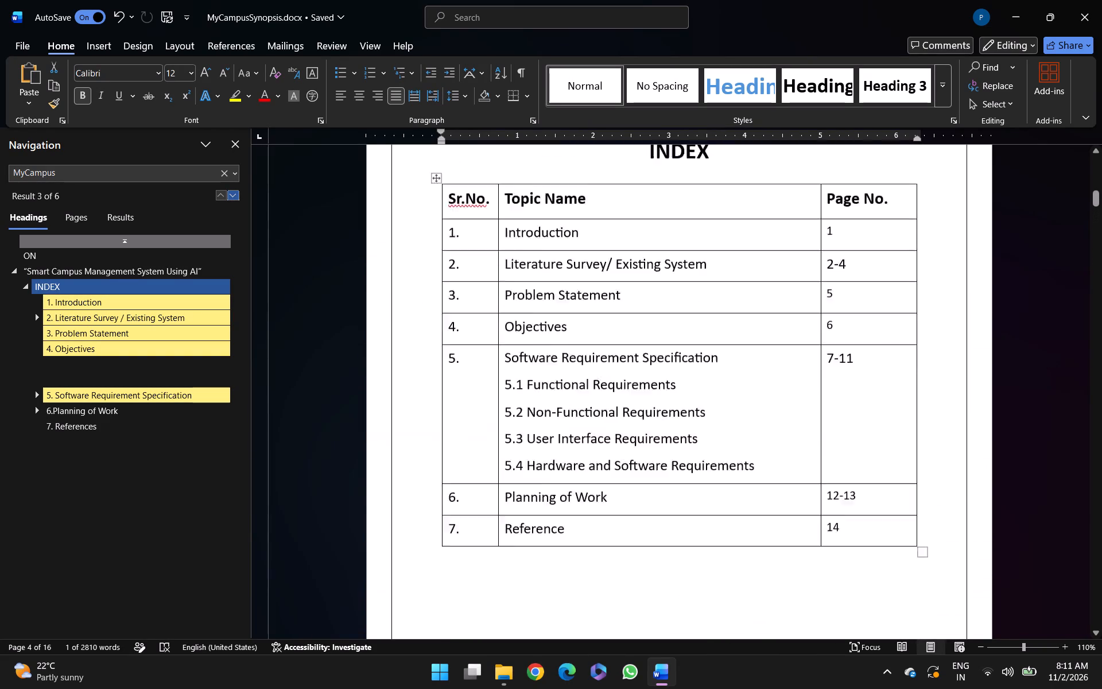
scroll(491, 330, "up", 4)
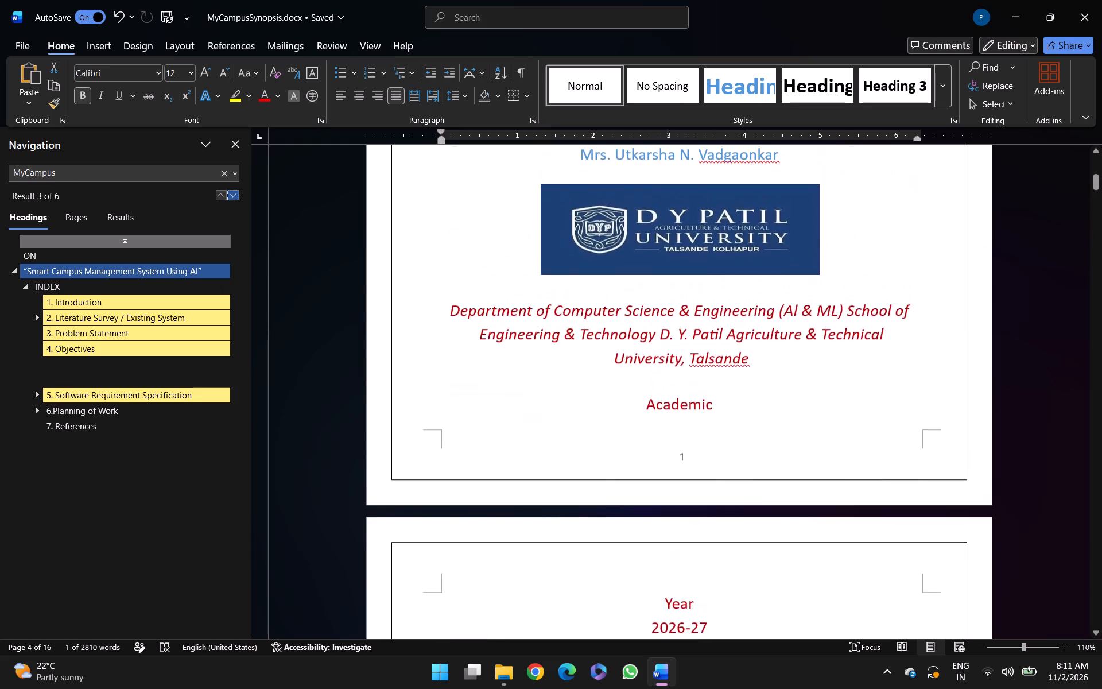
scroll(491, 330, "up", 3)
scroll(491, 330, "down", 2)
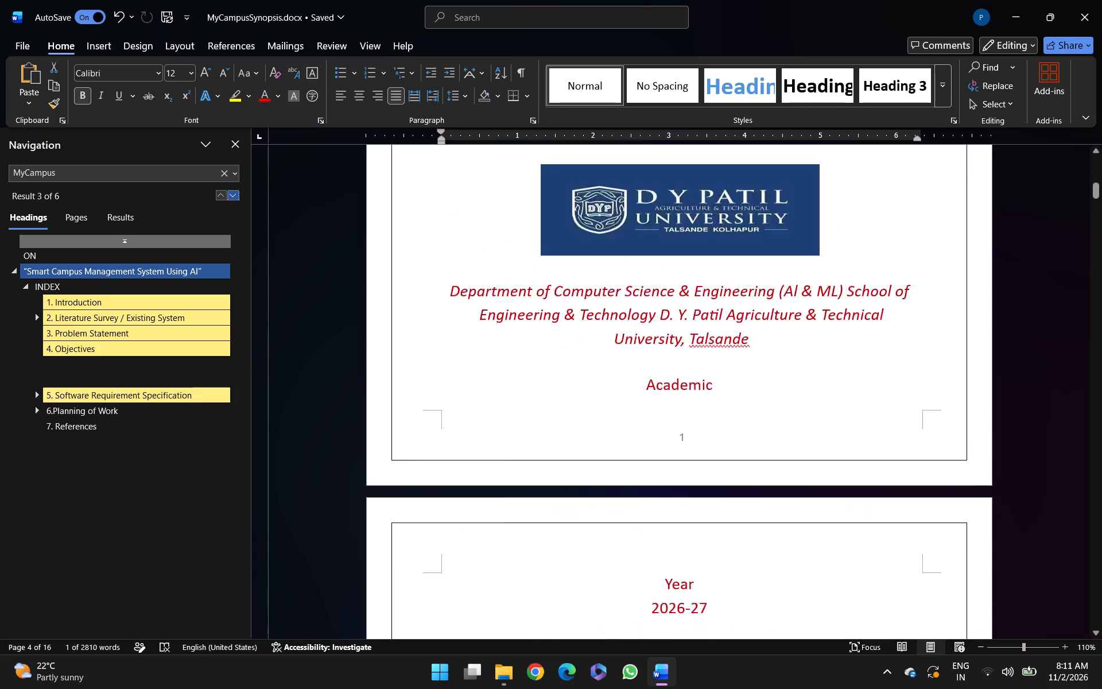
scroll(491, 330, "down", 4)
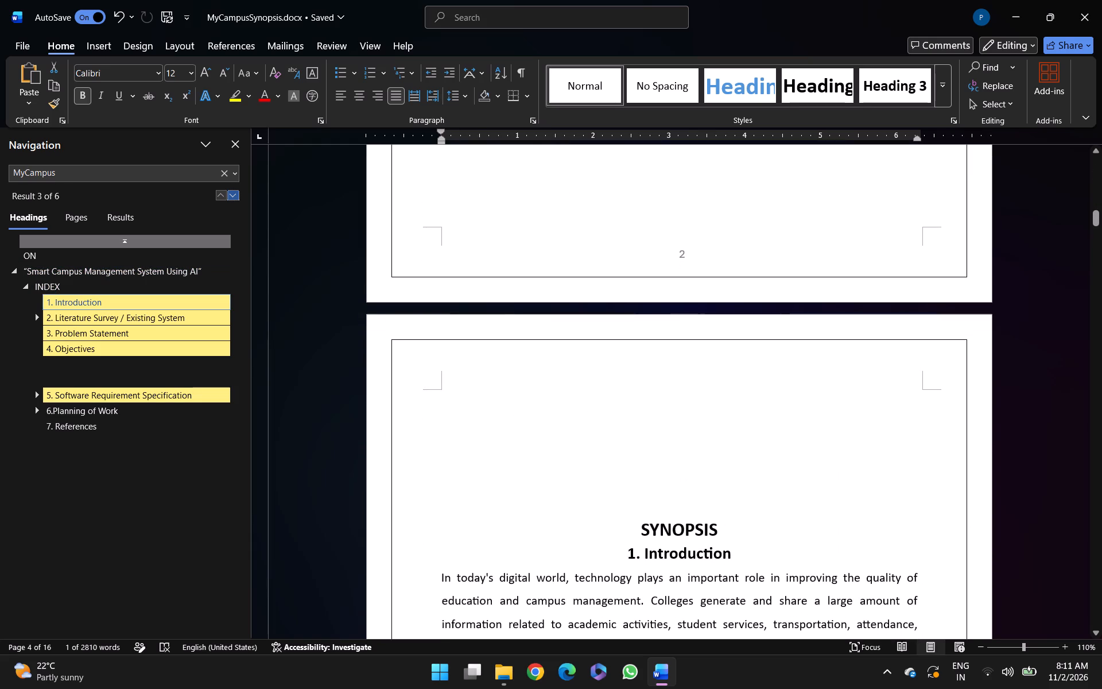
scroll(557, 411, "up", 19)
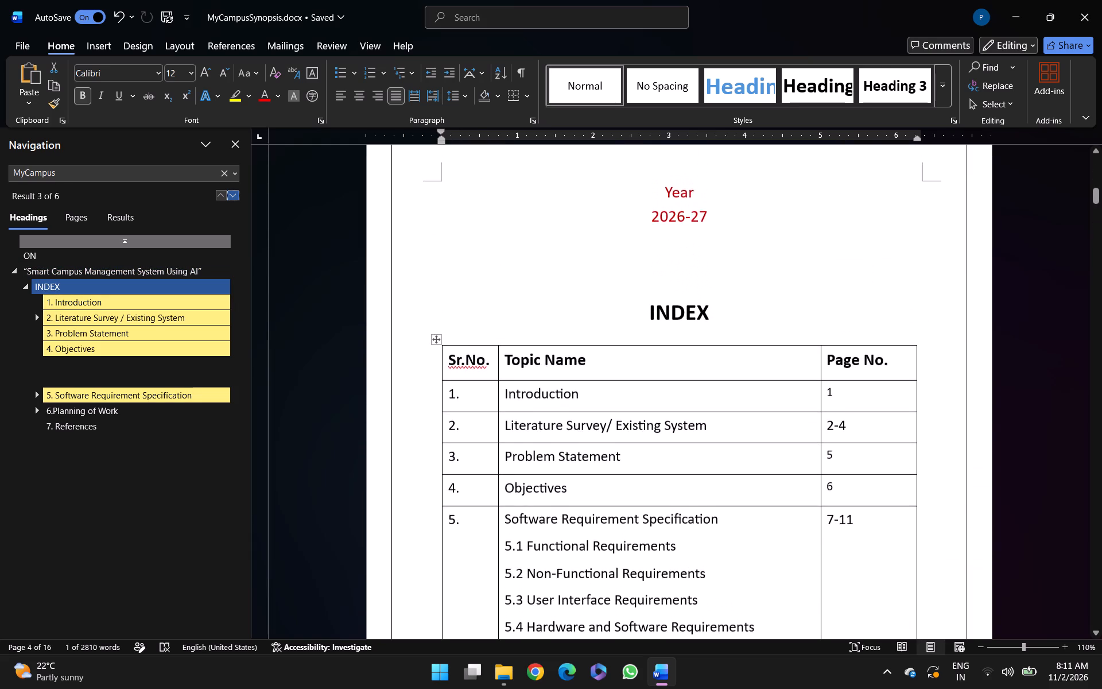
scroll(557, 411, "up", 4)
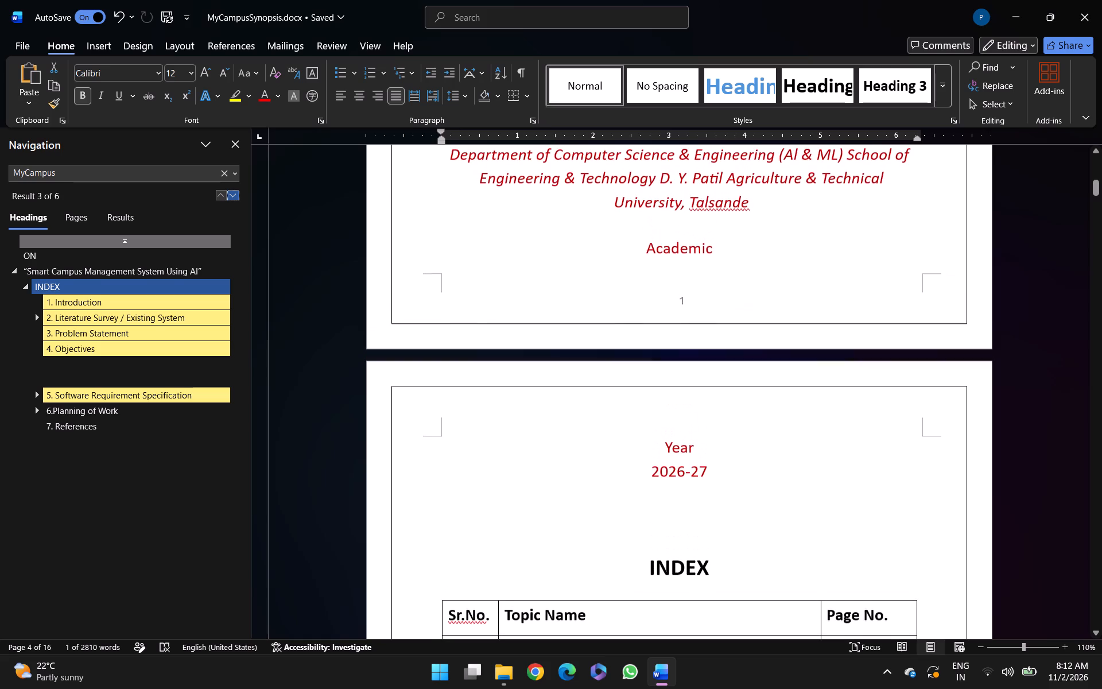
scroll(621, 459, "up", 1)
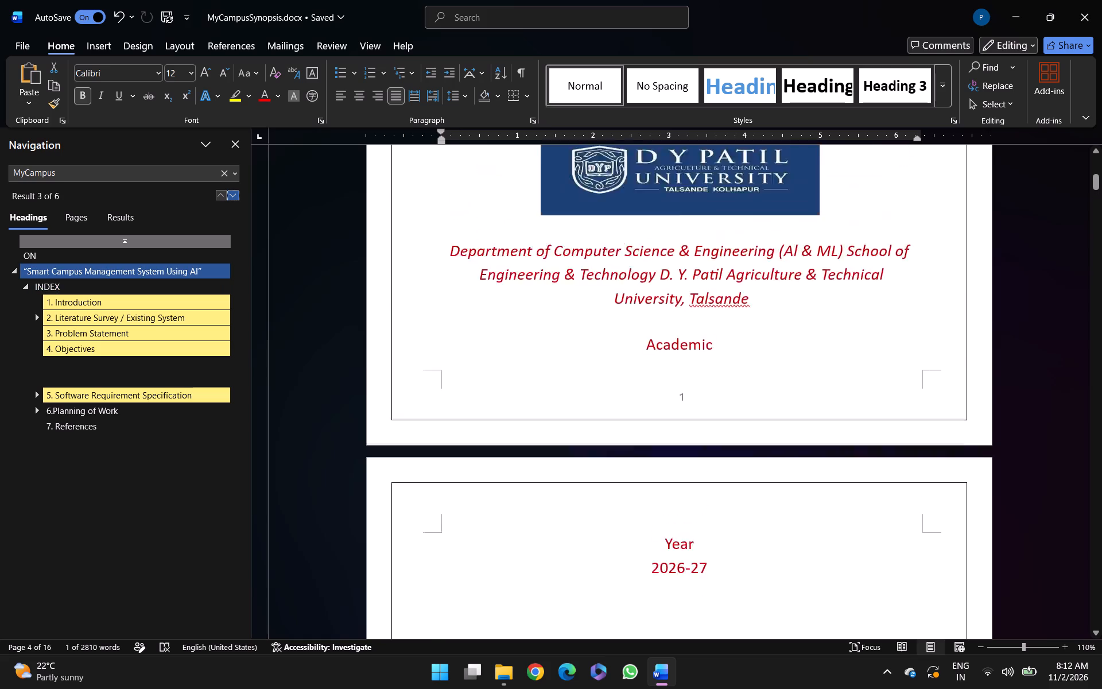
scroll(621, 459, "up", 2)
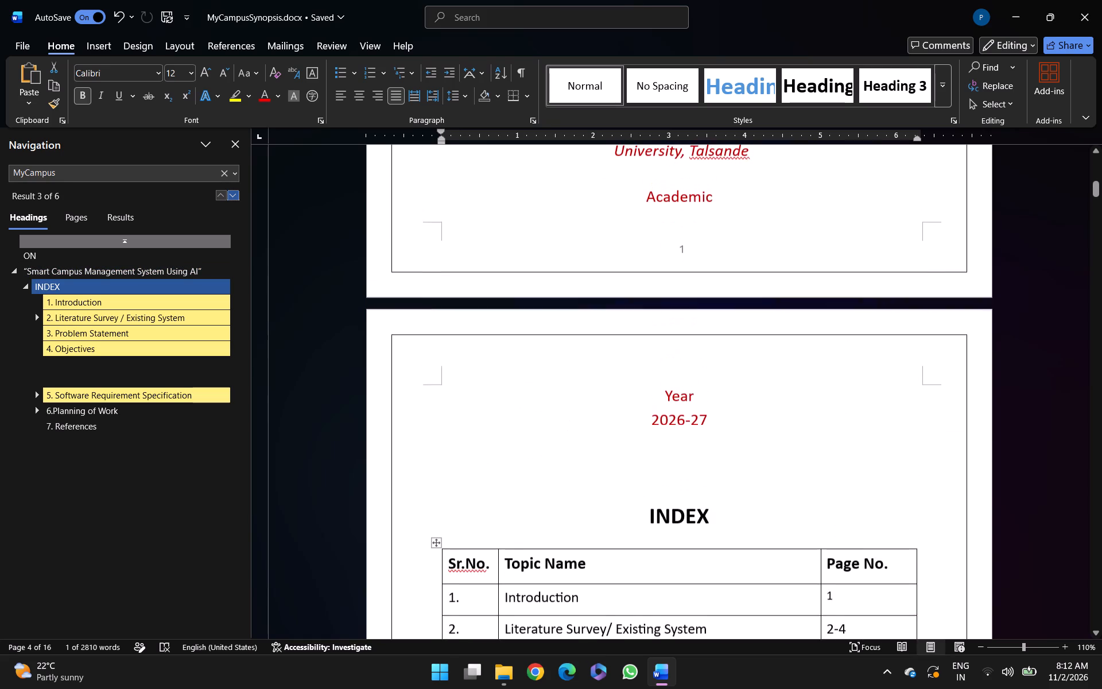
Delete empty line space between the "2026-27" line and the INDEX heading on page 2.
left_click(681, 359)
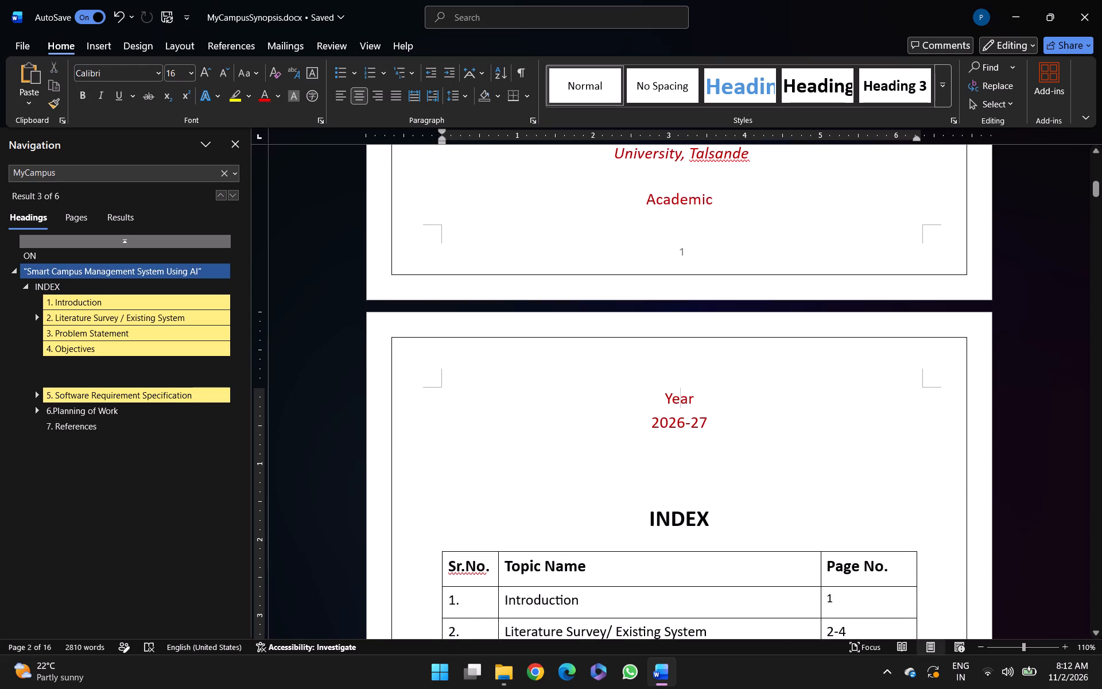
key("Left")
key("Left")
left_click(695, 478)
key("BackSpace")
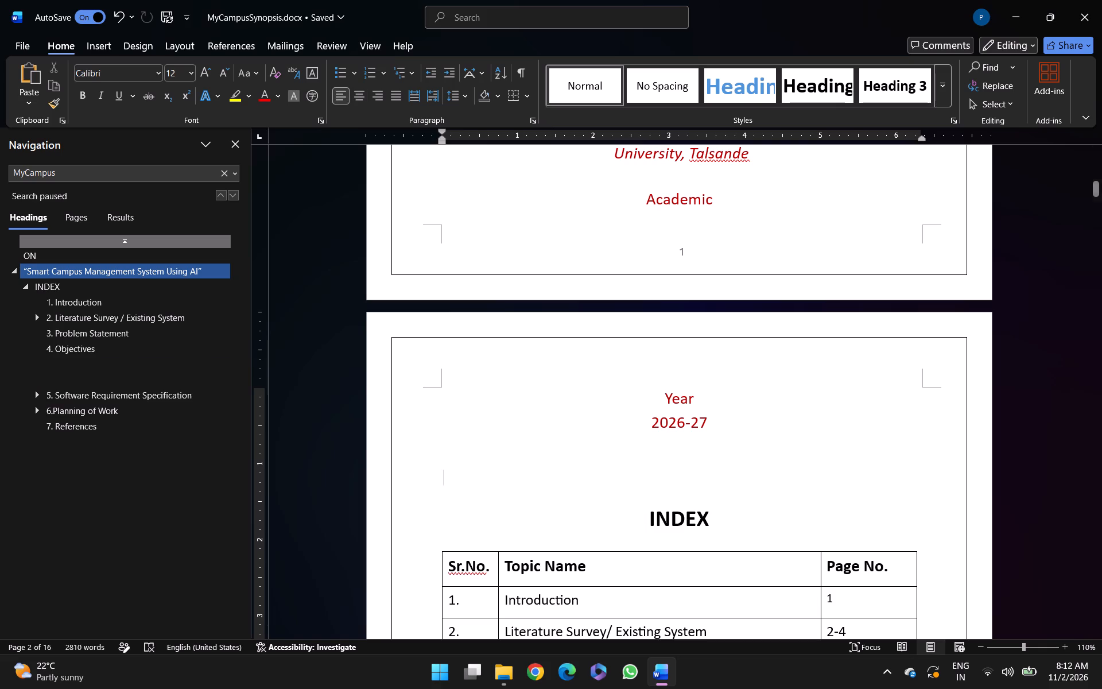
key("BackSpace")
key("BackSpace")
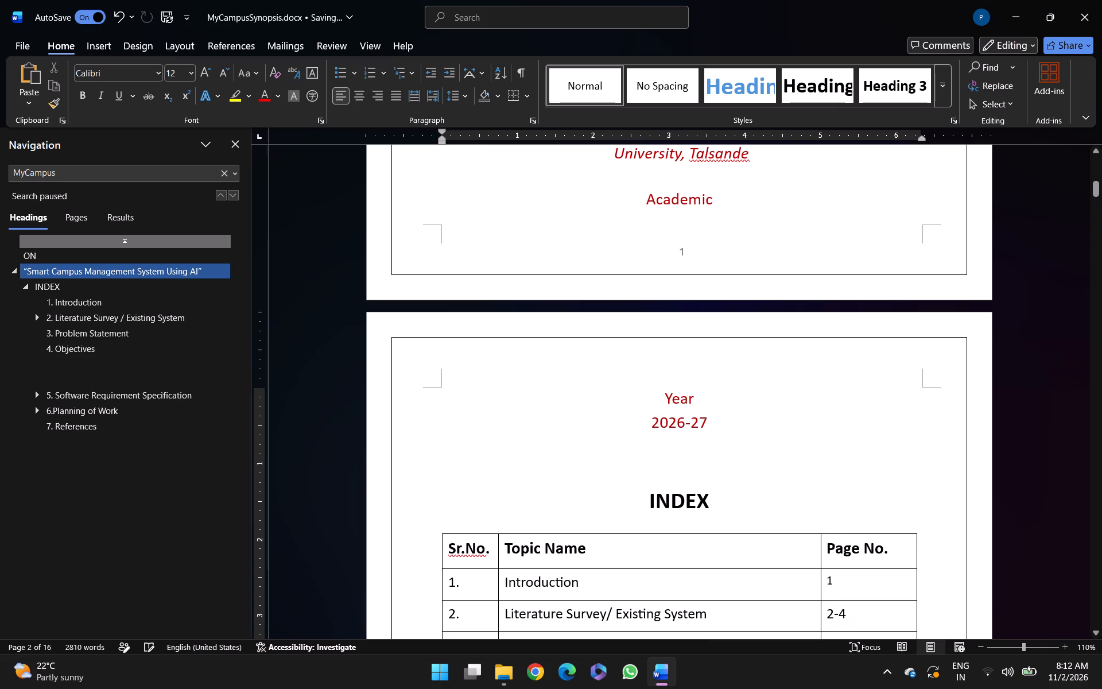
Place the text cursor in the "Academic" line at the bottom of the cover page.
left_click(698, 366)
key("Up")
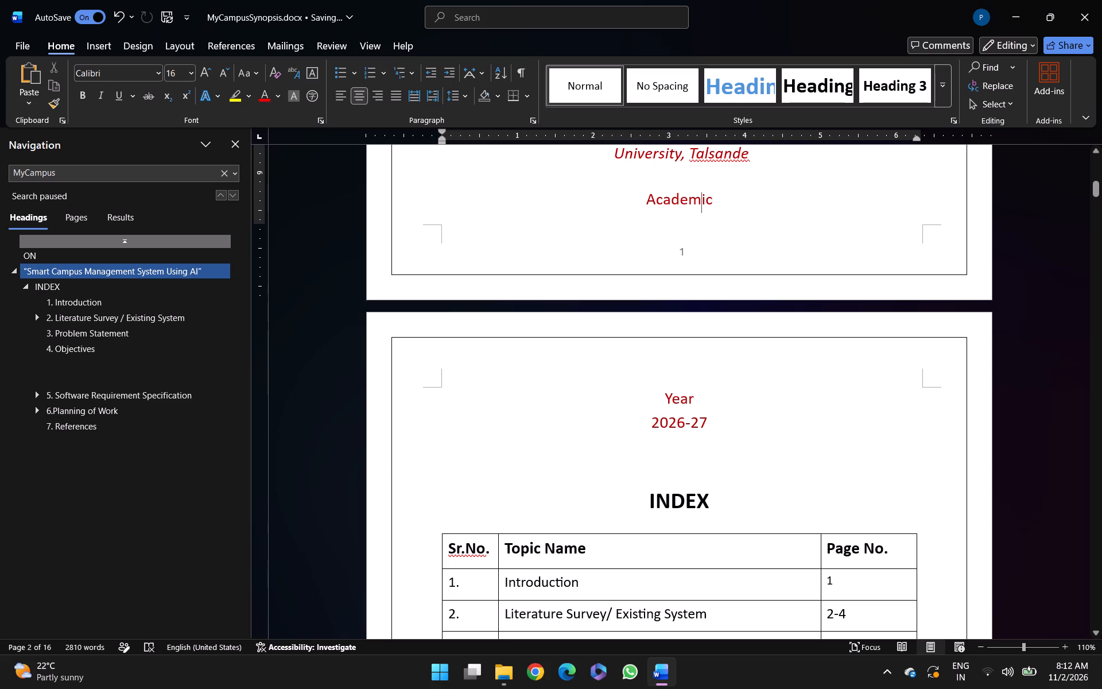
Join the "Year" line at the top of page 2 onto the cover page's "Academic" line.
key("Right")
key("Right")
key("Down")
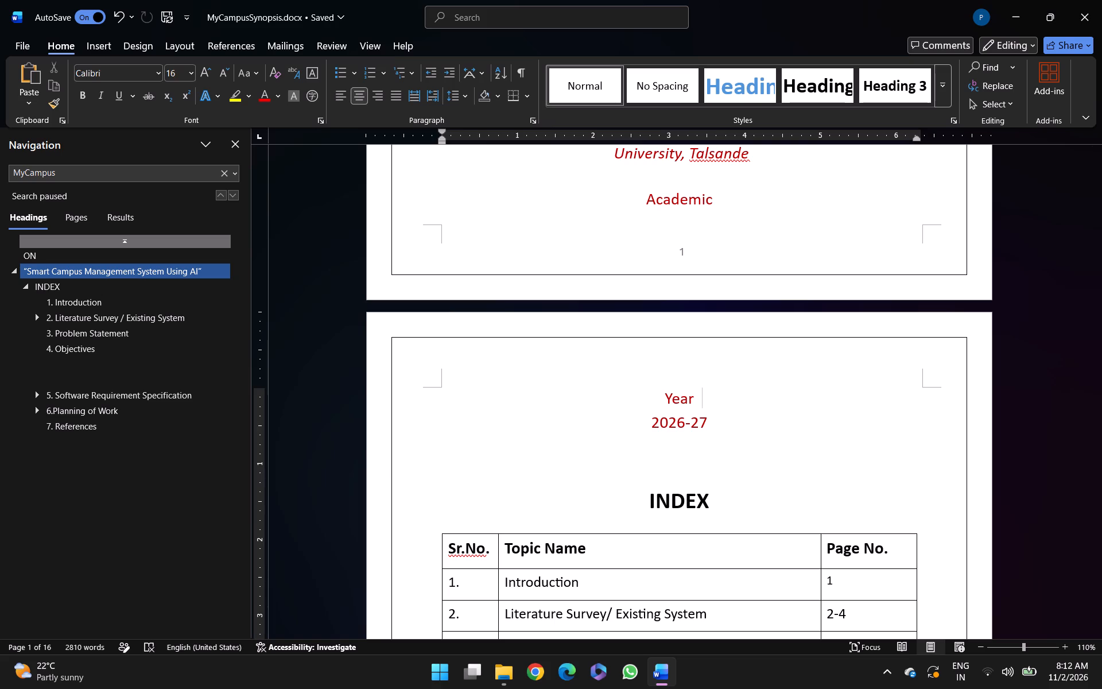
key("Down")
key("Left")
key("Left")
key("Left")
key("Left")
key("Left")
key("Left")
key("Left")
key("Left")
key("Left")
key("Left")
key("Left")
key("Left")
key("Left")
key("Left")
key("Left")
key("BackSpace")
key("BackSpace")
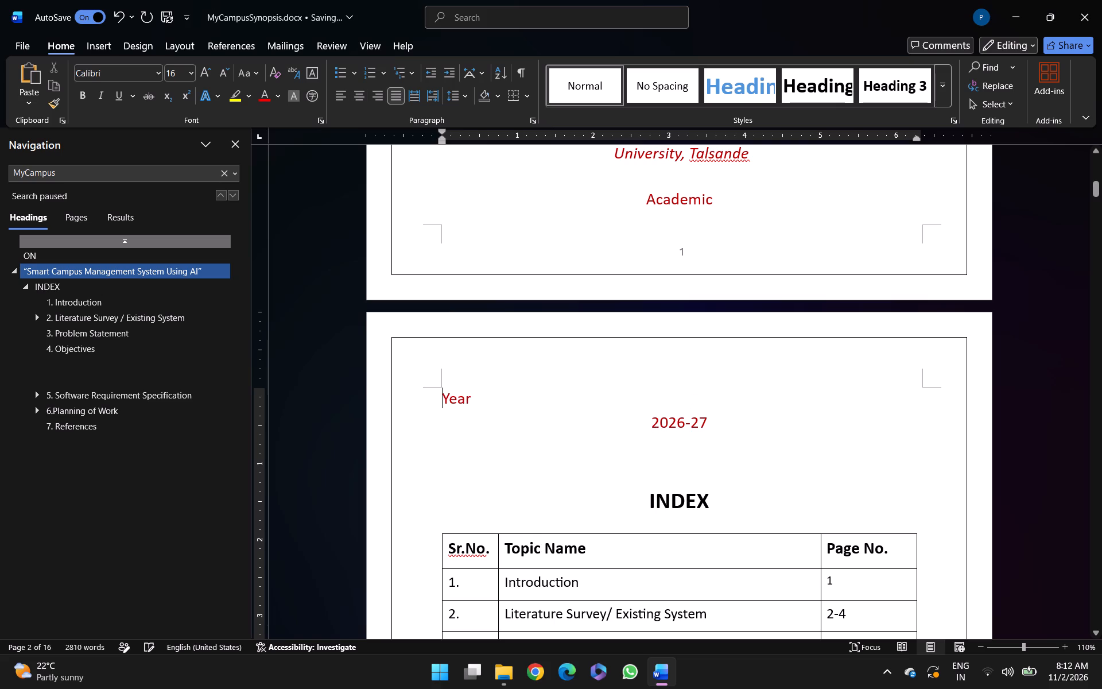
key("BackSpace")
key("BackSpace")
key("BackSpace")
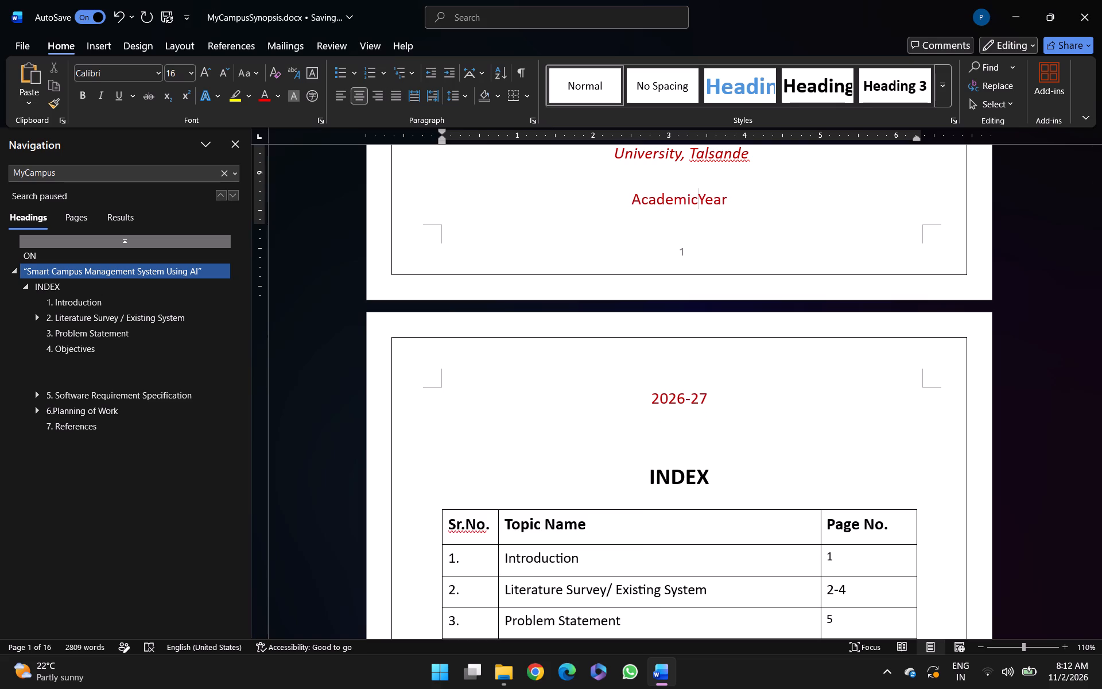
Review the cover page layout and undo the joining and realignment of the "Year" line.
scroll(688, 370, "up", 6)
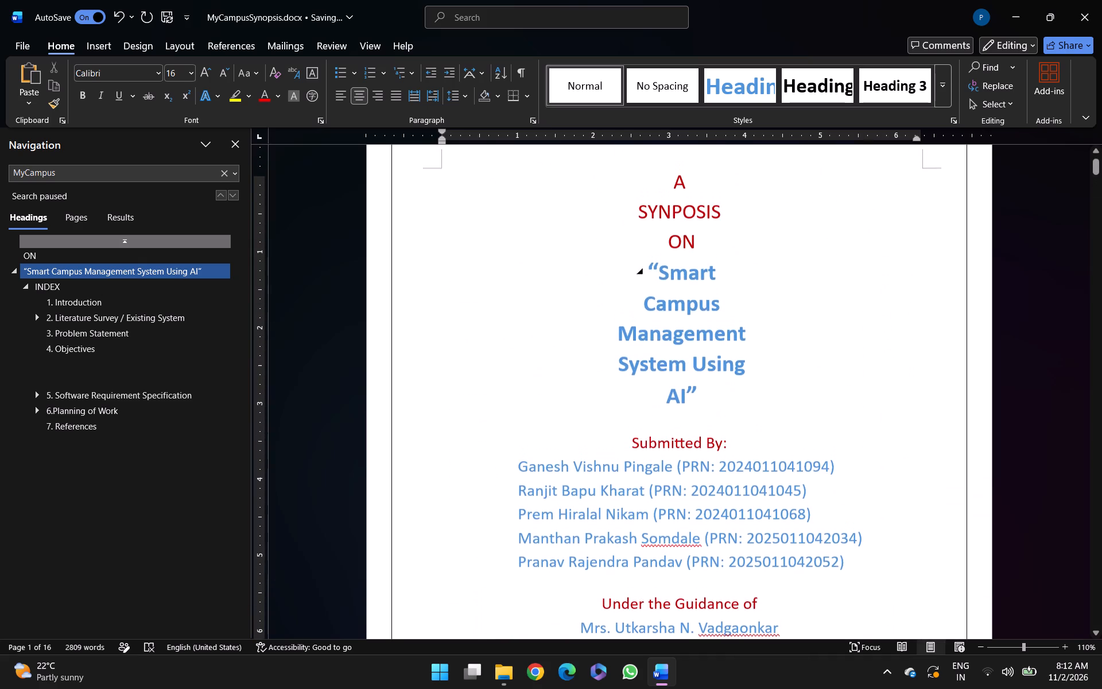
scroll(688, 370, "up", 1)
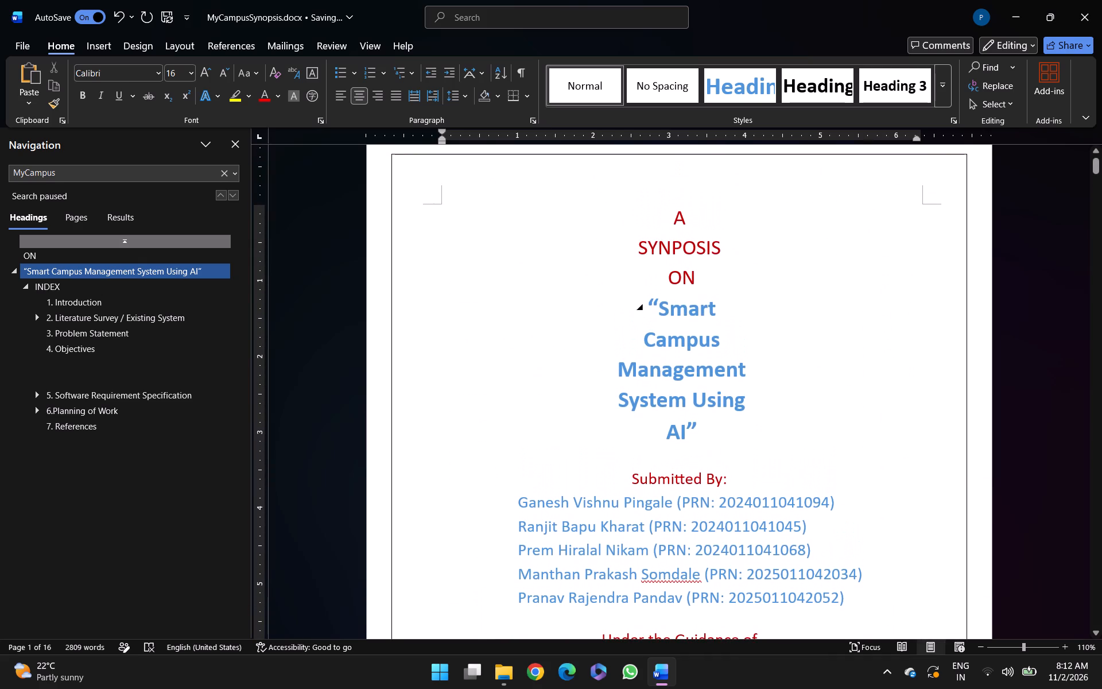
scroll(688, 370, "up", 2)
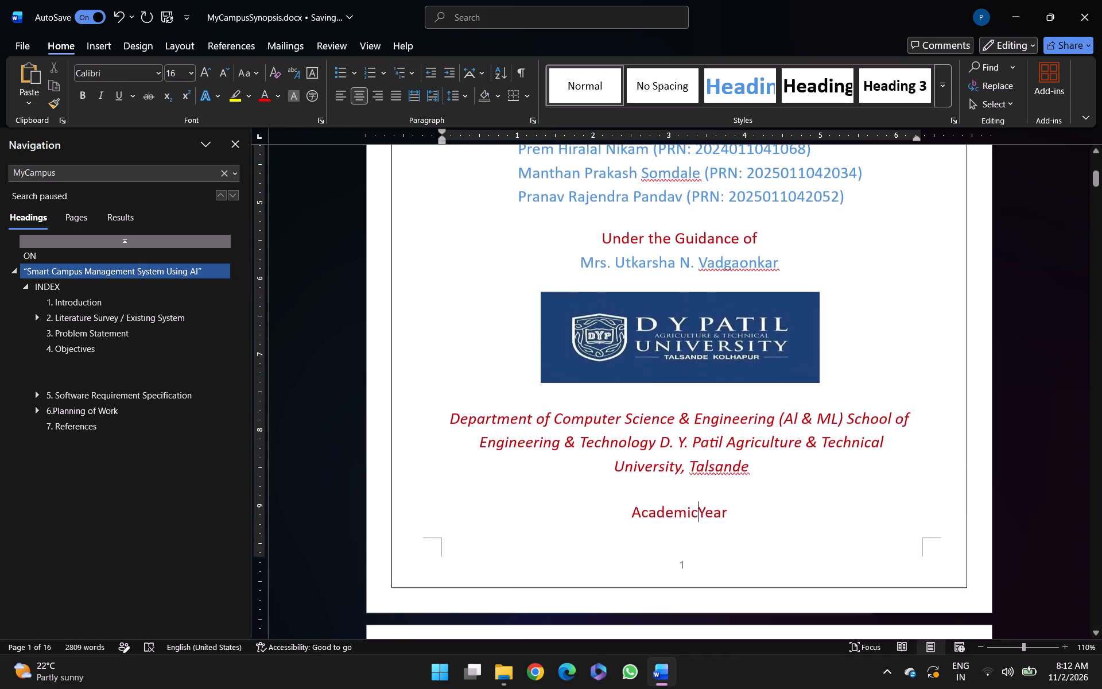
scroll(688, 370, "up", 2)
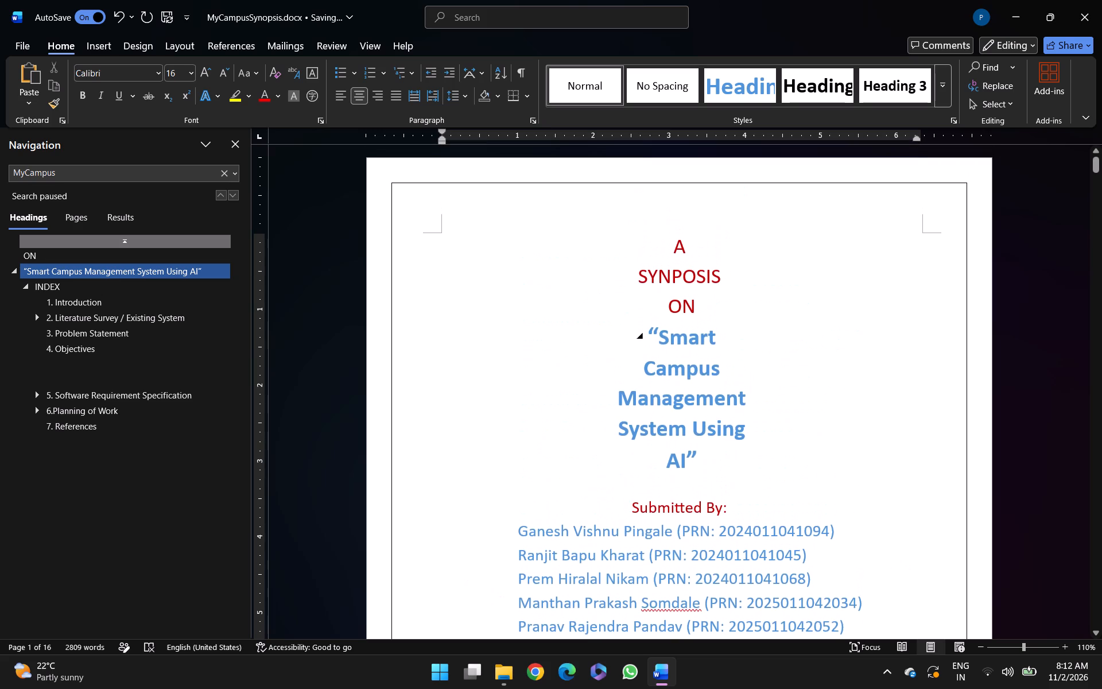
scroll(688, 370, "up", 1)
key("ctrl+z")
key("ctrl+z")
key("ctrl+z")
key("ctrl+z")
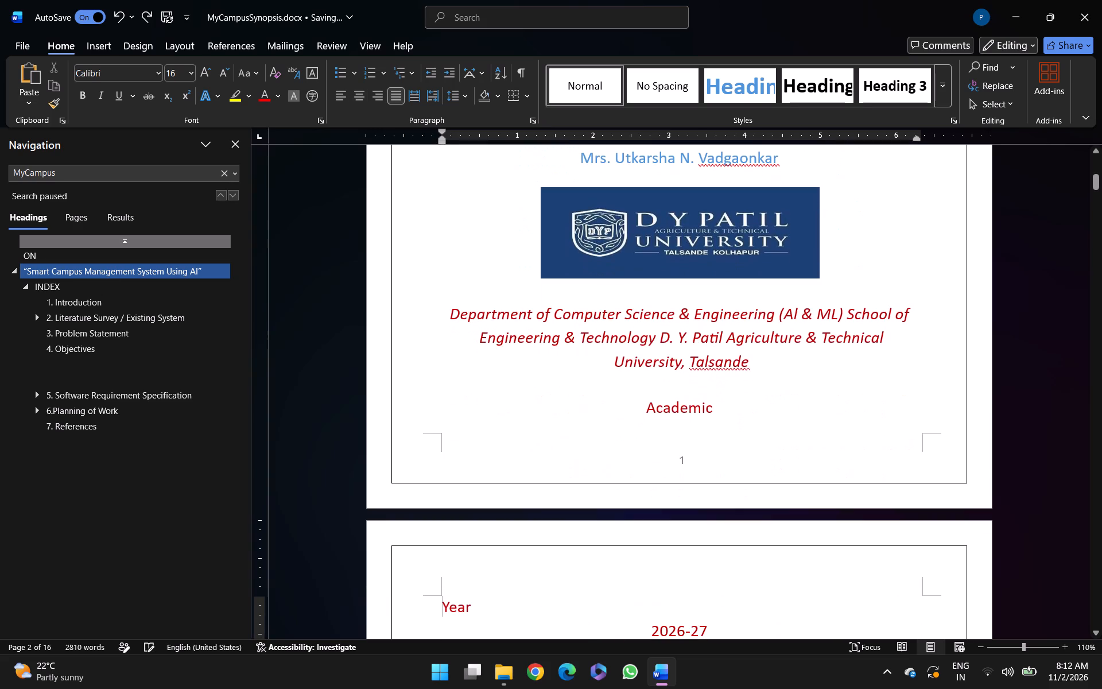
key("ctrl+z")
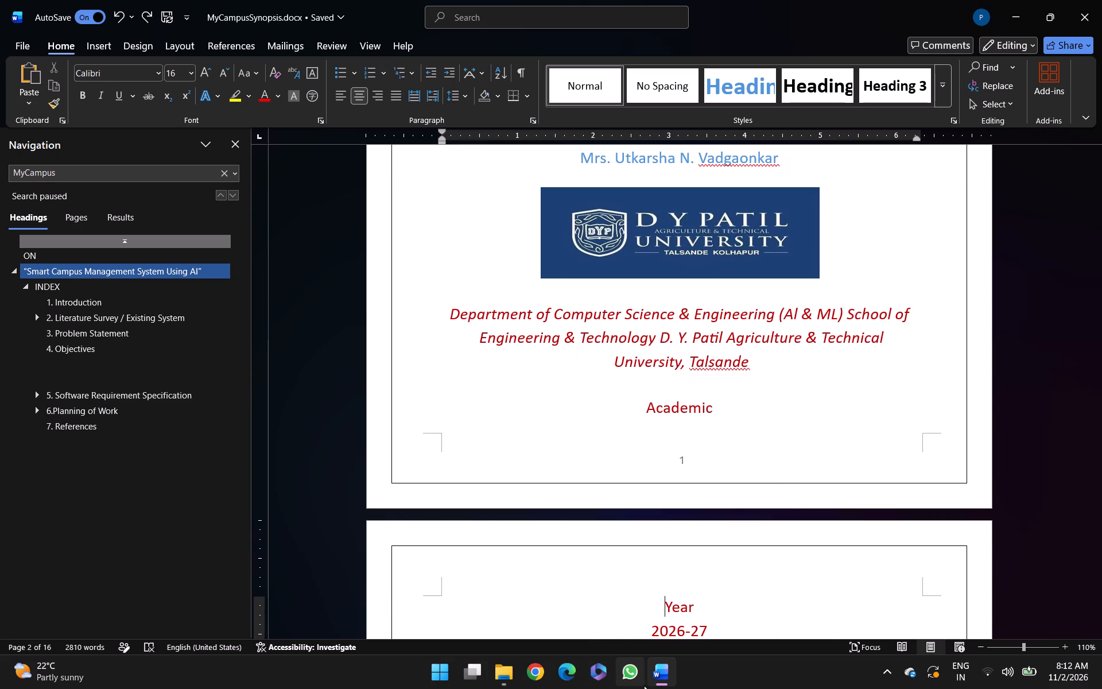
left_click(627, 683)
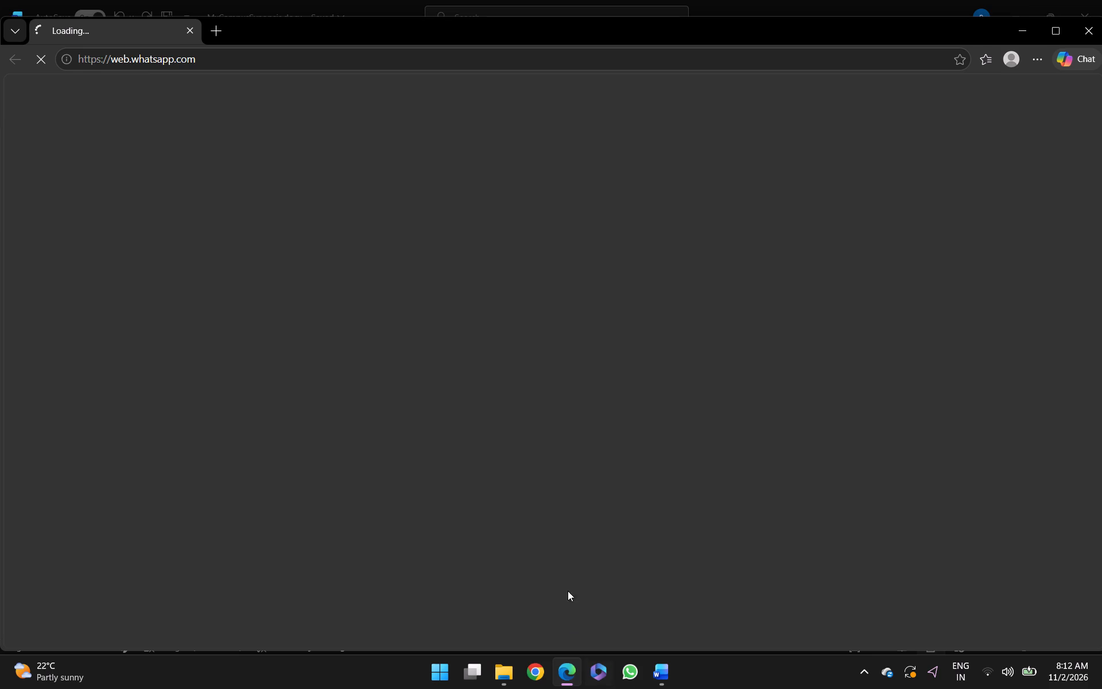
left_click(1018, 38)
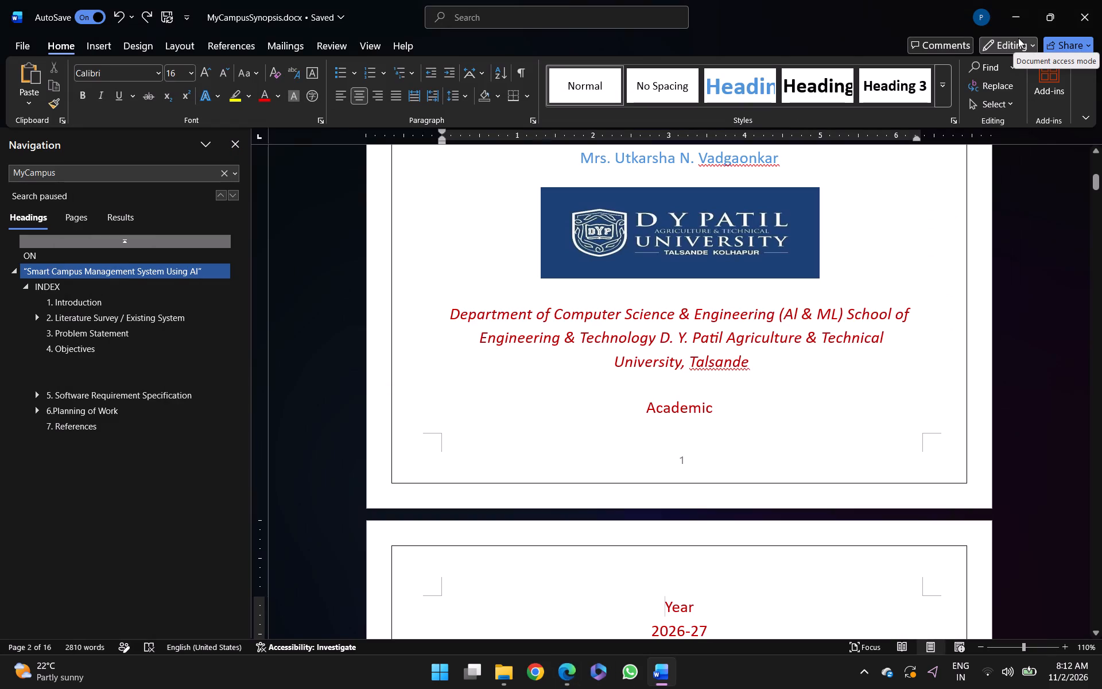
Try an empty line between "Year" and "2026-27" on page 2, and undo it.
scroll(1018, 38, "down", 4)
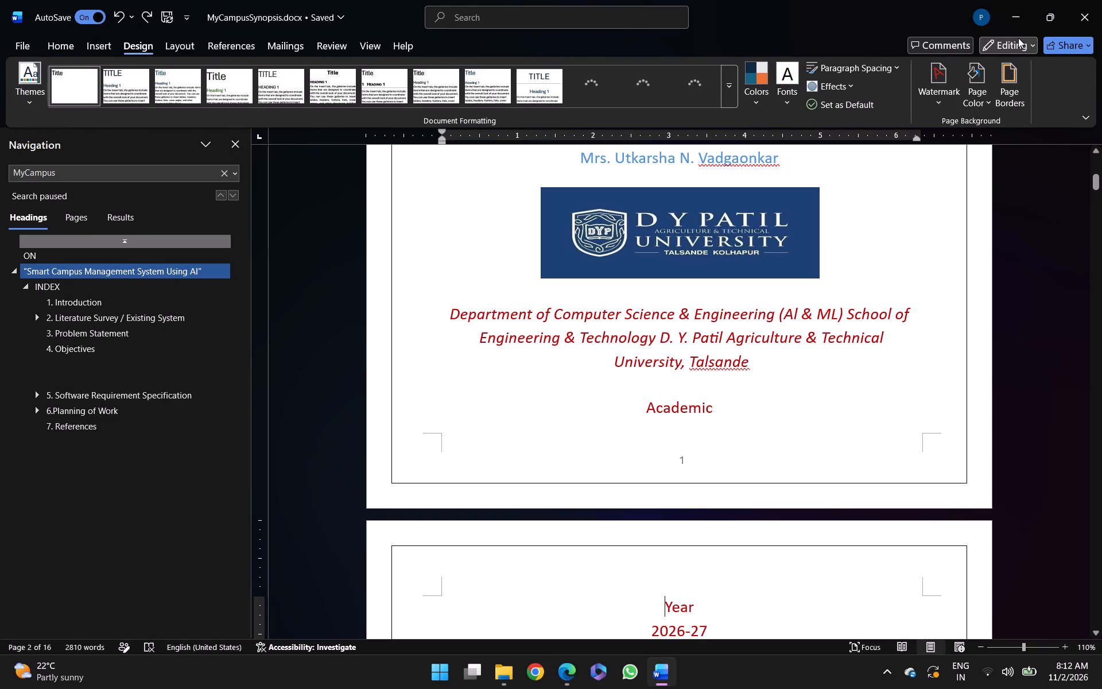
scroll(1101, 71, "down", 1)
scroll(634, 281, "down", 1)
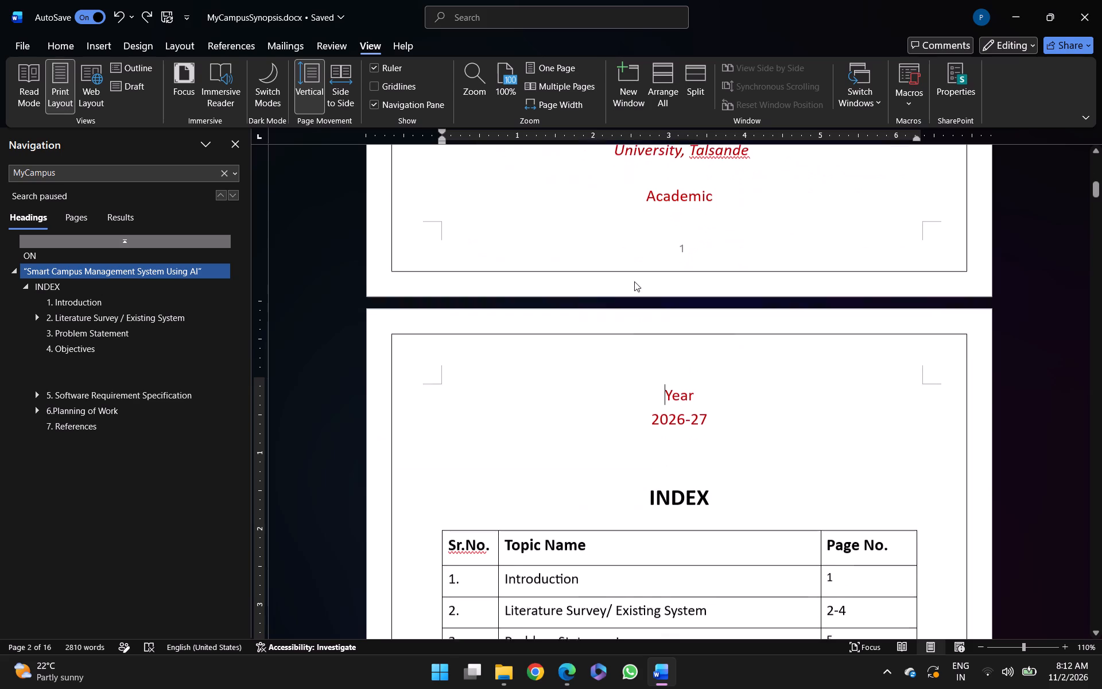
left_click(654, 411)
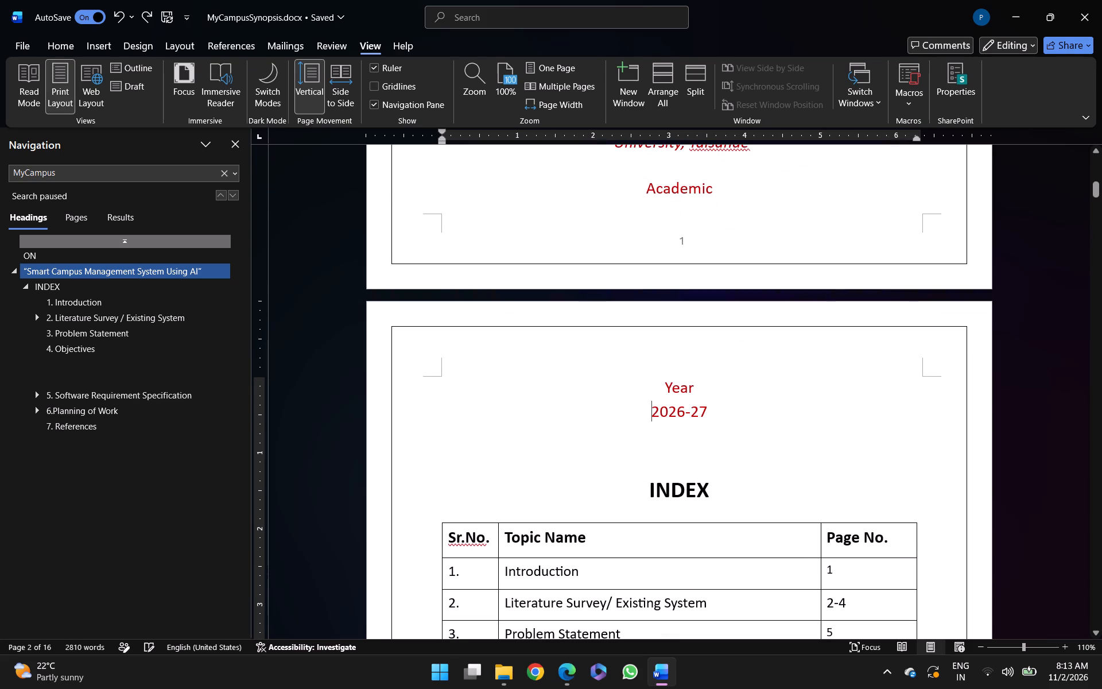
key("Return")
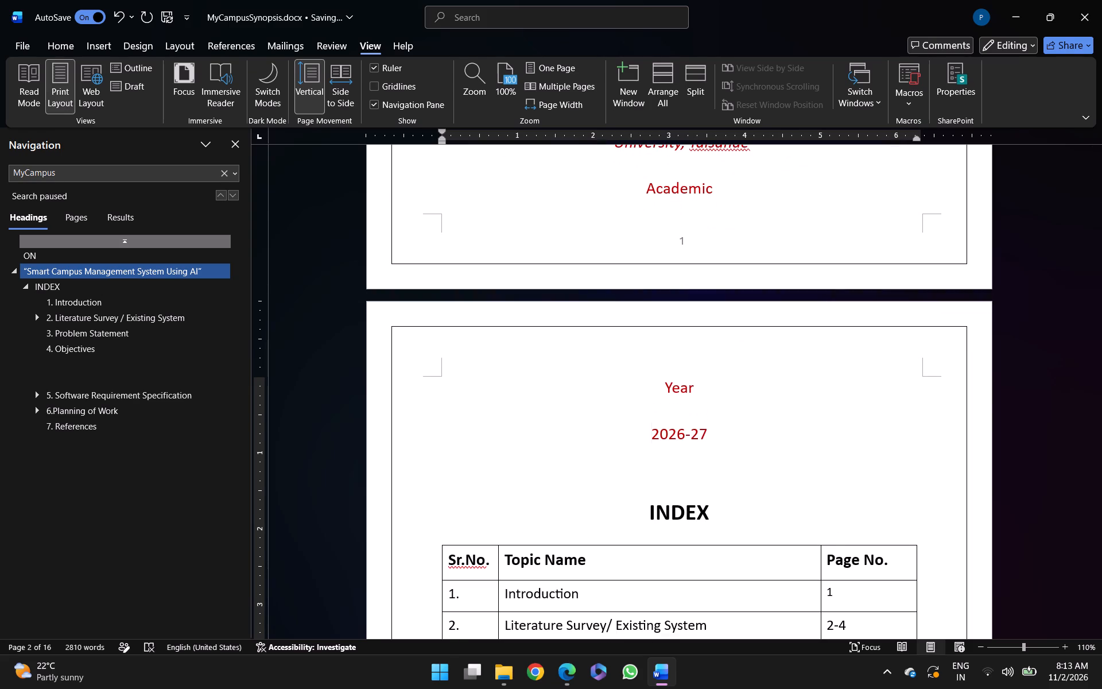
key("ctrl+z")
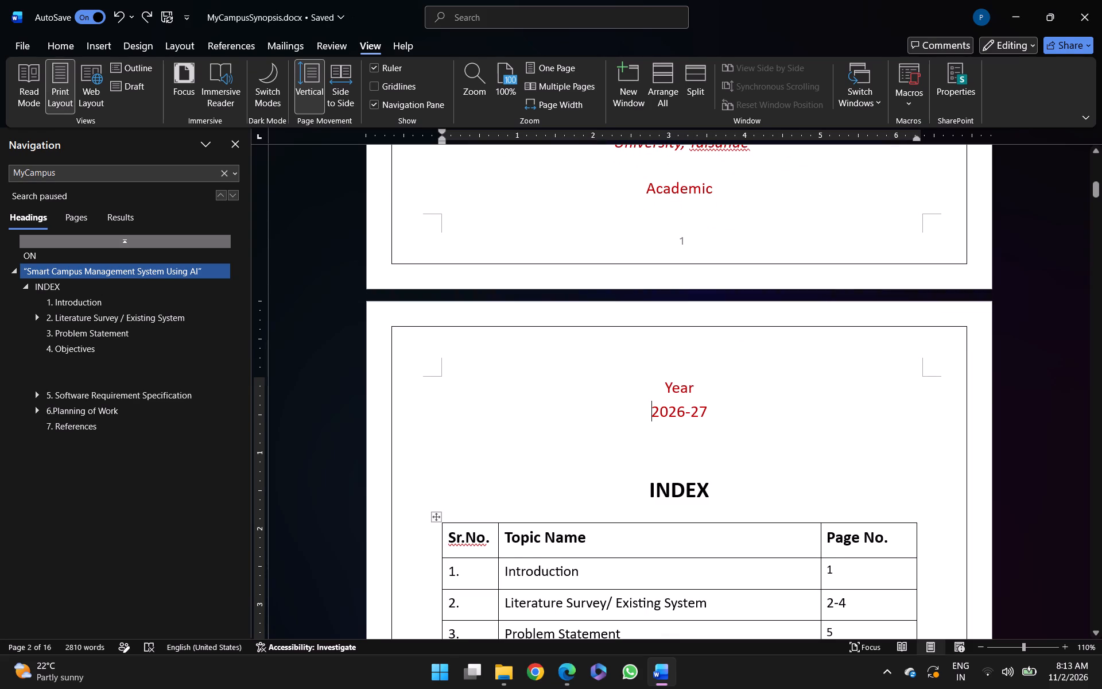
Add an empty line and a page break after "2026-27" so the INDEX starts on a new page.
left_click(724, 413)
key("Return")
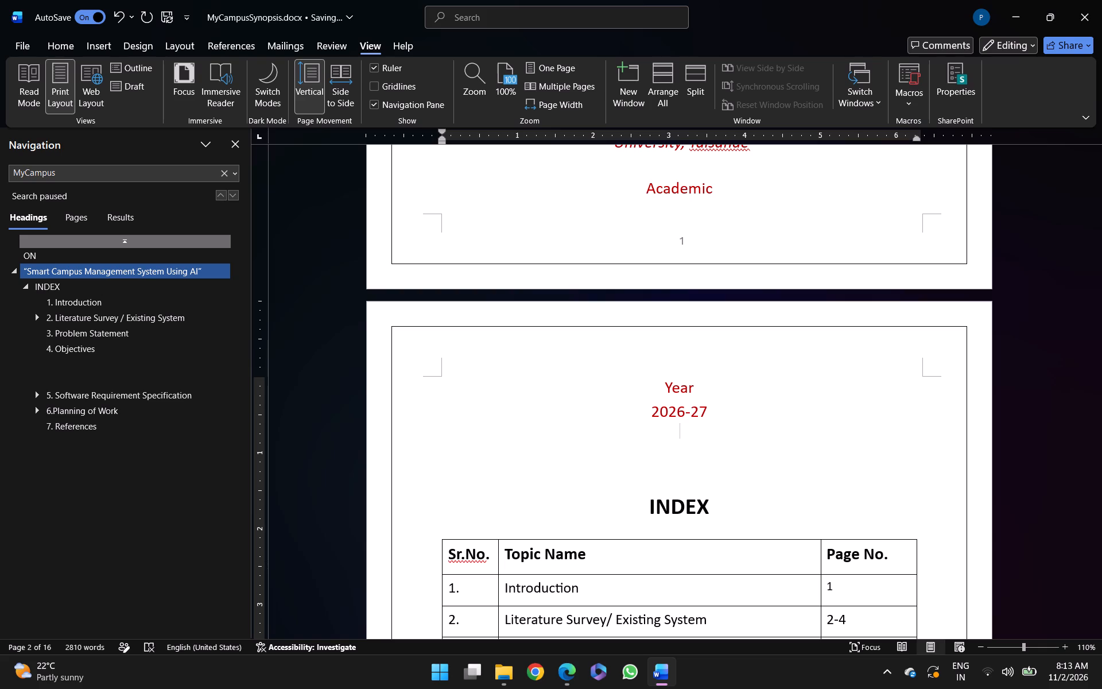
key("ctrl+Return")
scroll(724, 413, "up", 9)
scroll(724, 413, "down", 2)
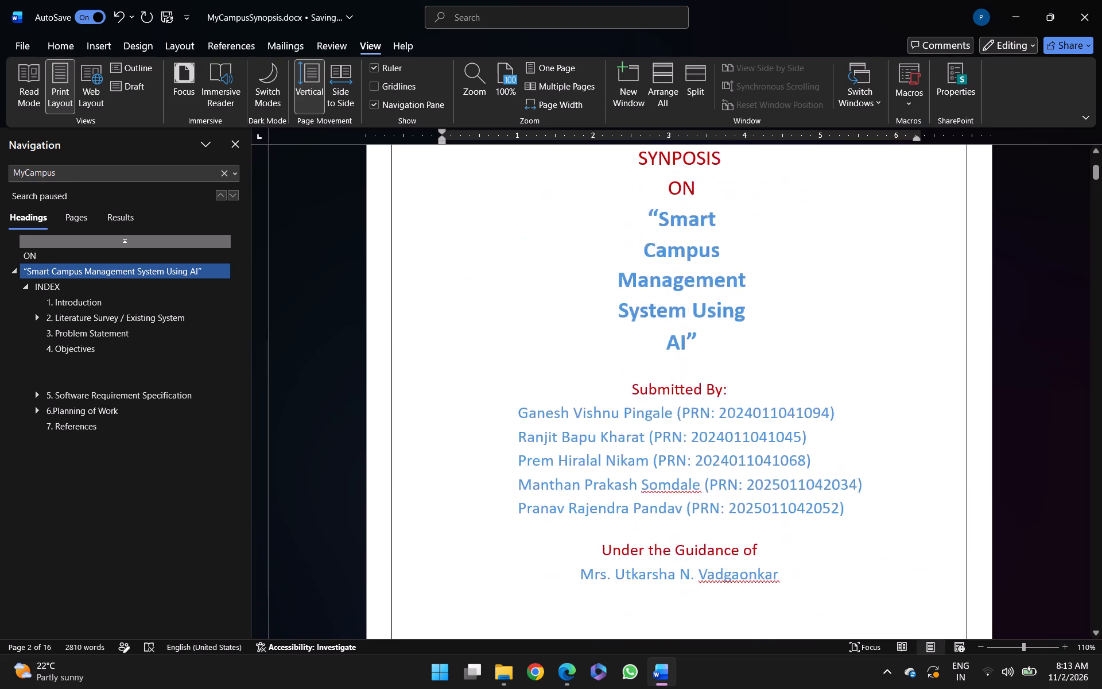
scroll(724, 413, "down", 2)
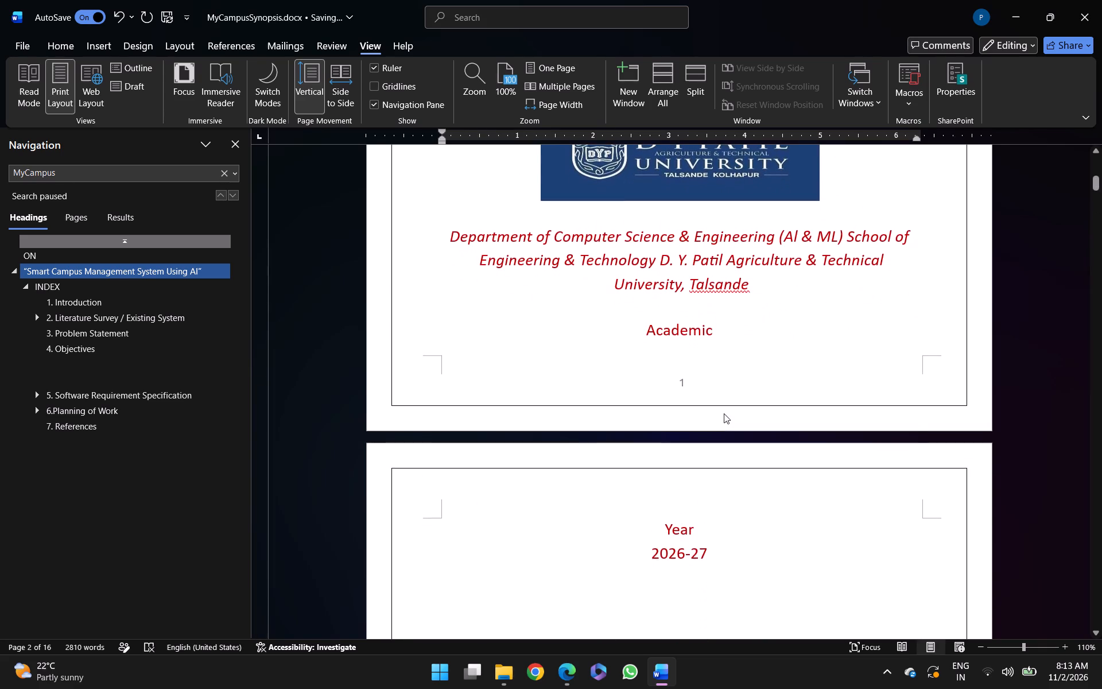
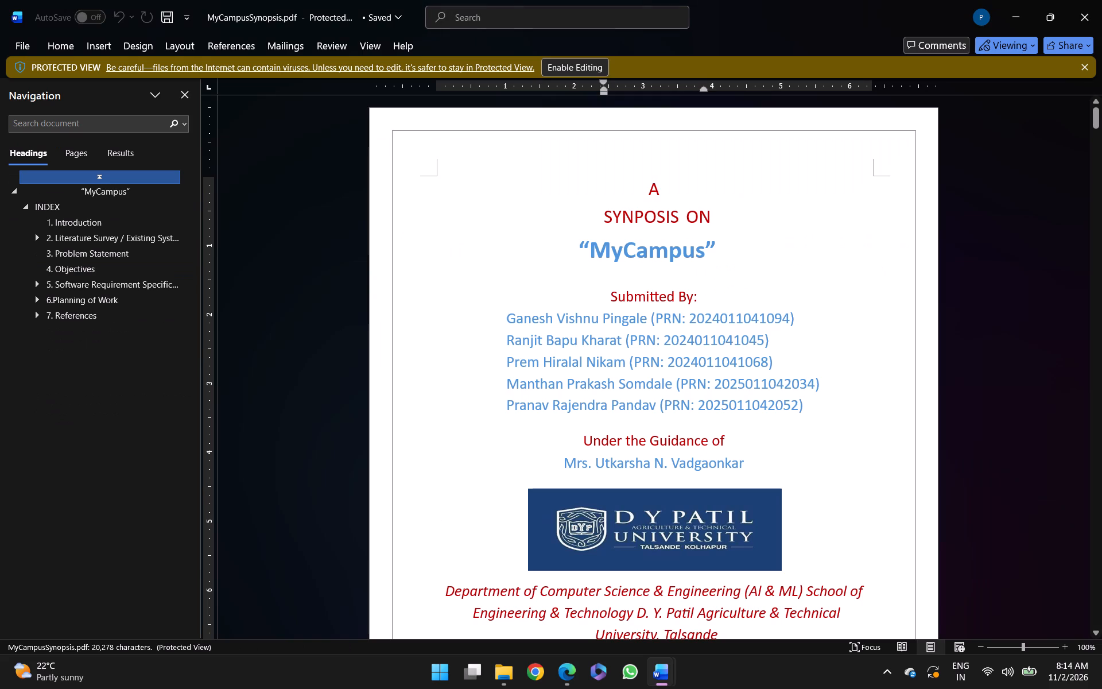
Enable editing of the protected MyCampusSynopsis.pdf document.
left_click(588, 73)
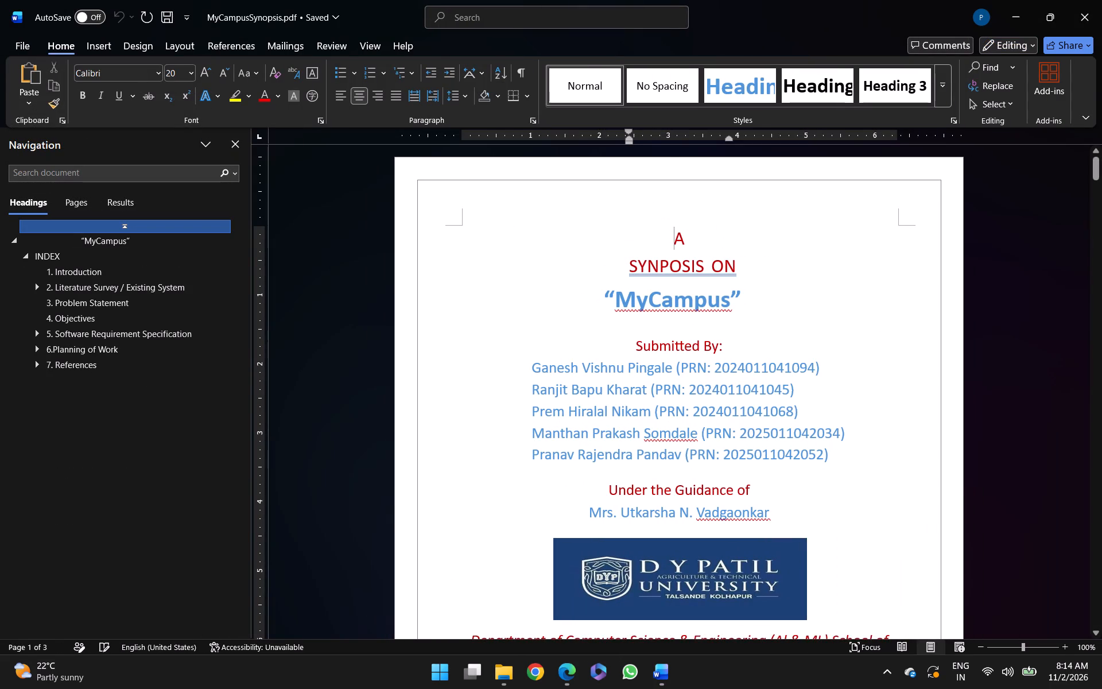
Replace "MyCampus" in the cover page title with the copied text "Smart Campus Management System Using AI", inside the existing quotation marks.
left_click(730, 304)
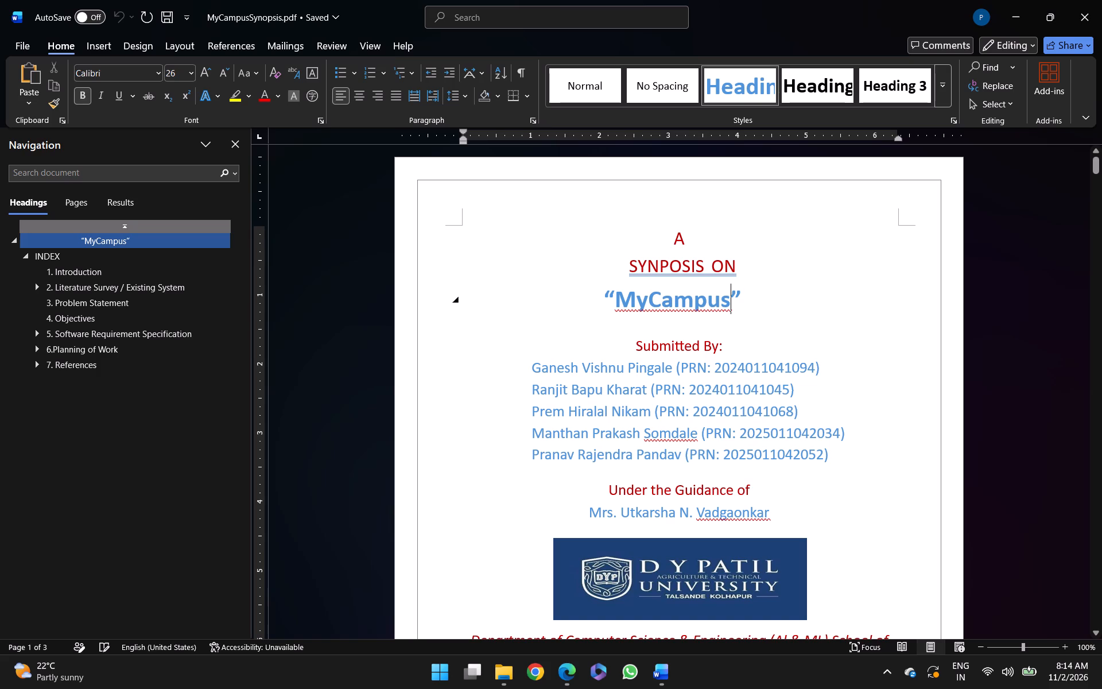
key("BackSpace")
key("BackSpace")
key("BackSpace")
key("BackSpace")
key("BackSpace")
key("BackSpace")
key("BackSpace")
key("BackSpace")
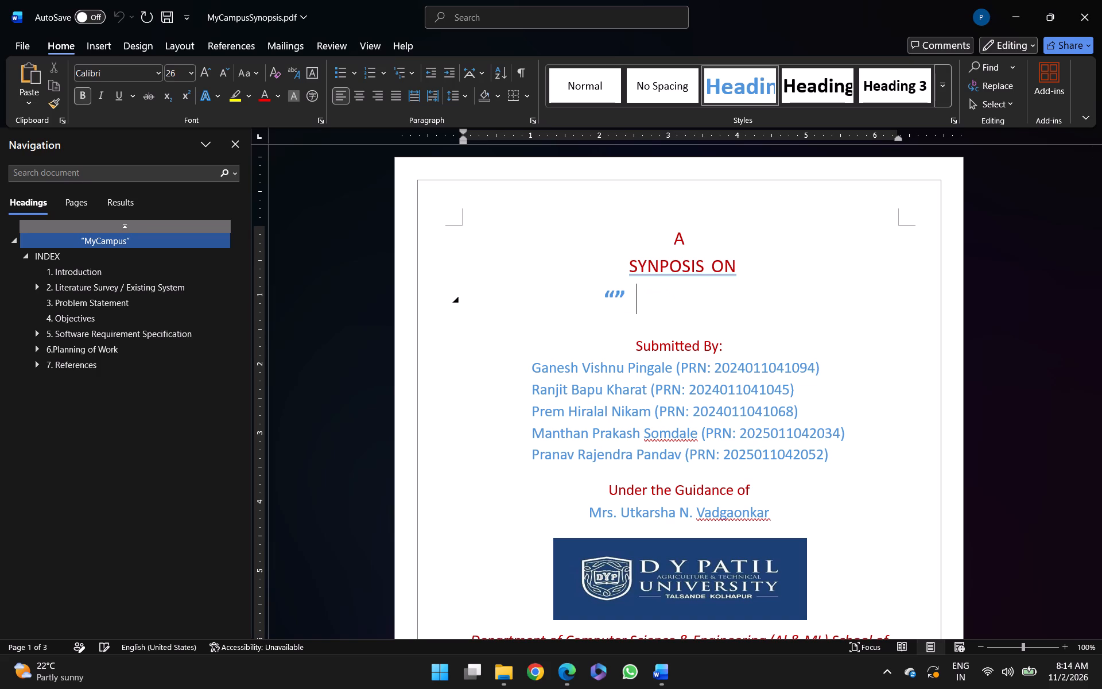
key("ctrl+z")
key("ctrl+z")
key("ctrl+z")
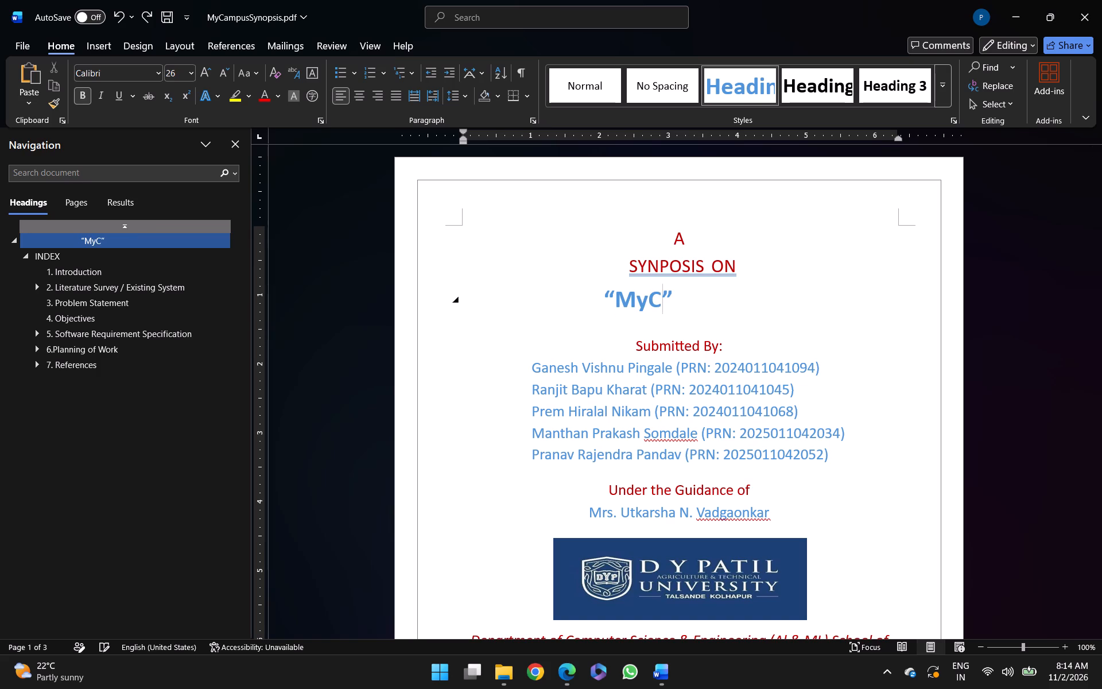
key("BackSpace")
key("BackSpace")
key("BackSpace")
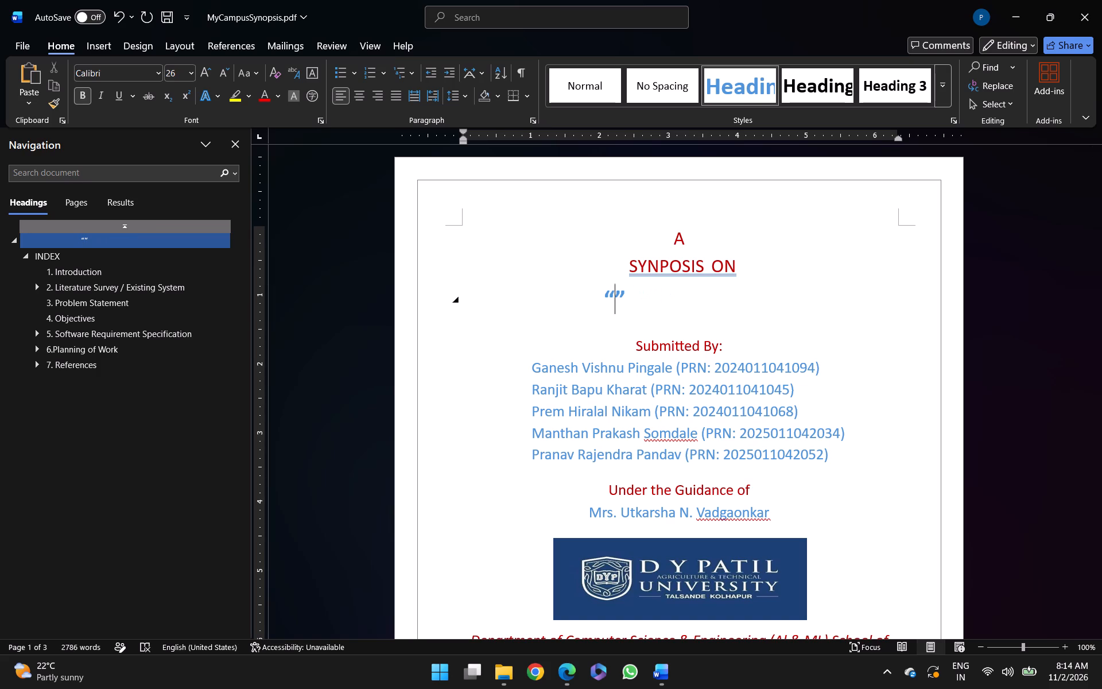
key("ctrl+v")
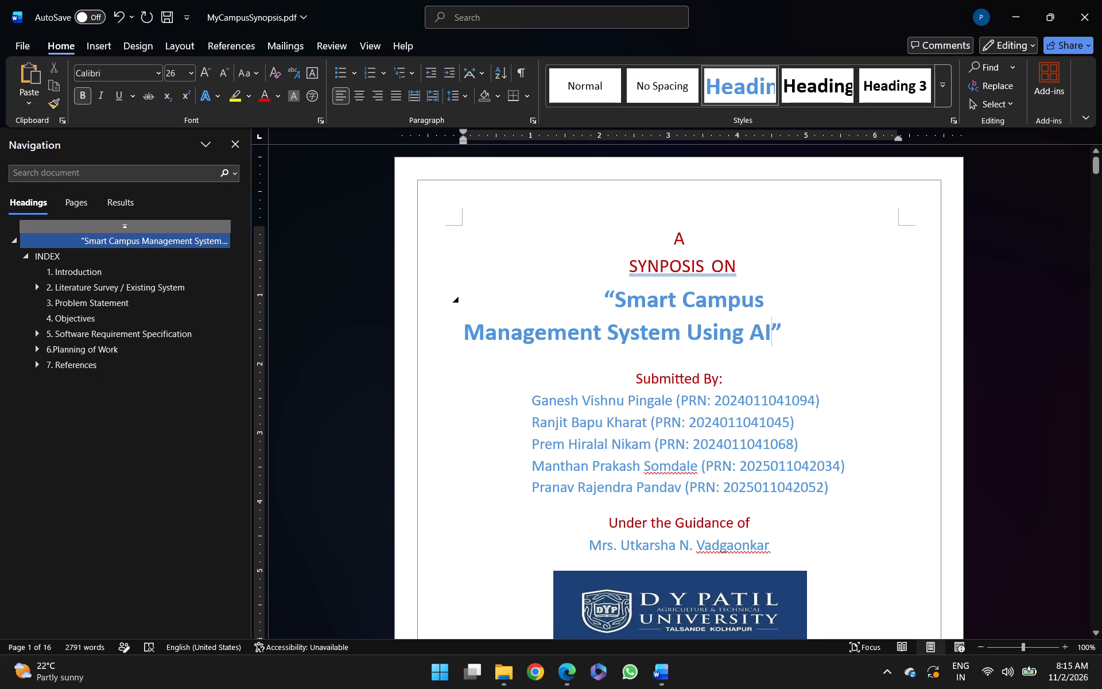
Centre the whole cover title "Smart Campus Management System Using AI" on the page.
left_click(600, 295, "ctrl+shift")
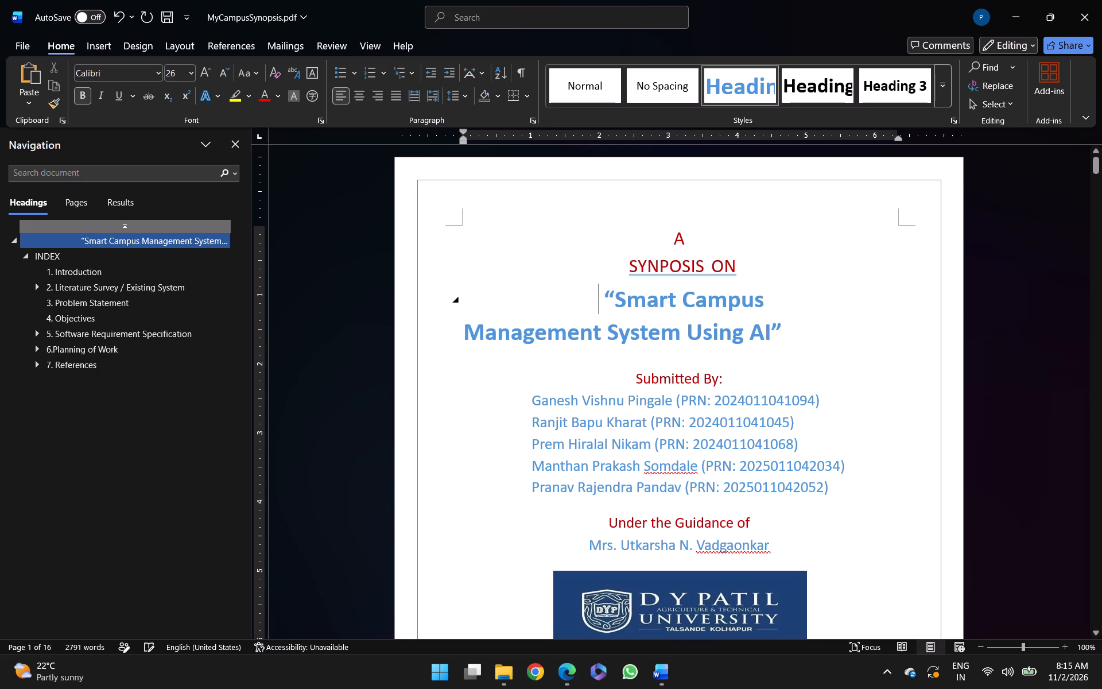
left_click(600, 295)
left_click_drag(600, 295, 760, 346)
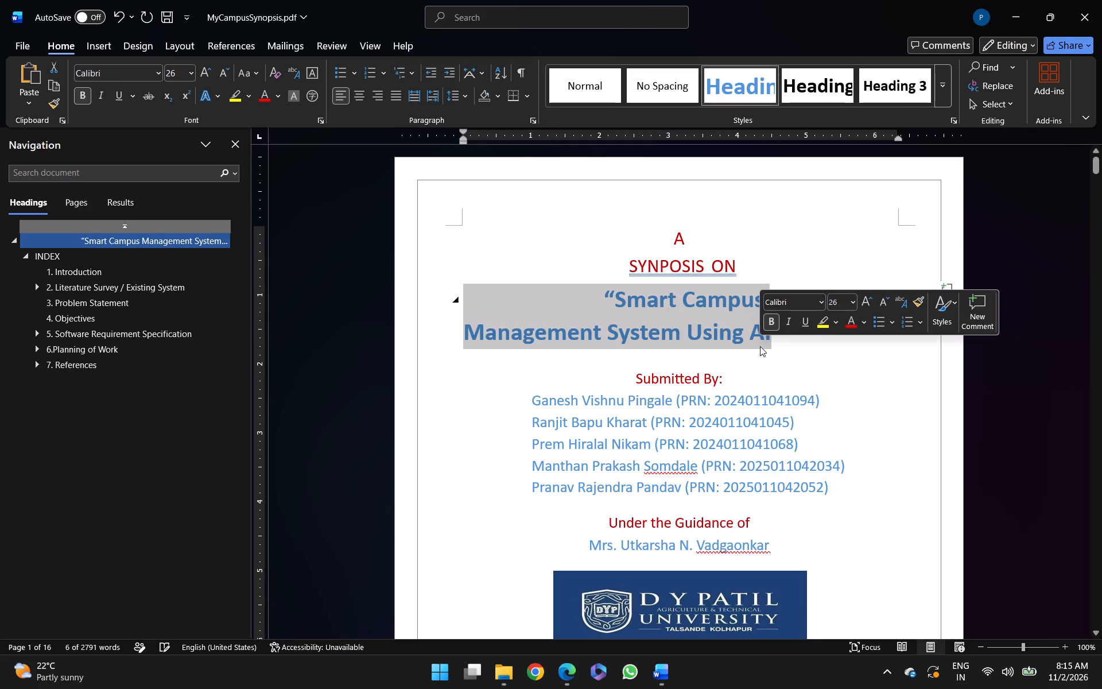
double_click(788, 343)
left_click_drag(788, 343, 623, 300)
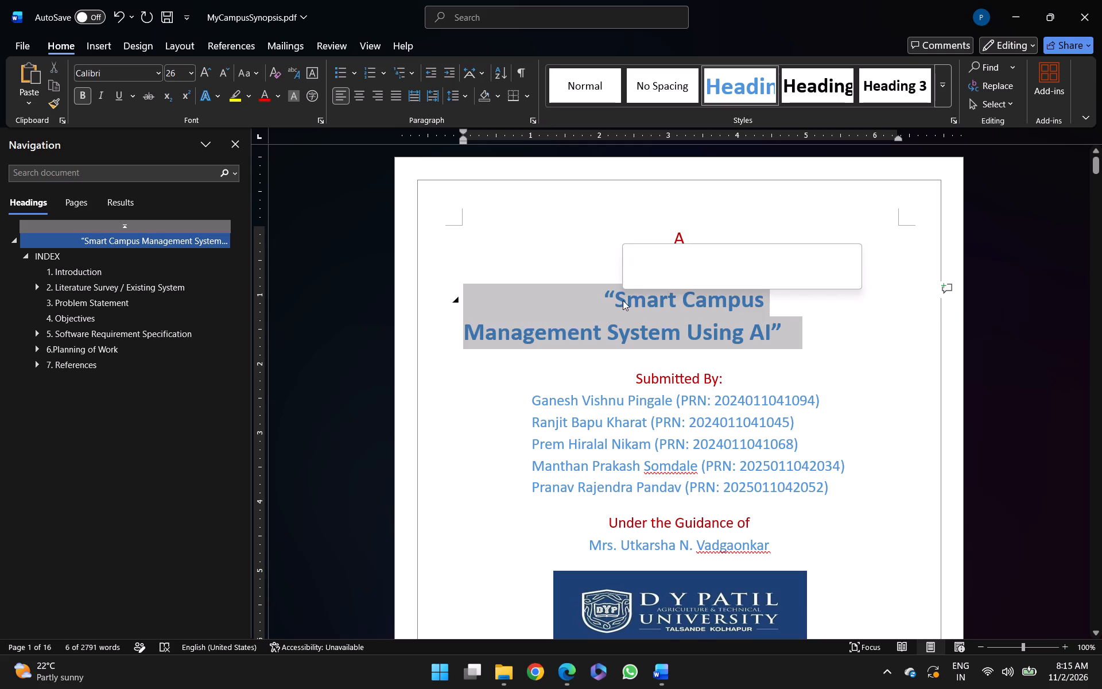
key("ctrl+d")
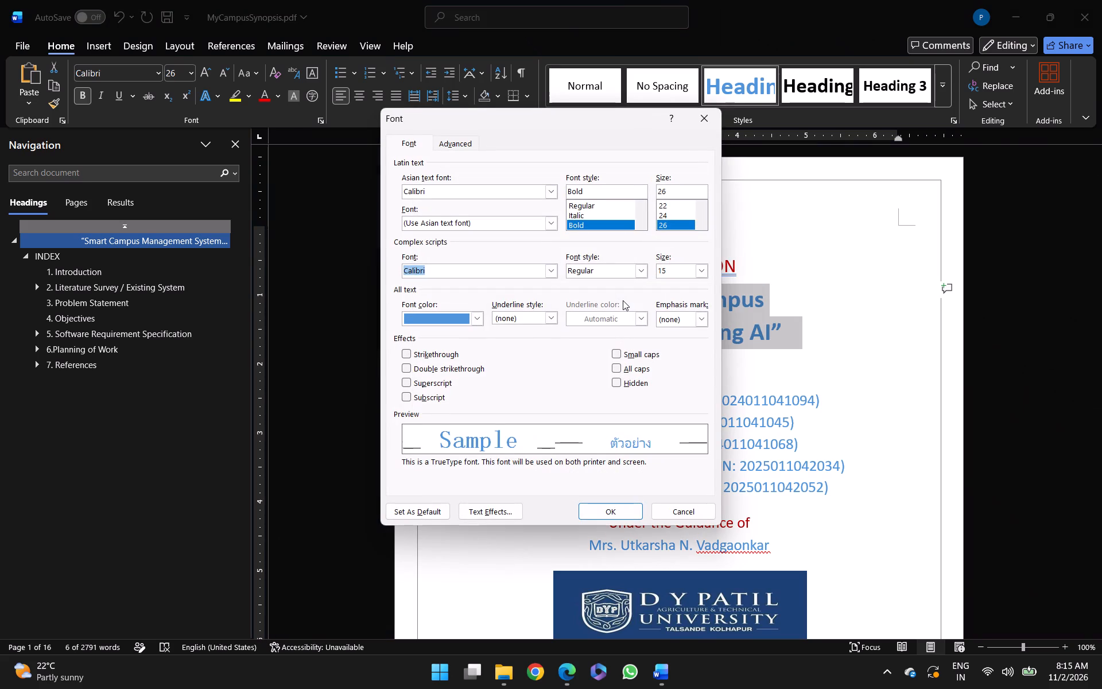
left_click(697, 122)
key("ctrl+e")
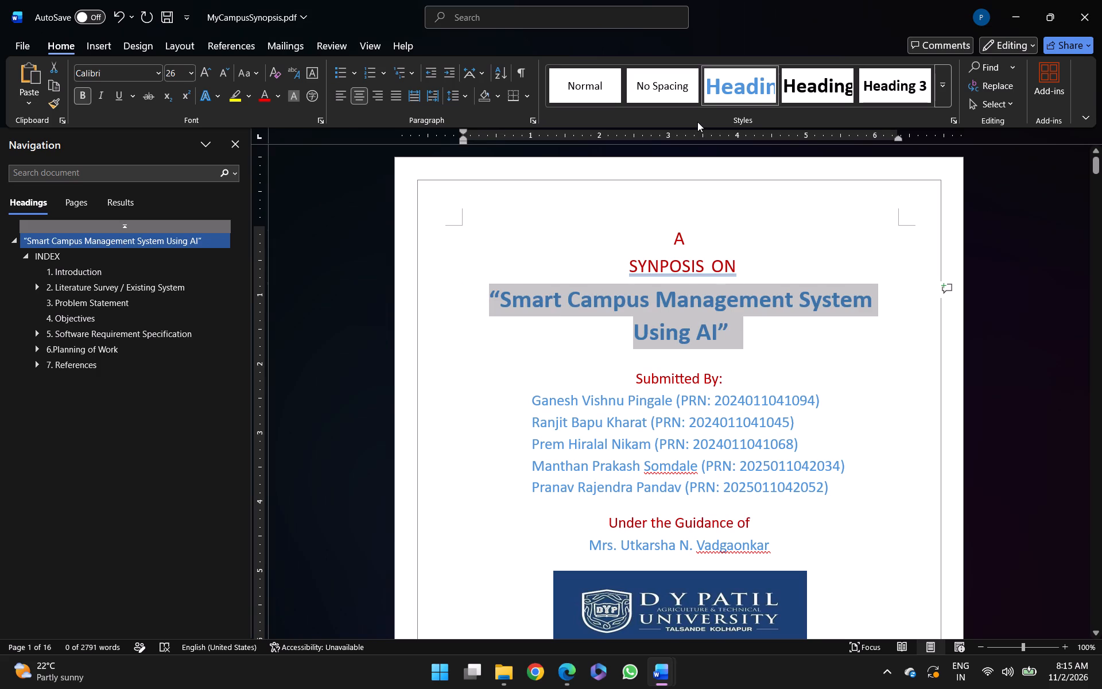
left_click(889, 407)
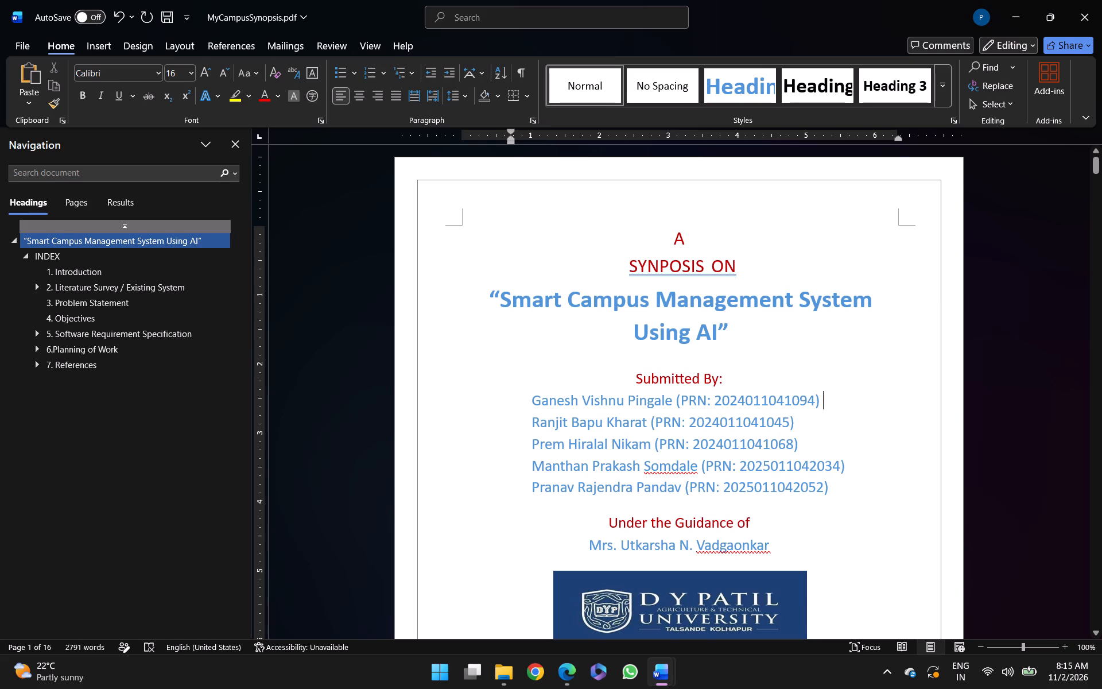
Examine the cover page layout from the title to the "2026-27" line, and where the INDEX page starts.
scroll(905, 423, "down", 5)
scroll(905, 423, "up", 1)
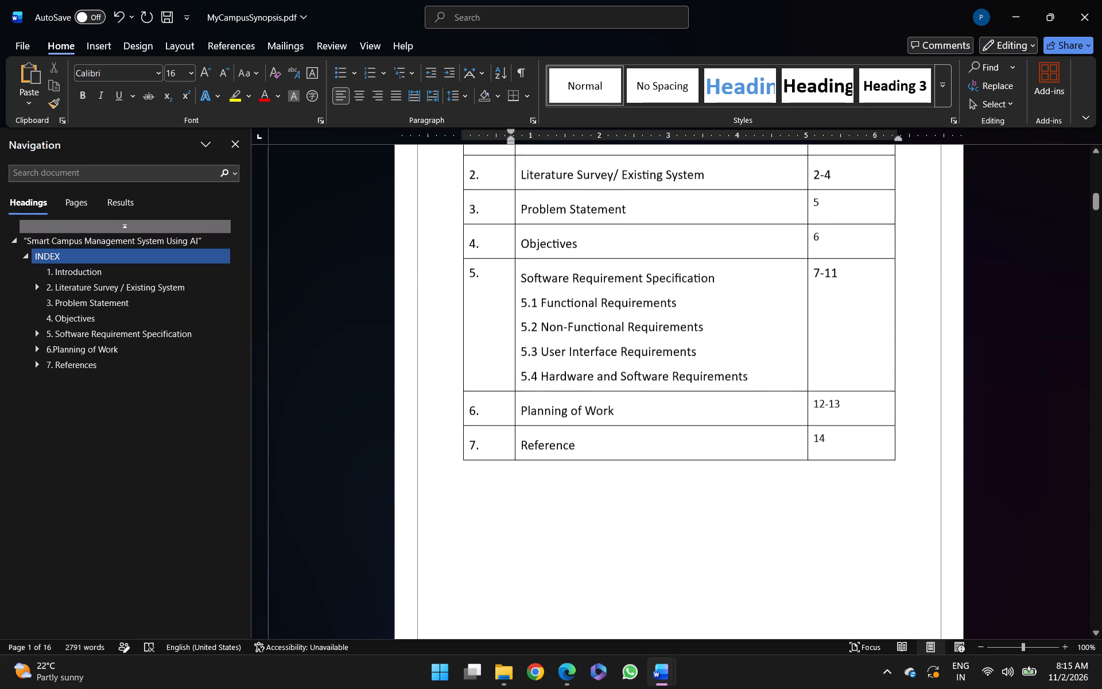
scroll(905, 423, "up", 1)
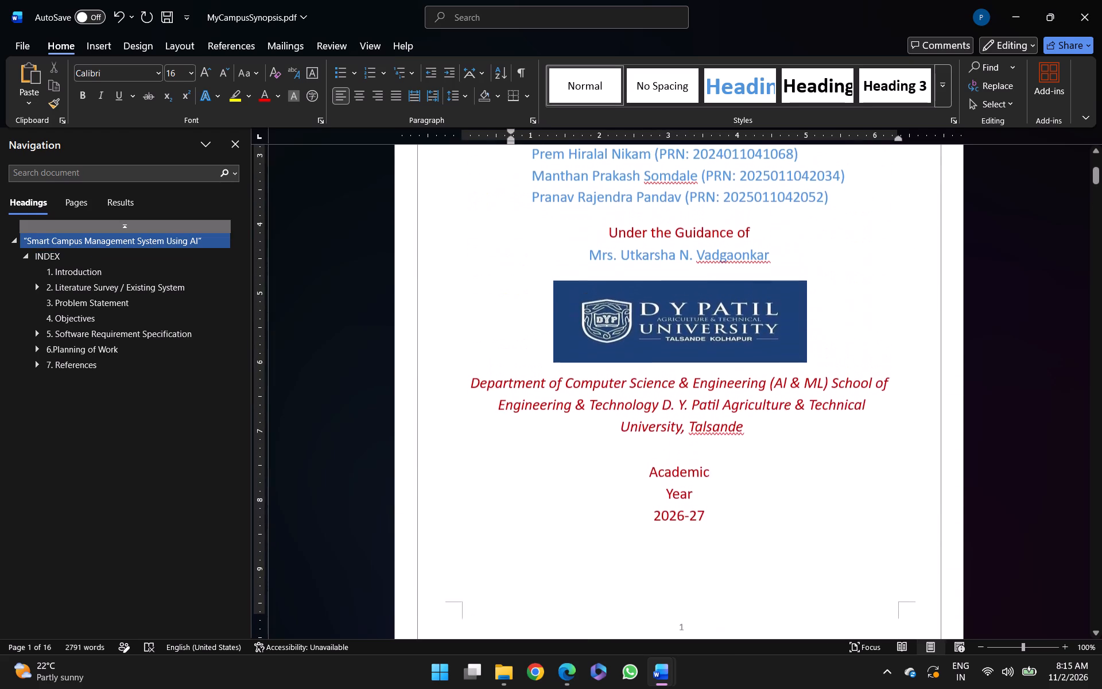
scroll(905, 423, "up", 1)
scroll(905, 423, "down", 1)
scroll(905, 423, "up", 1)
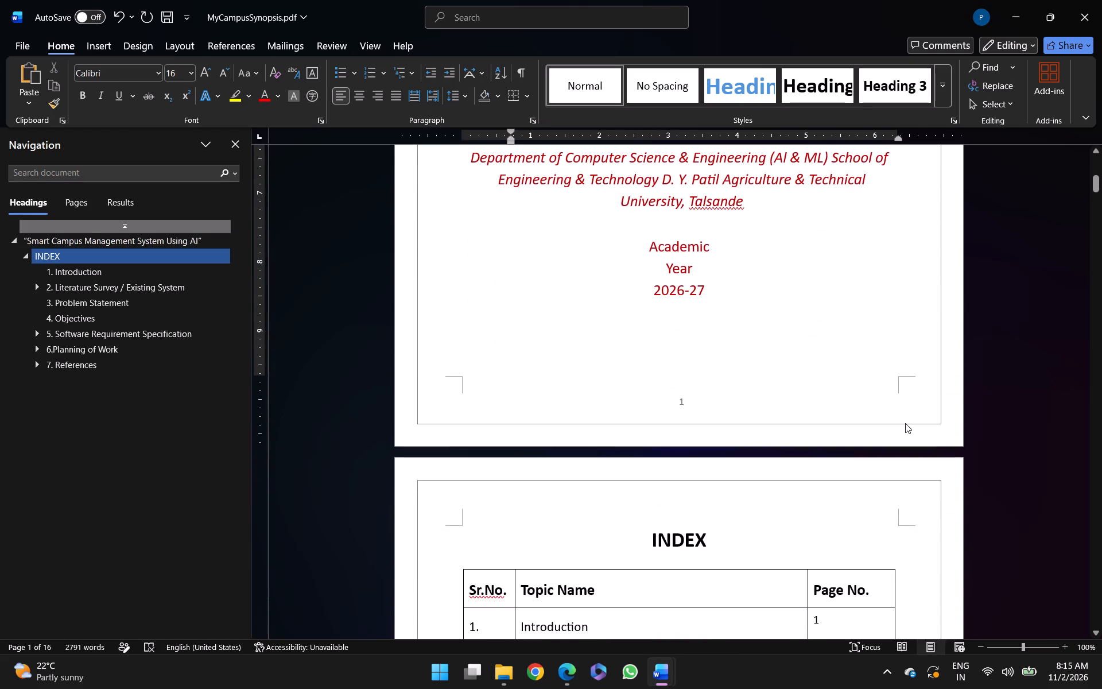
scroll(905, 423, "up", 1)
scroll(905, 423, "down", 1)
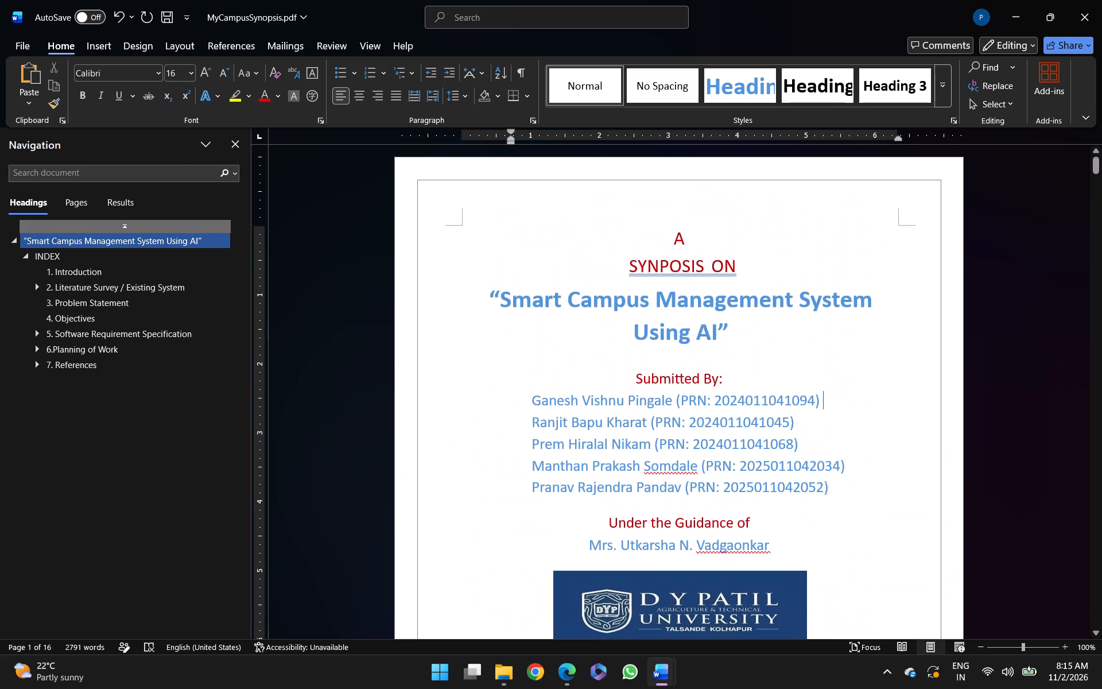
scroll(905, 423, "down", 2)
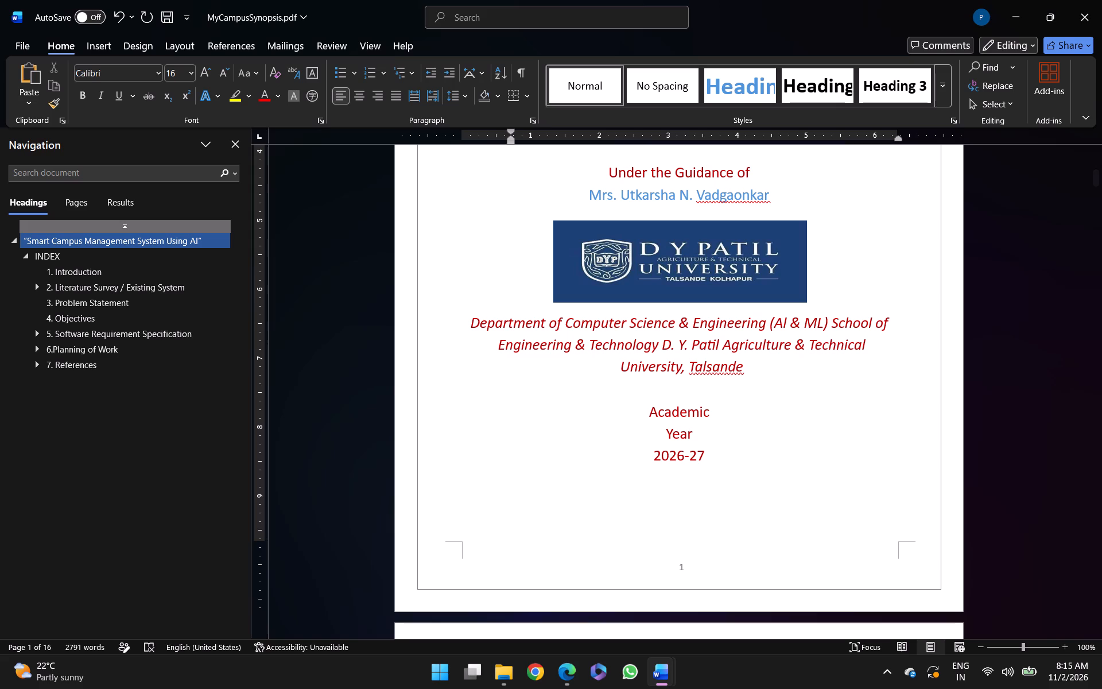
Look through the pages from the INDEX table to section 2.3 Proposed Improvement, checking the Introduction and Literature Survey text.
scroll(905, 423, "down", 3)
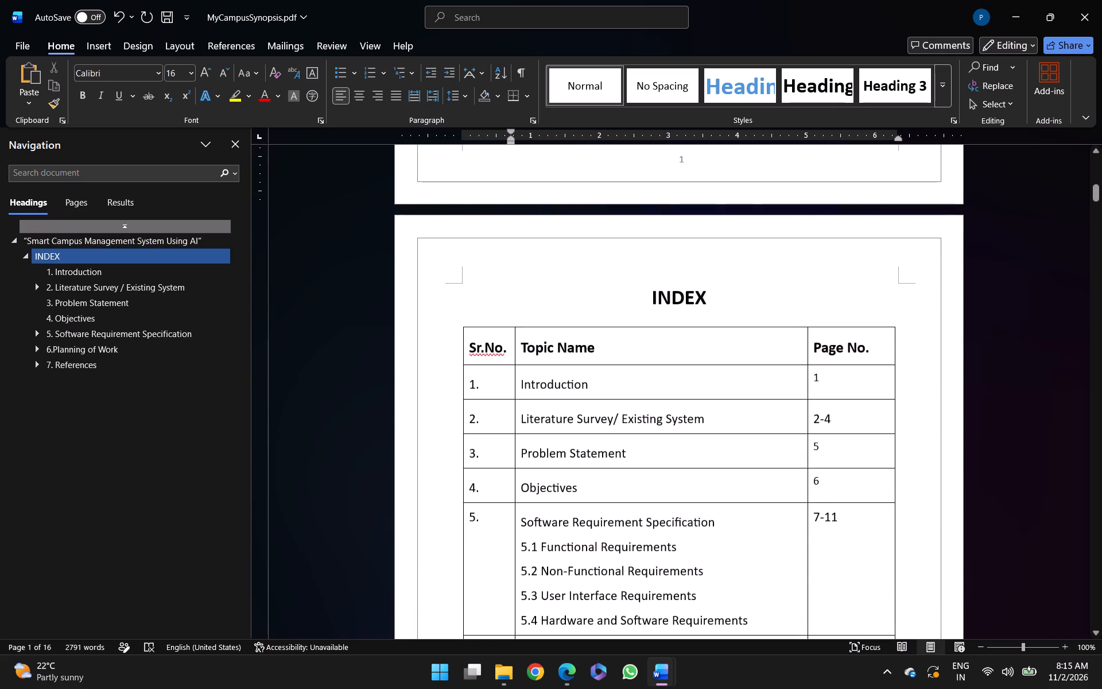
scroll(905, 423, "down", 7)
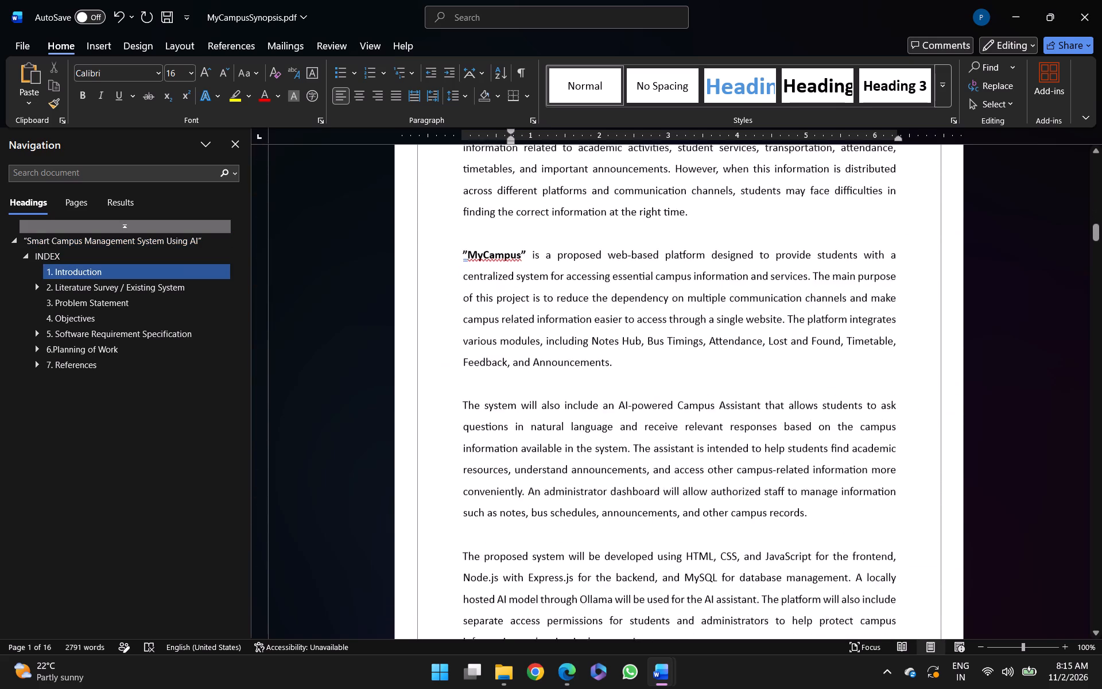
scroll(905, 423, "down", 2)
scroll(905, 423, "up", 5)
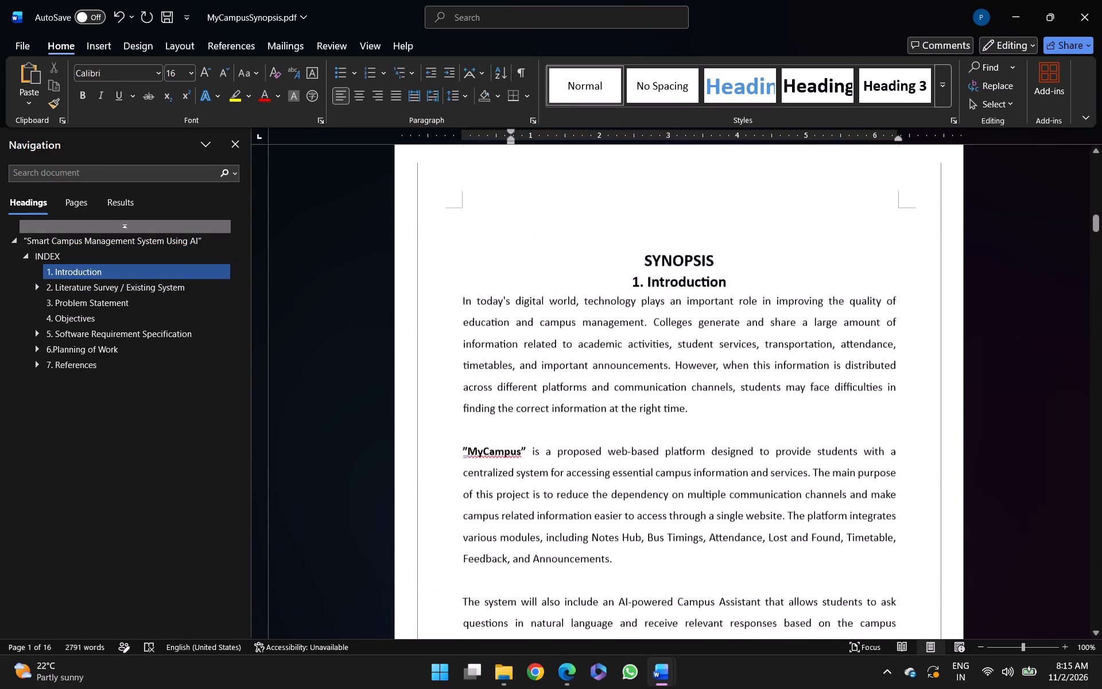
scroll(905, 423, "up", 1)
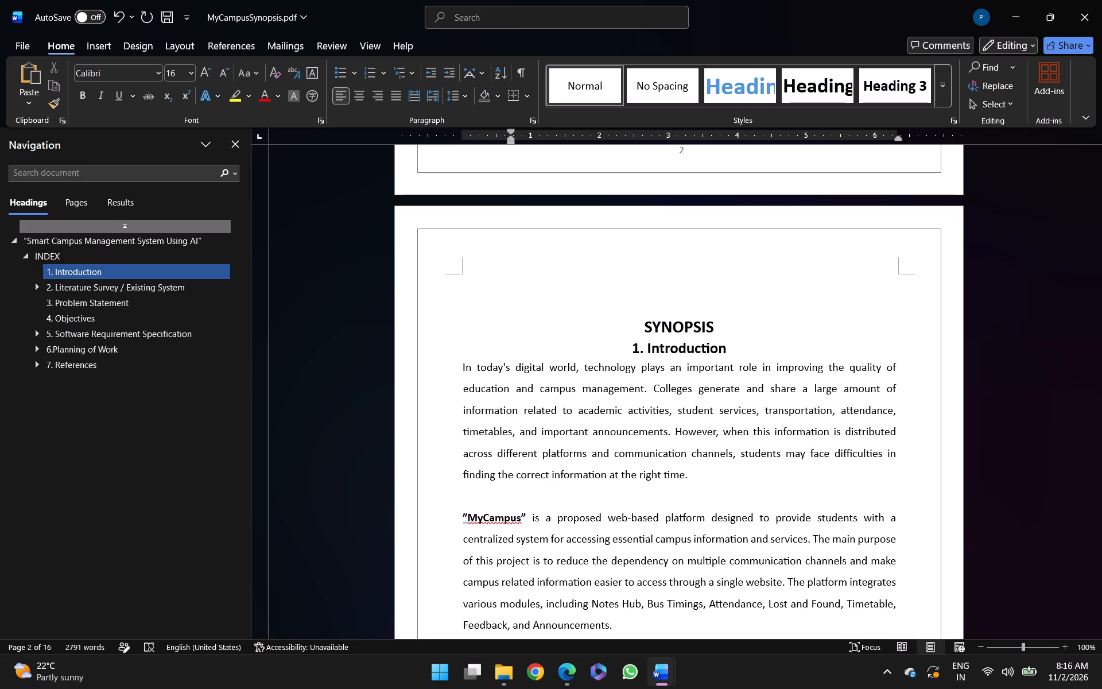
scroll(905, 423, "down", 5)
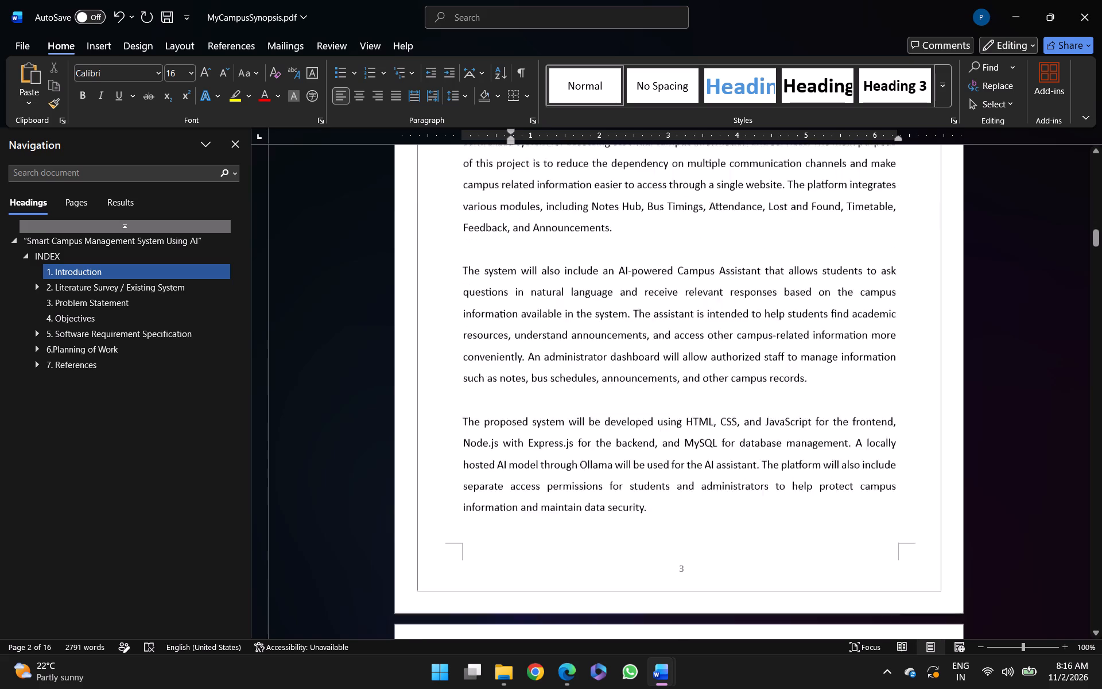
scroll(905, 423, "down", 16)
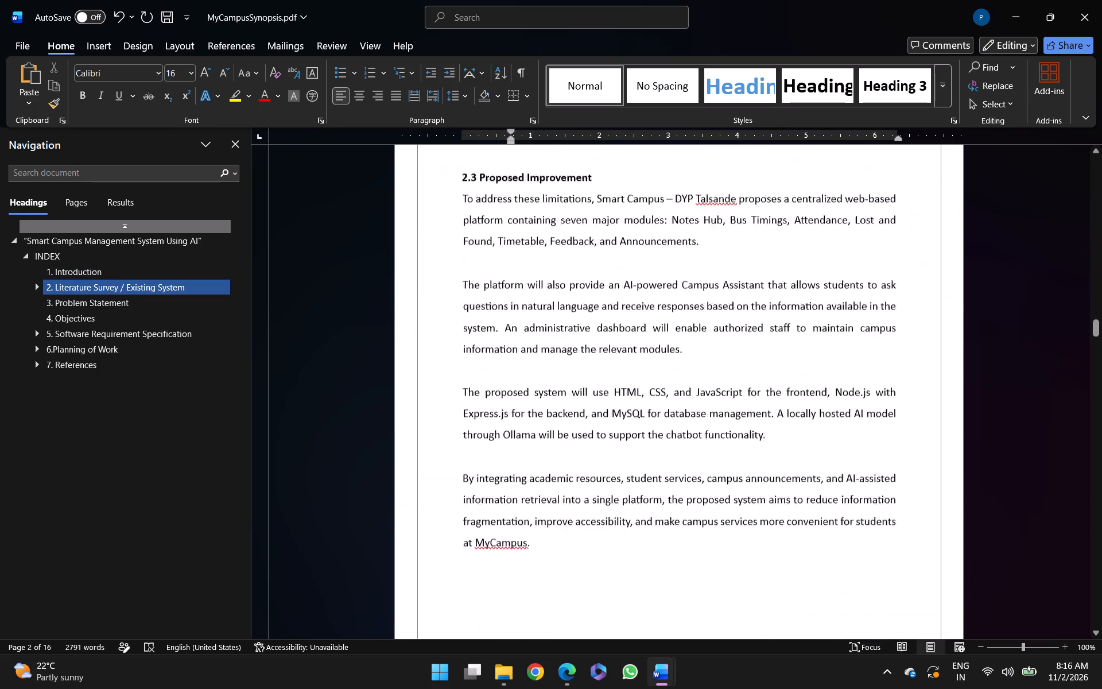
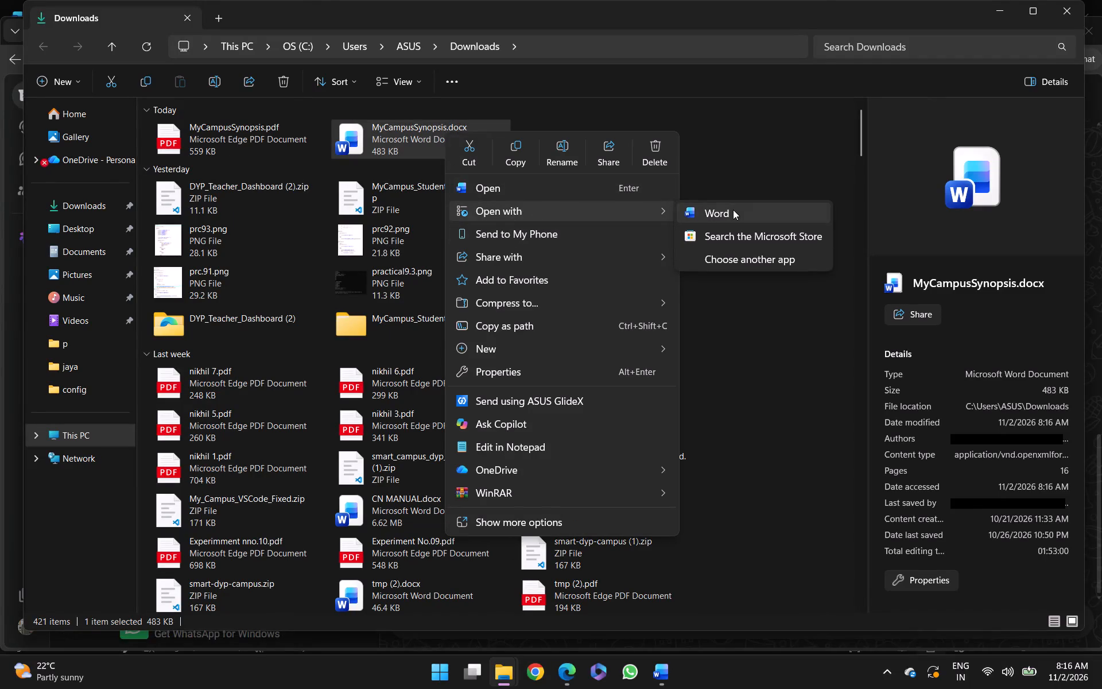
Open MyCampusSynopsis.docx from the Downloads folder in Word and enable editing.
left_click(733, 210)
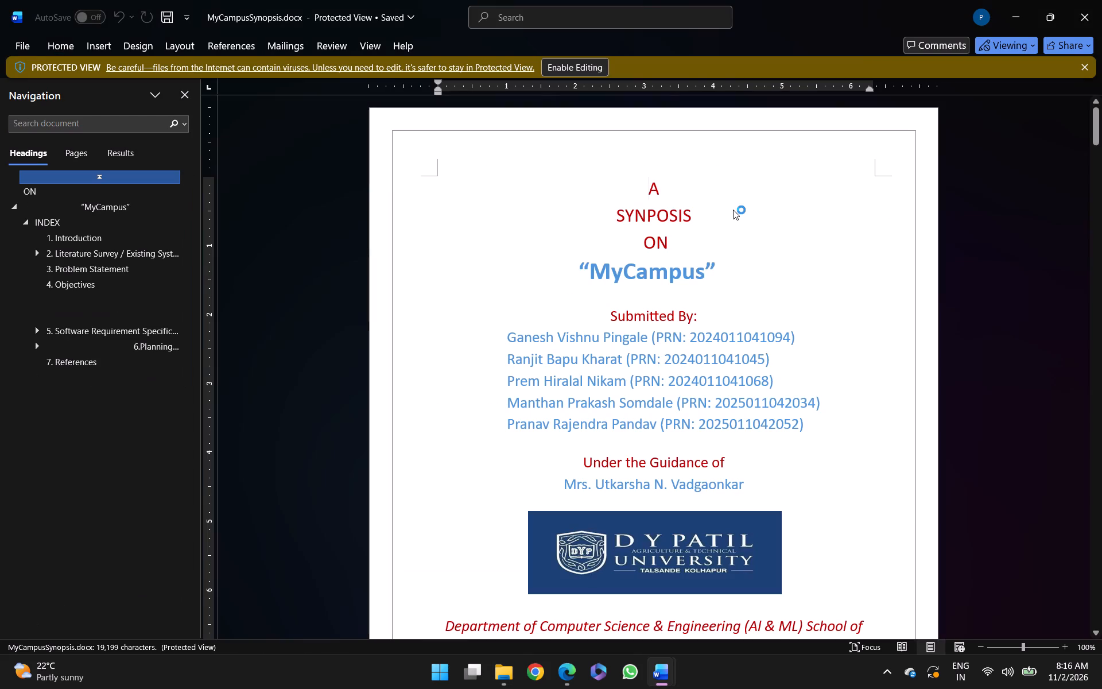
scroll(742, 319, "down", 2)
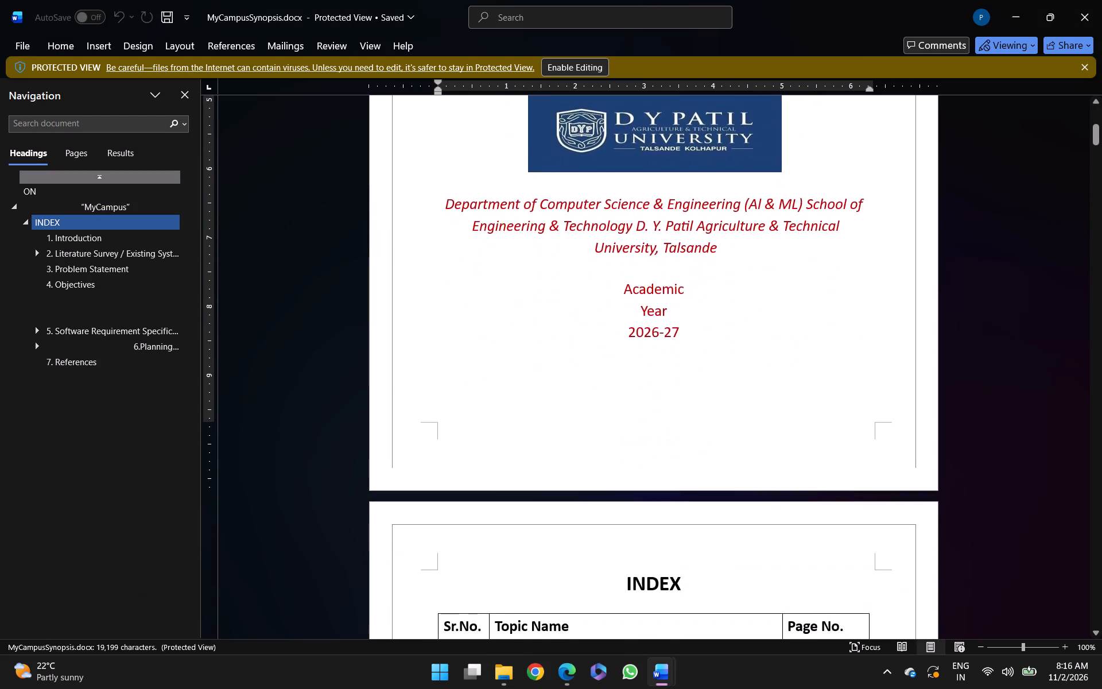
scroll(742, 319, "down", 3)
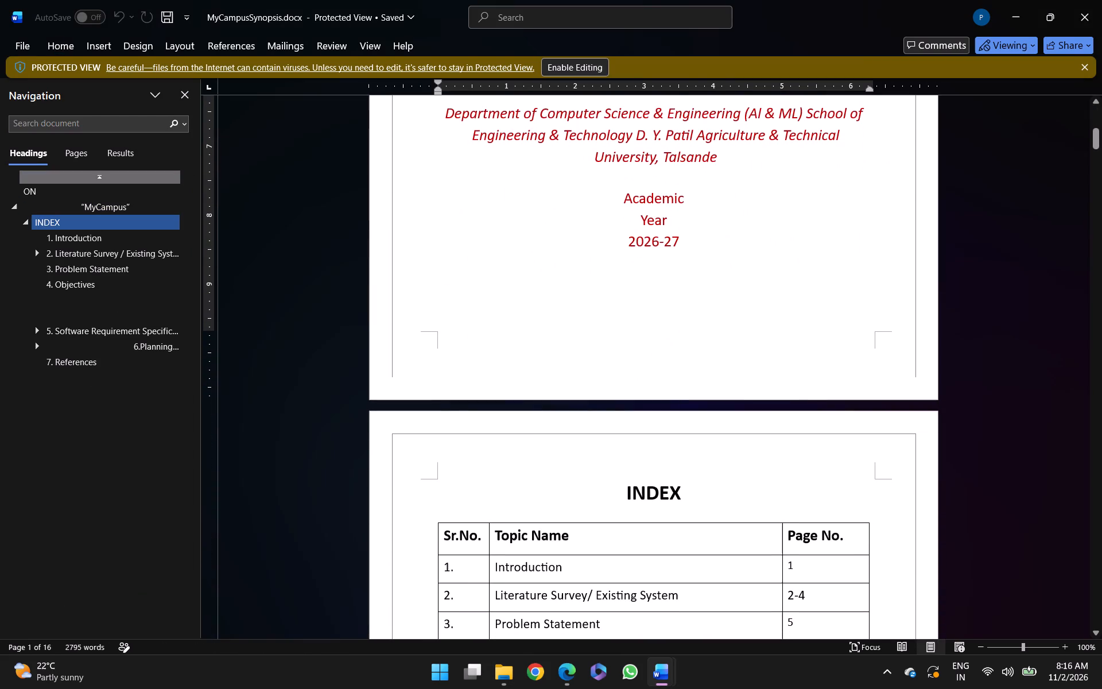
key("ctrl+a")
left_click(412, 296, "ctrl")
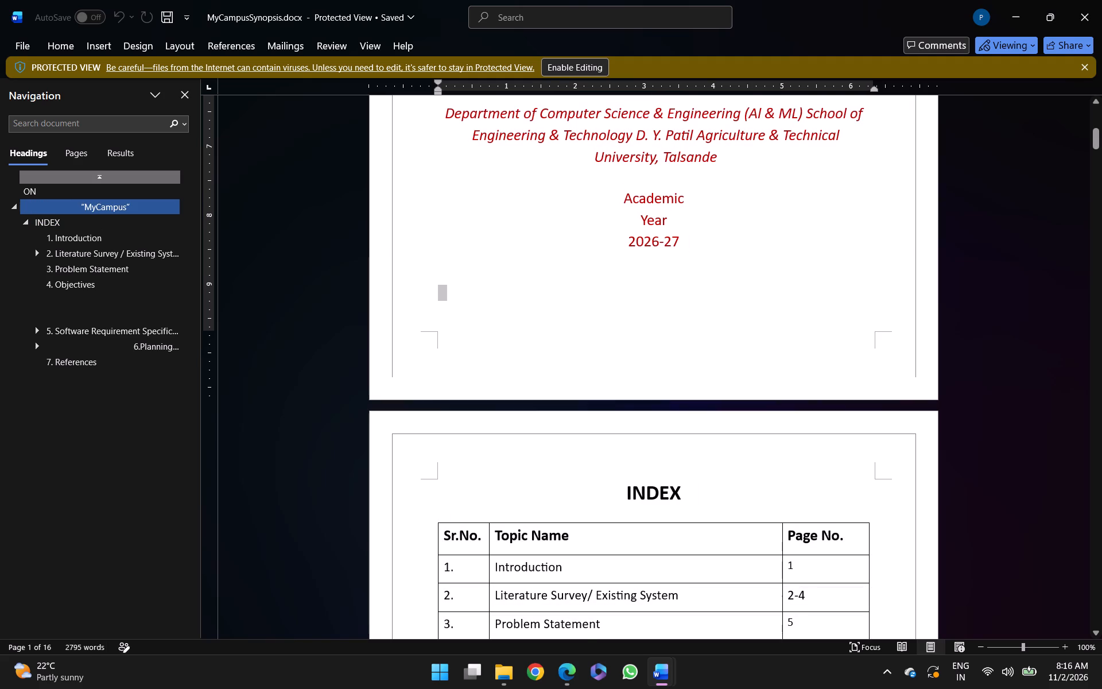
left_click(546, 60)
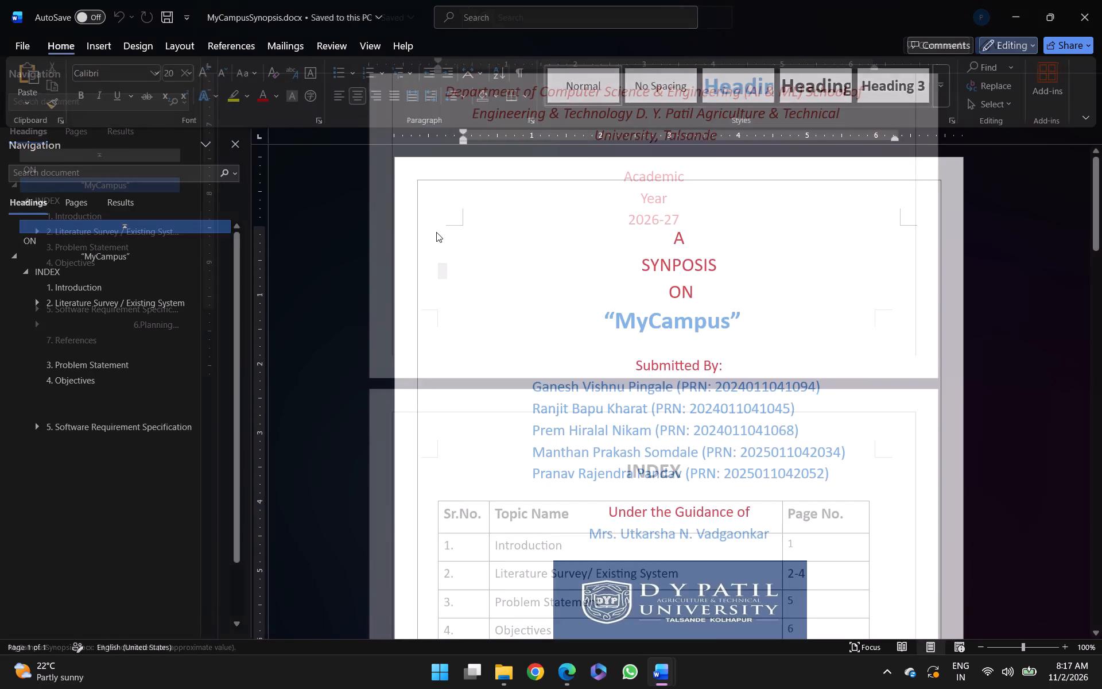
Look through the document from the cover page to 7. References, checking the text and page frames.
key("ctrl+a")
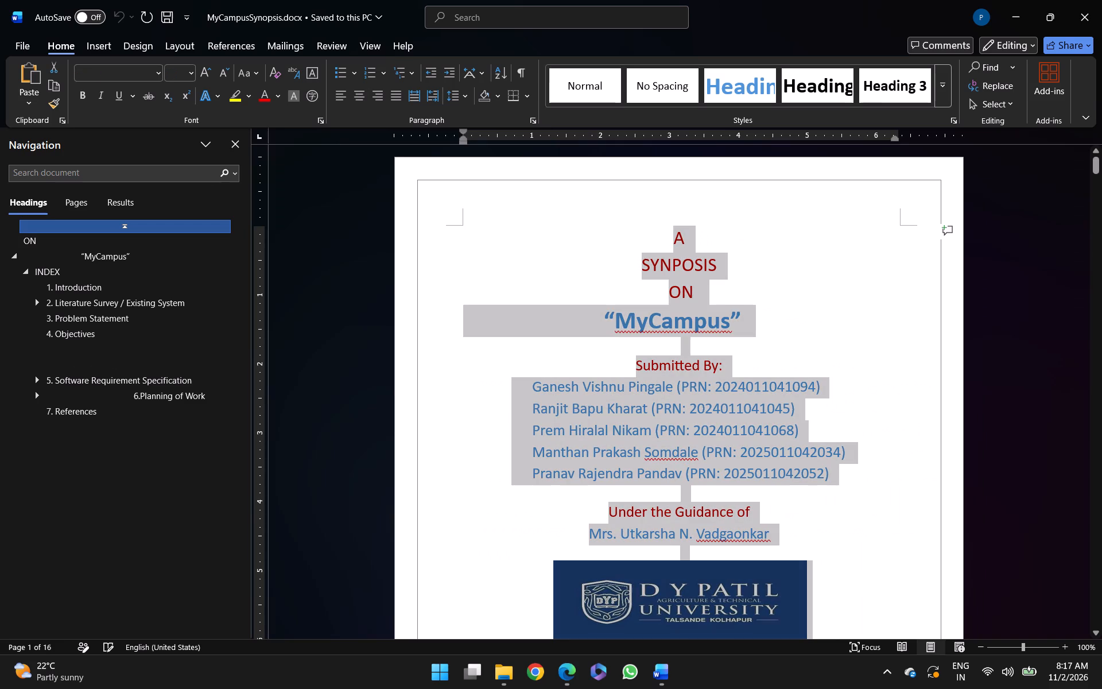
scroll(436, 232, "down", 3)
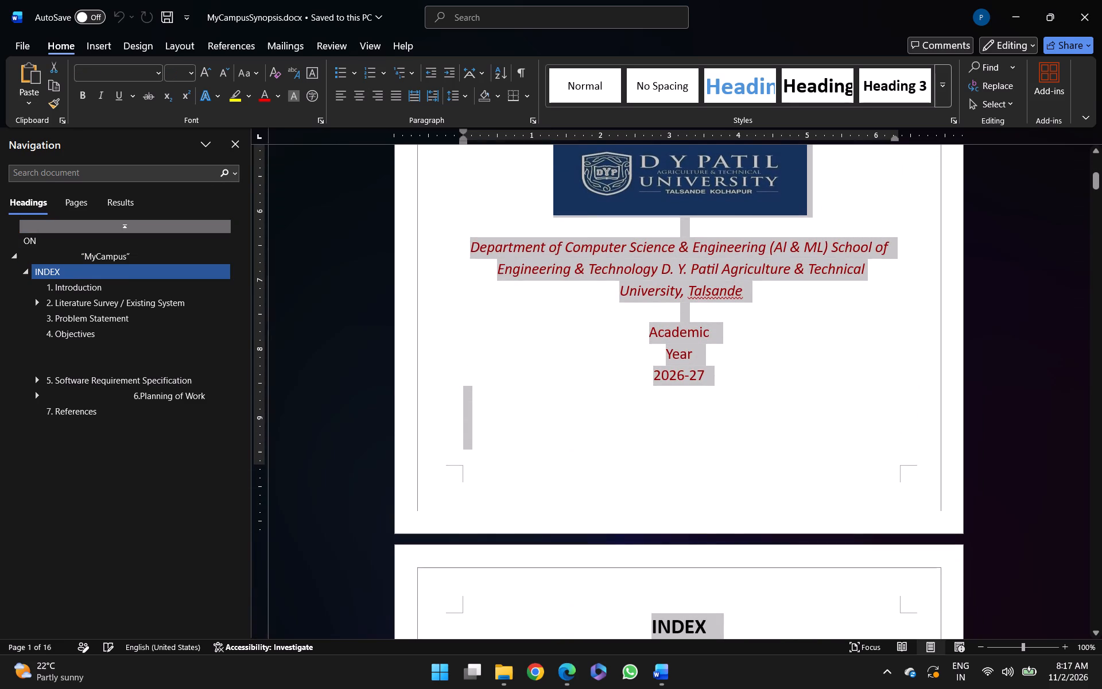
left_click(347, 288)
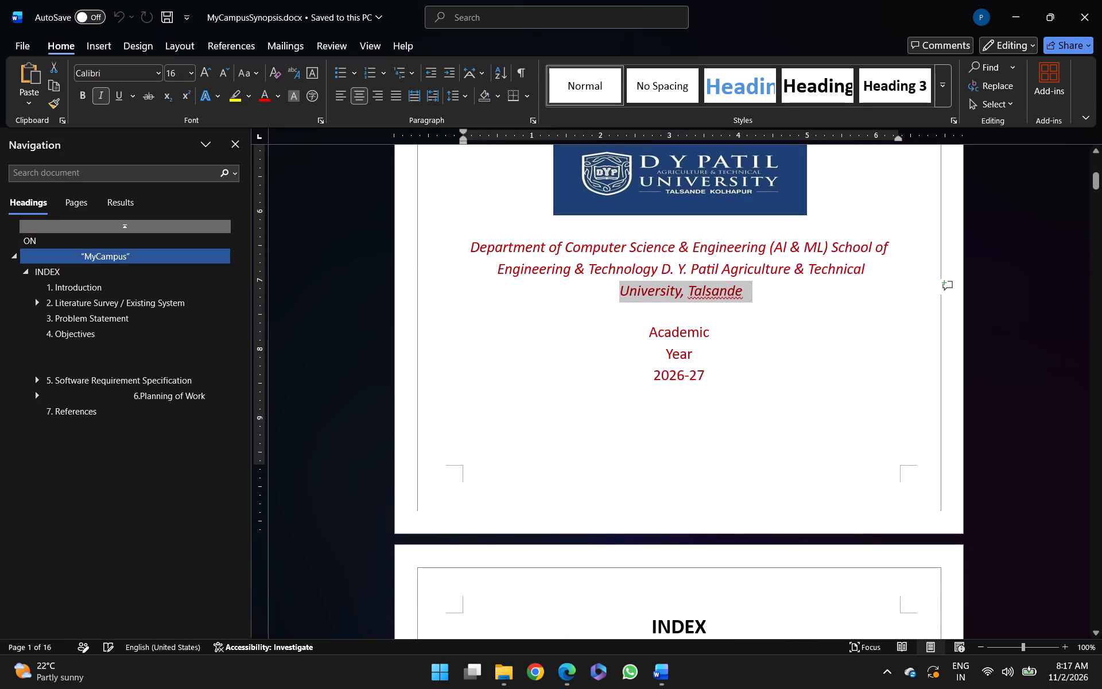
scroll(470, 475, "down", 13)
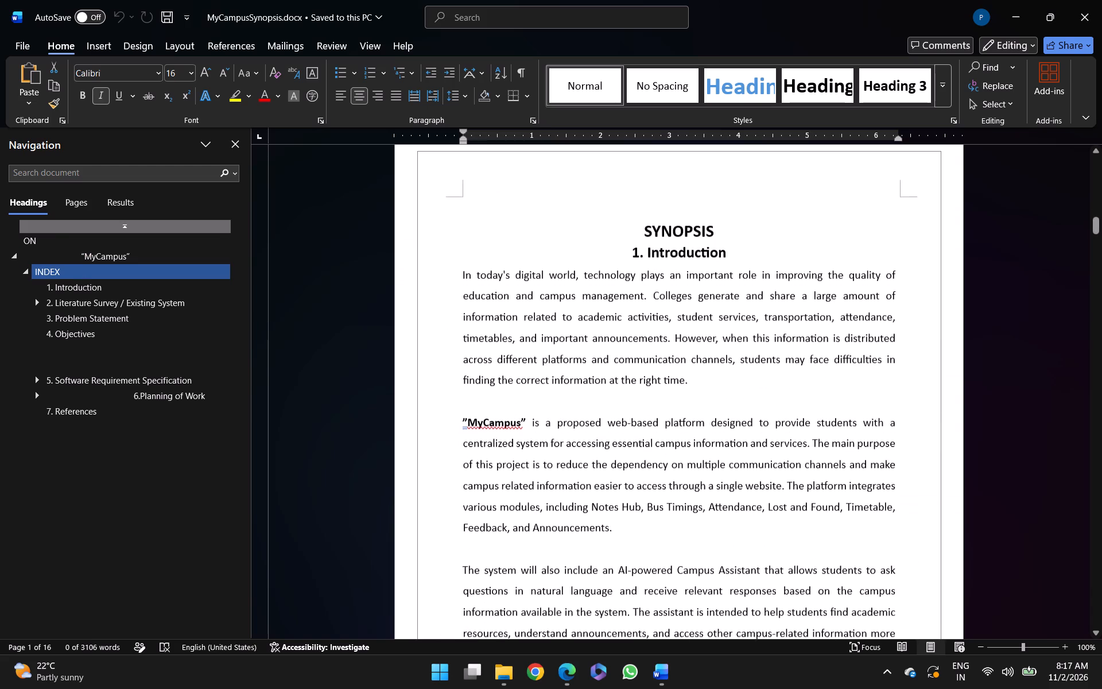
scroll(470, 475, "down", 18)
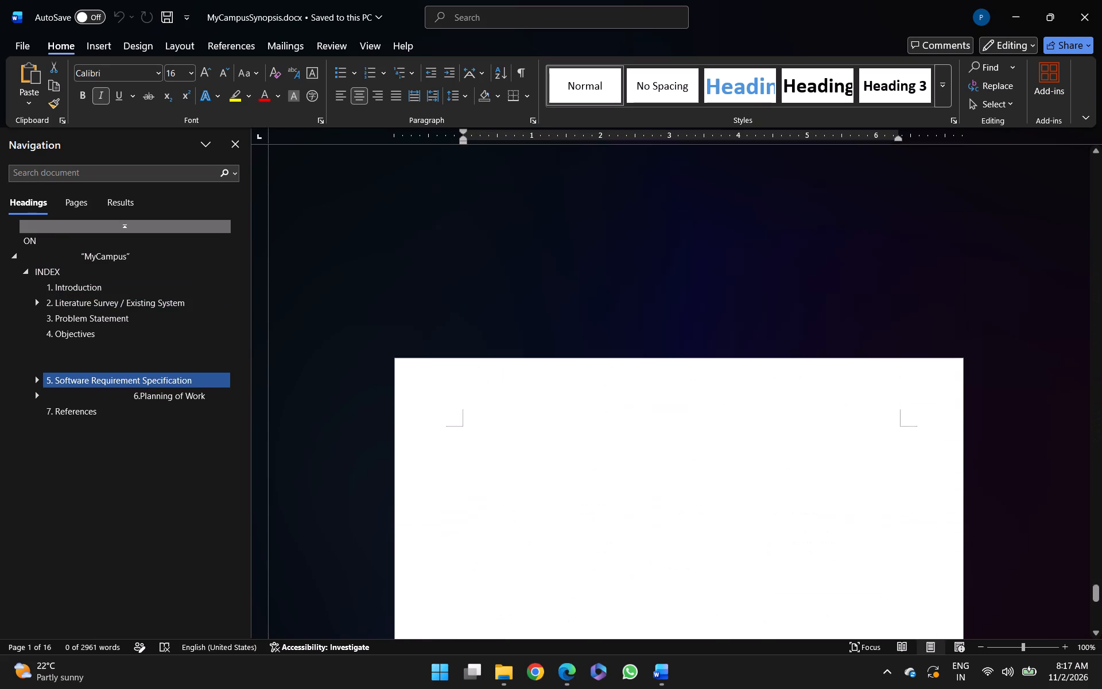
scroll(470, 475, "down", 2)
scroll(470, 475, "up", 3)
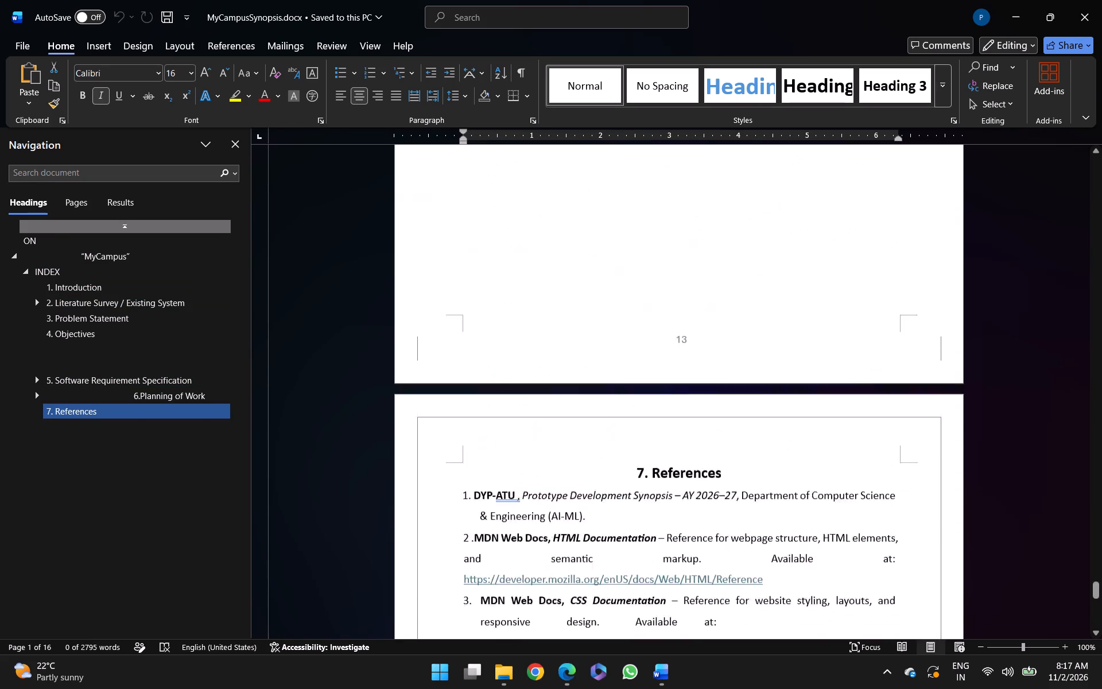
scroll(470, 475, "up", 10)
Select the whole document and check its page border settings.
key("ctrl+a")
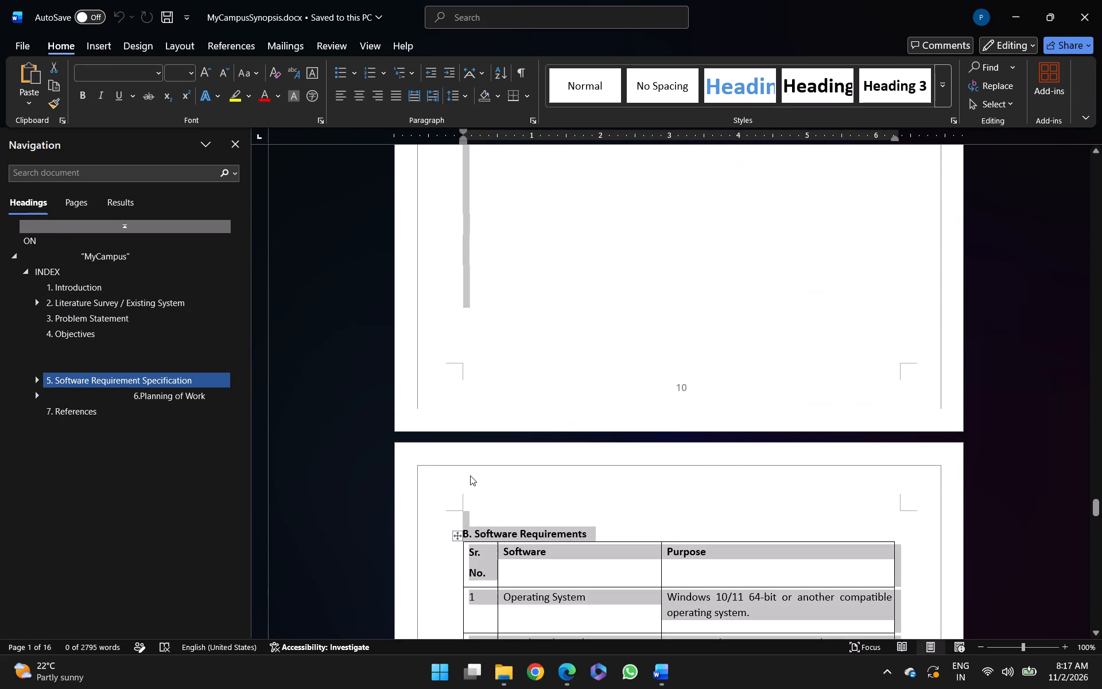
left_click(141, 42)
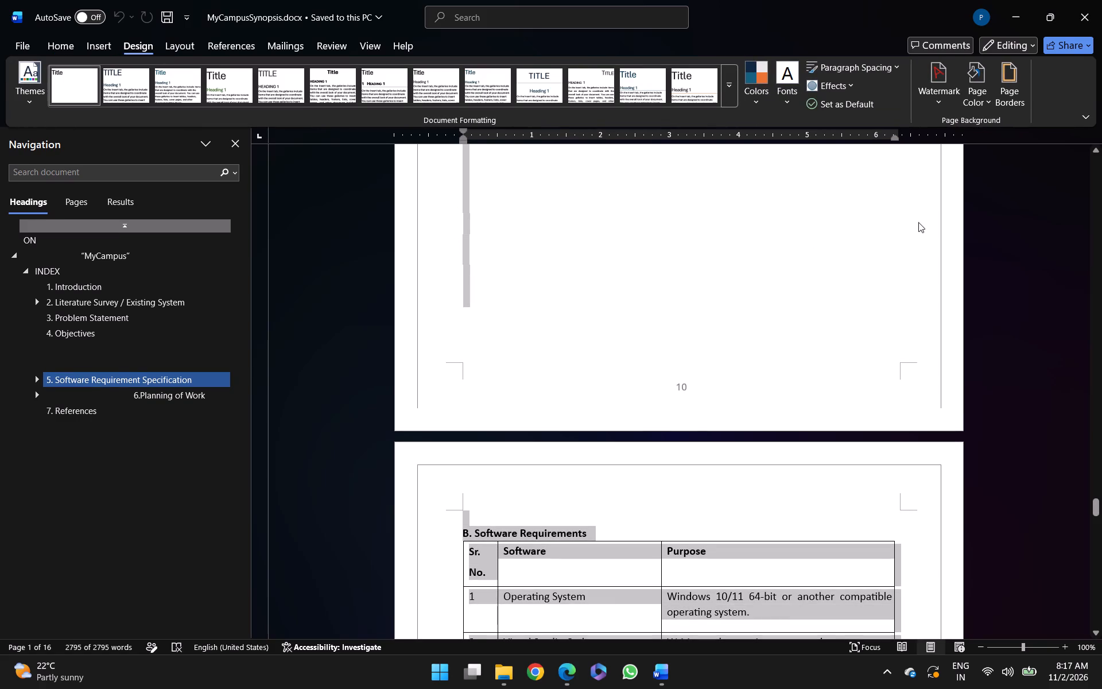
left_click(1007, 88)
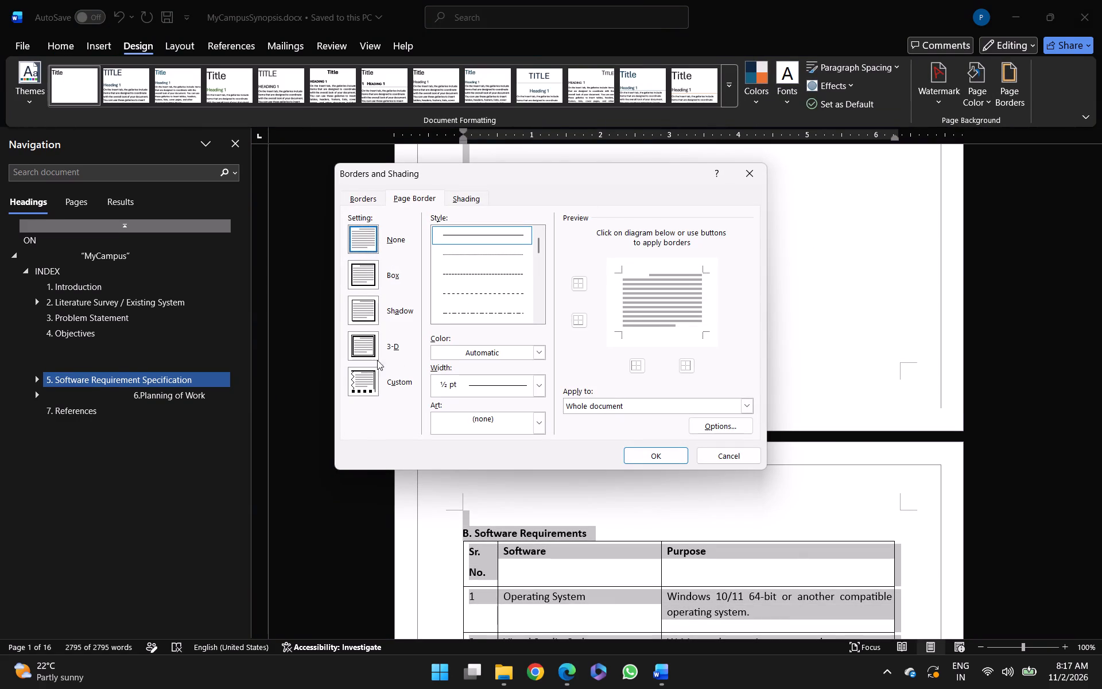
left_click(752, 177)
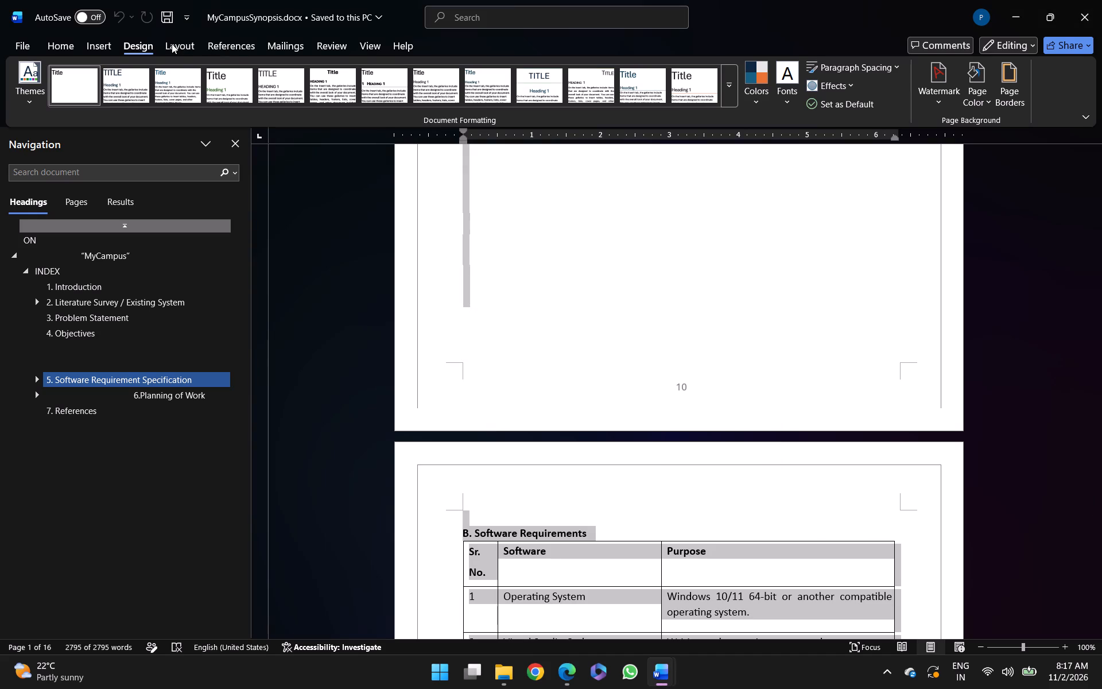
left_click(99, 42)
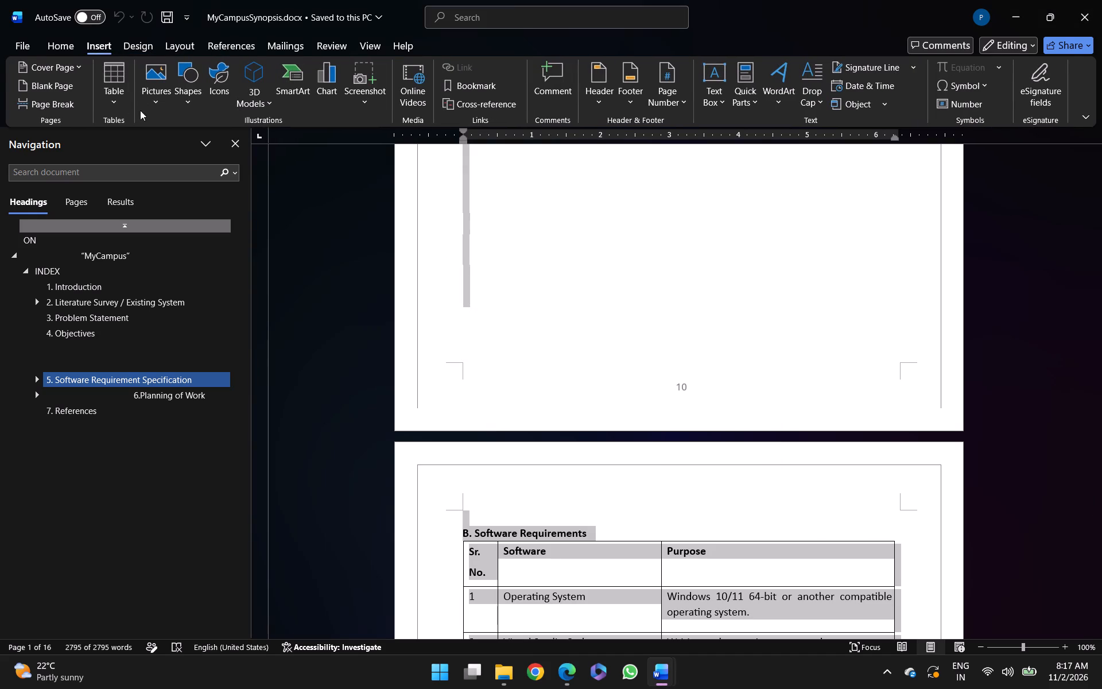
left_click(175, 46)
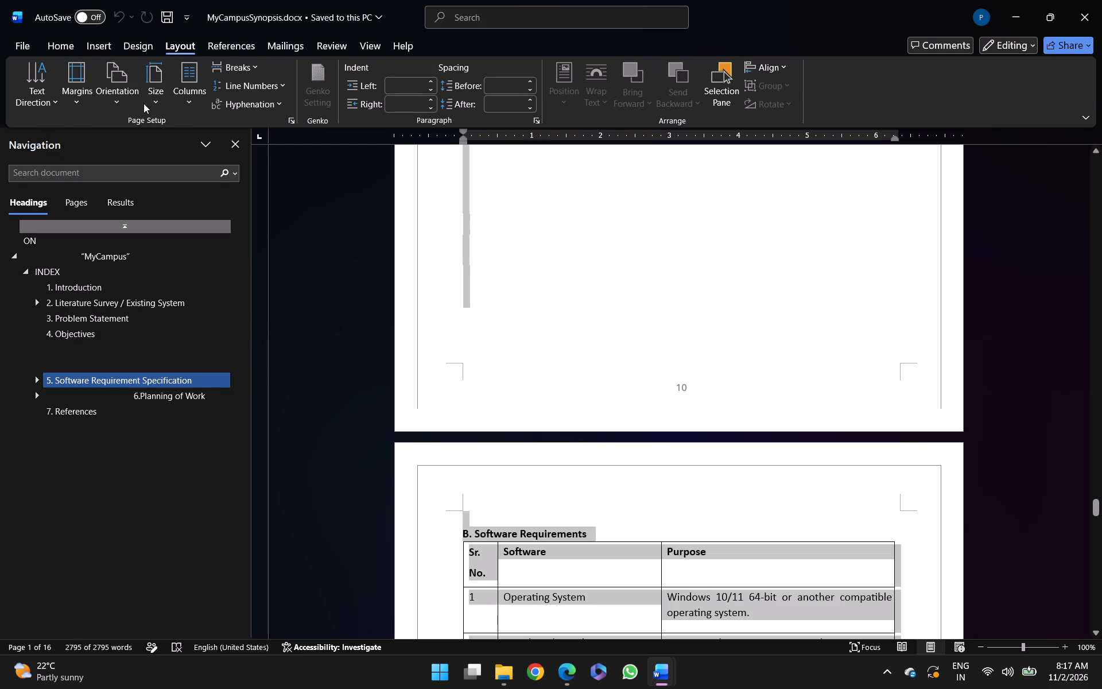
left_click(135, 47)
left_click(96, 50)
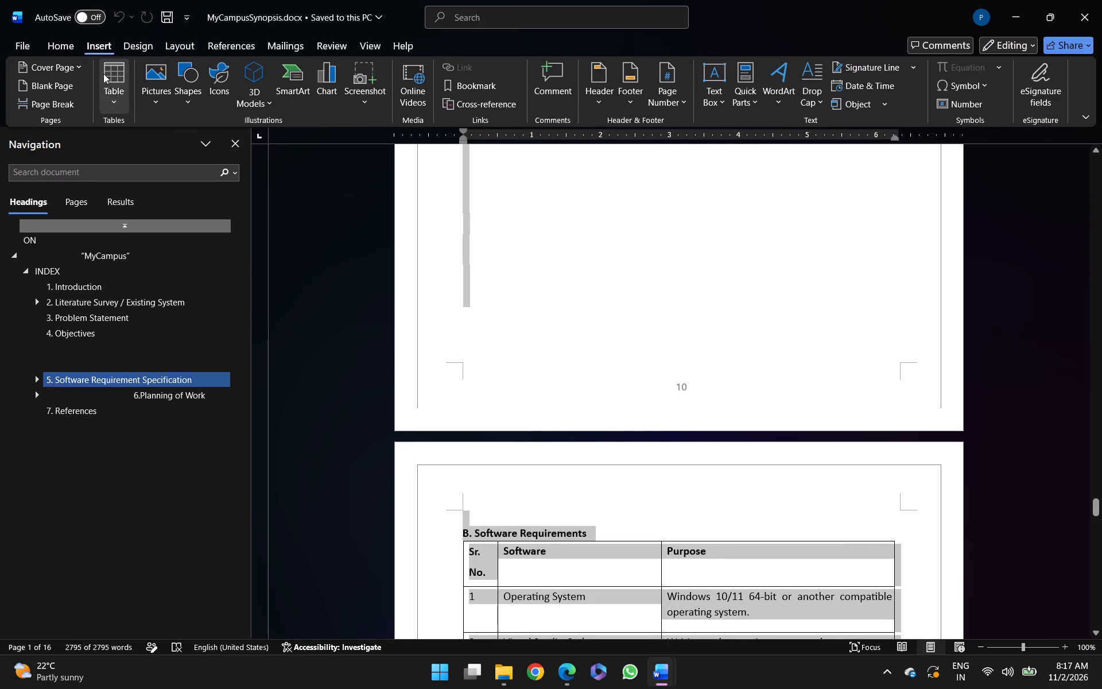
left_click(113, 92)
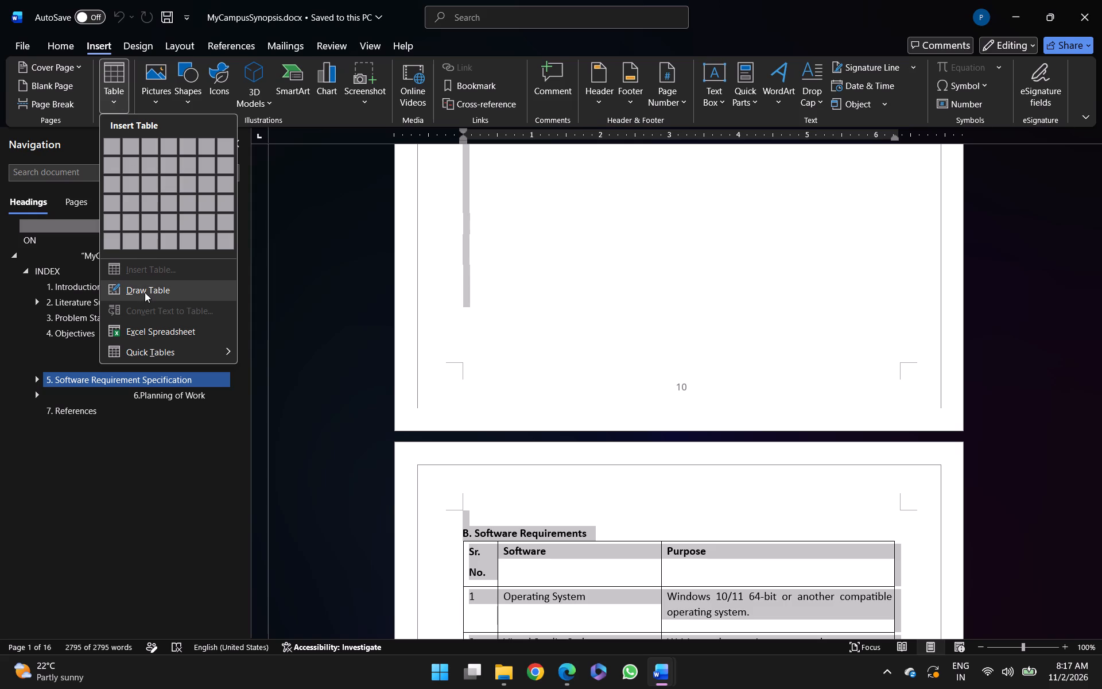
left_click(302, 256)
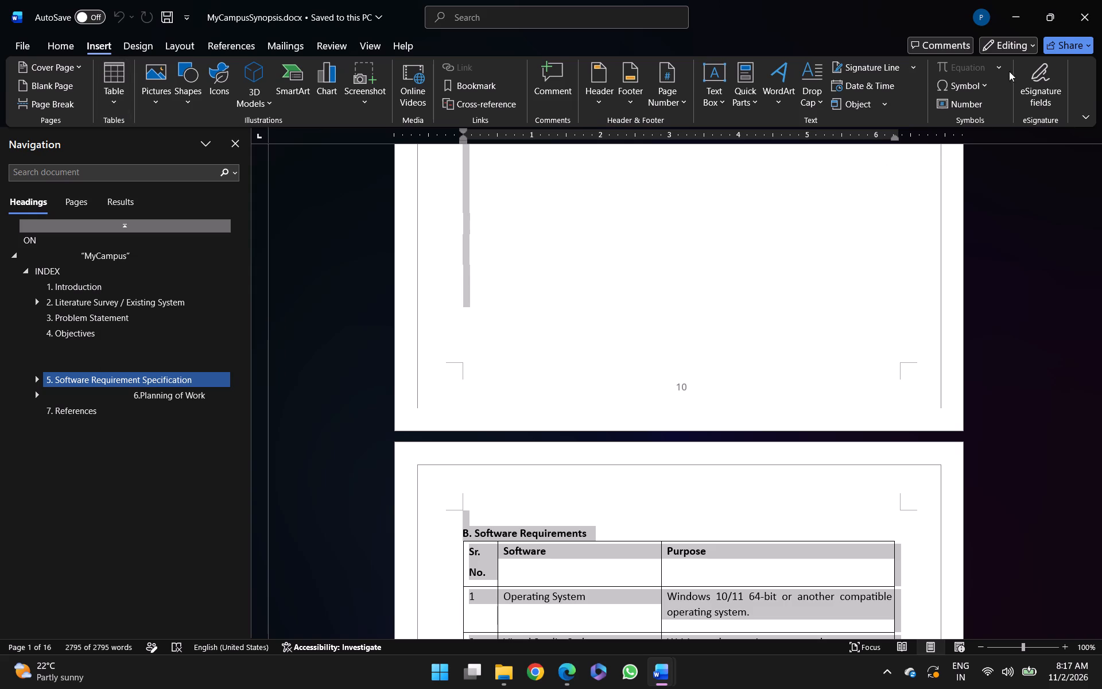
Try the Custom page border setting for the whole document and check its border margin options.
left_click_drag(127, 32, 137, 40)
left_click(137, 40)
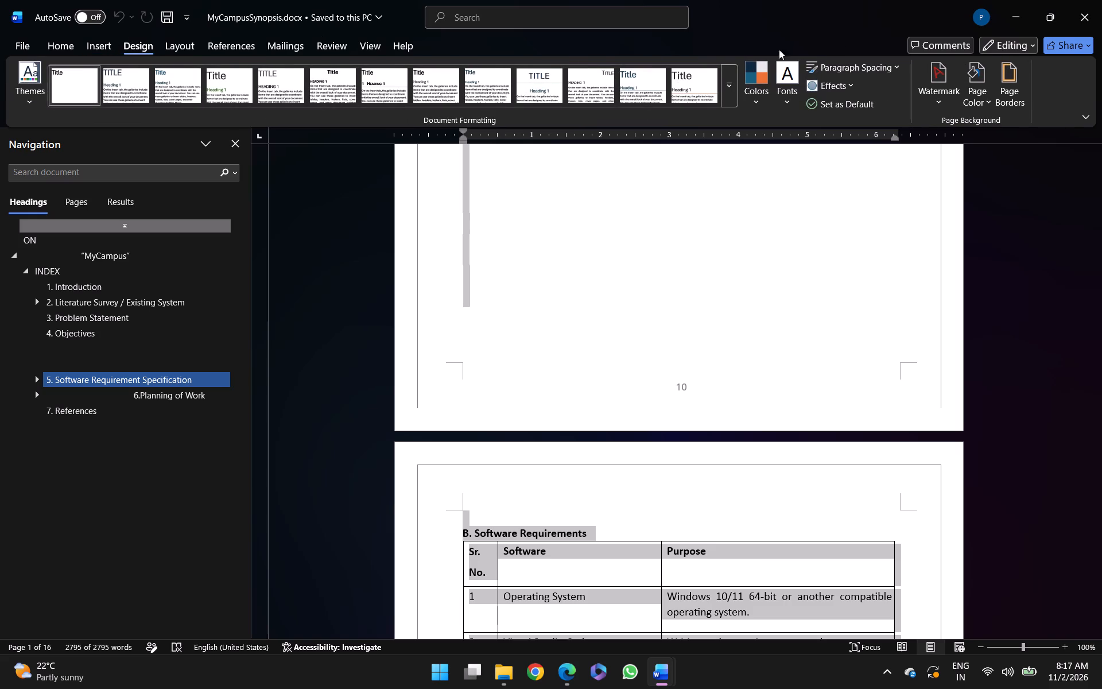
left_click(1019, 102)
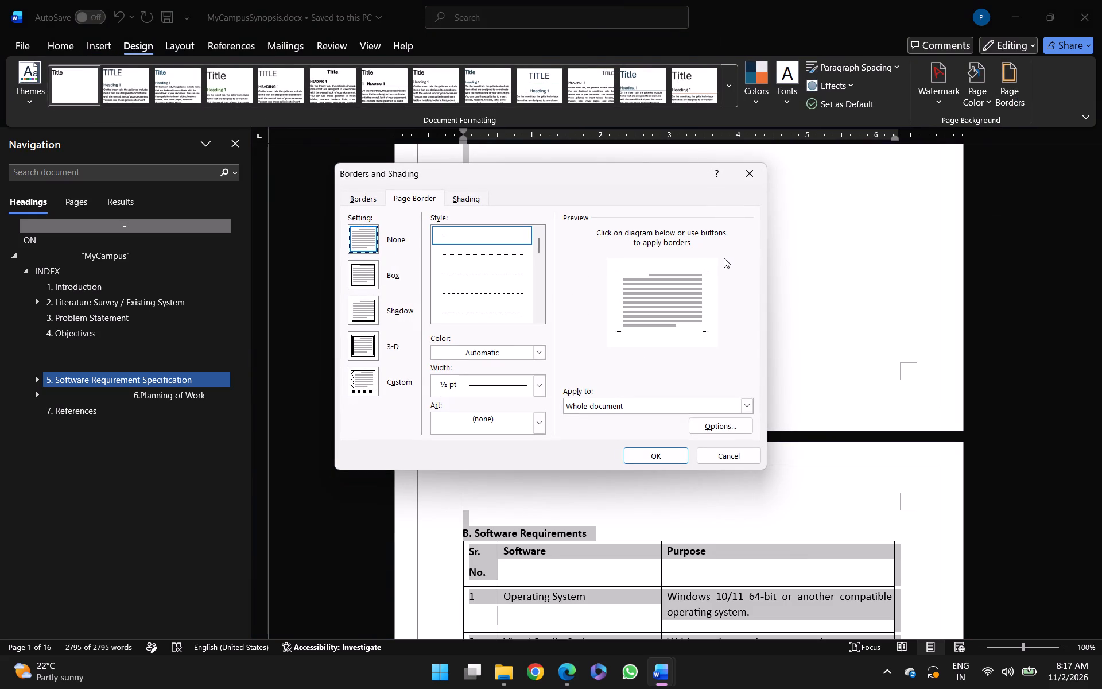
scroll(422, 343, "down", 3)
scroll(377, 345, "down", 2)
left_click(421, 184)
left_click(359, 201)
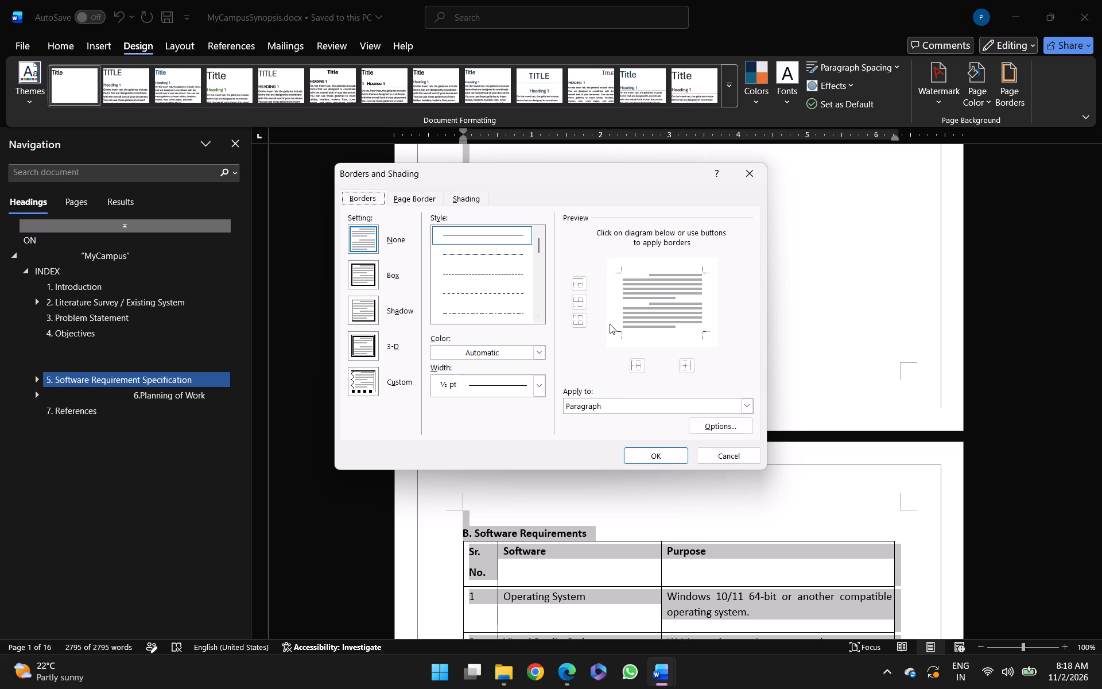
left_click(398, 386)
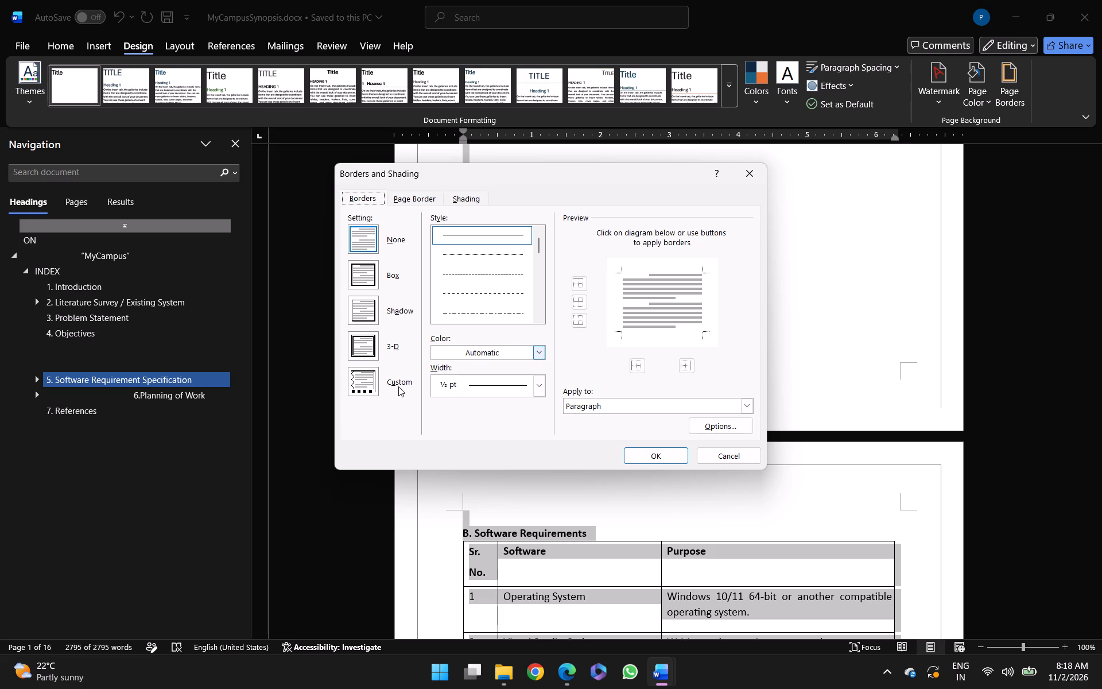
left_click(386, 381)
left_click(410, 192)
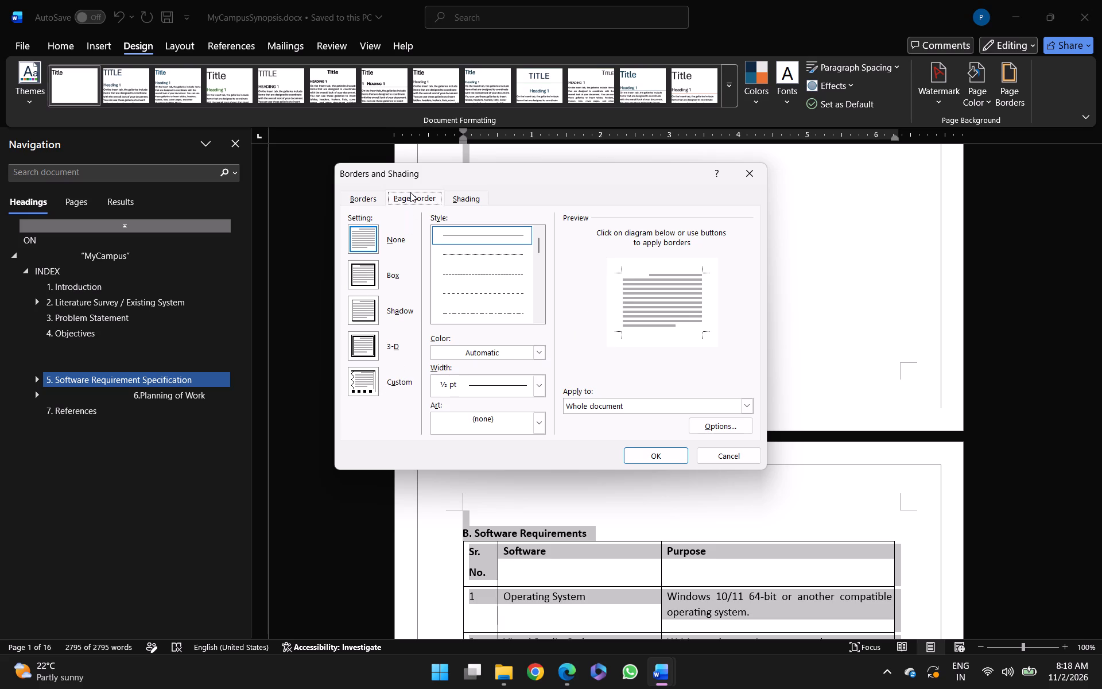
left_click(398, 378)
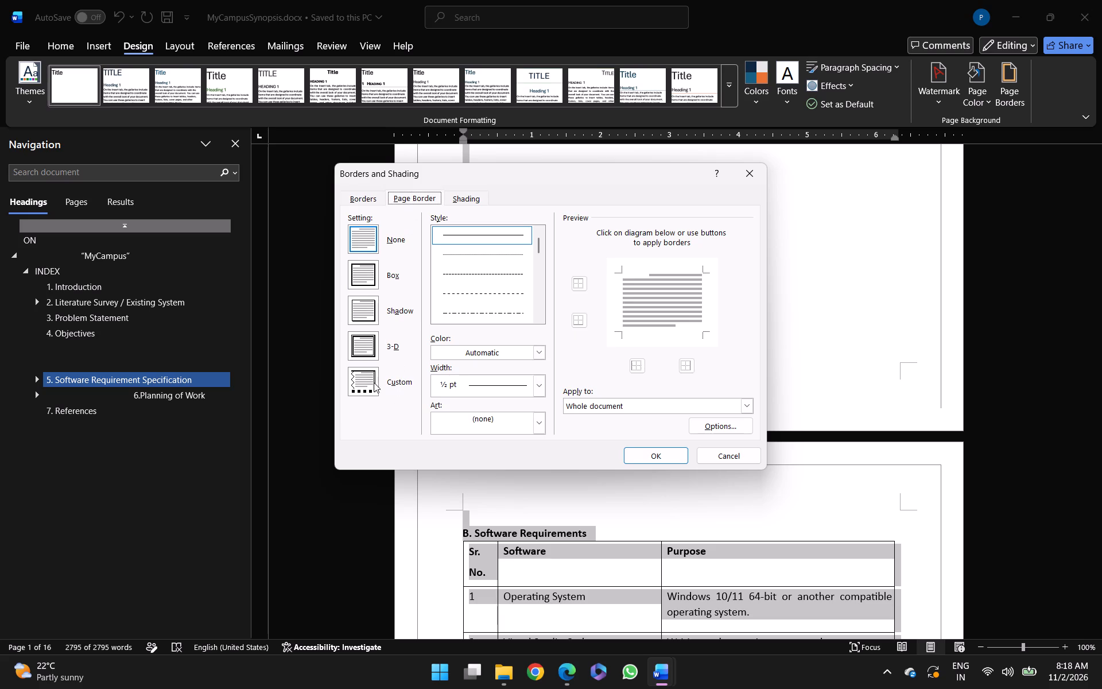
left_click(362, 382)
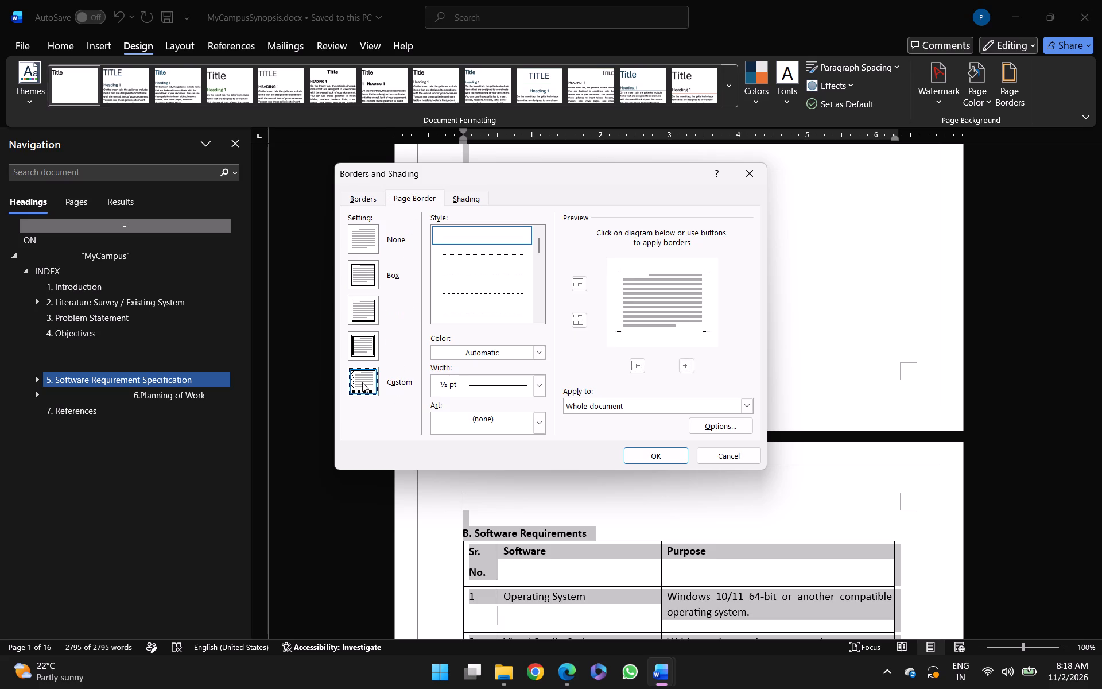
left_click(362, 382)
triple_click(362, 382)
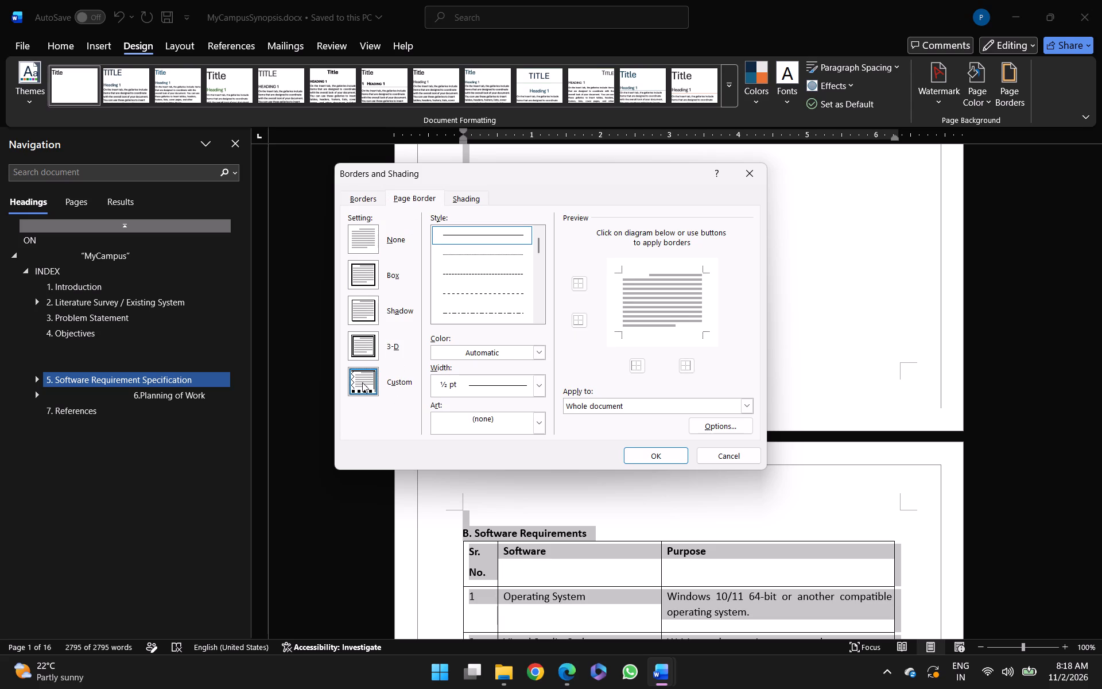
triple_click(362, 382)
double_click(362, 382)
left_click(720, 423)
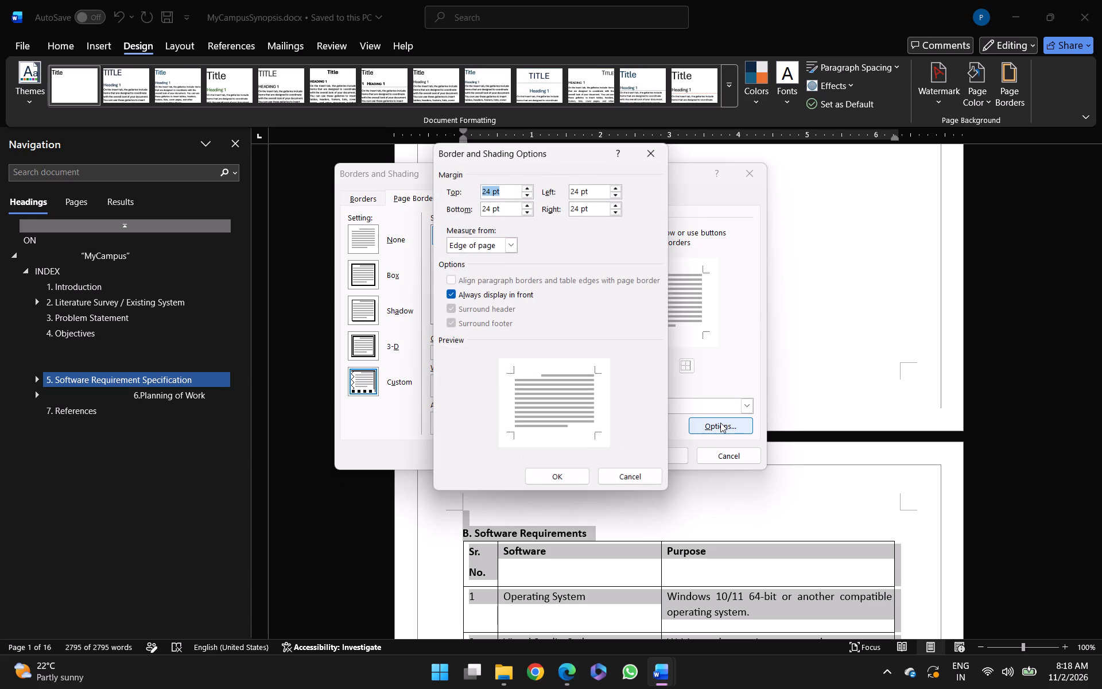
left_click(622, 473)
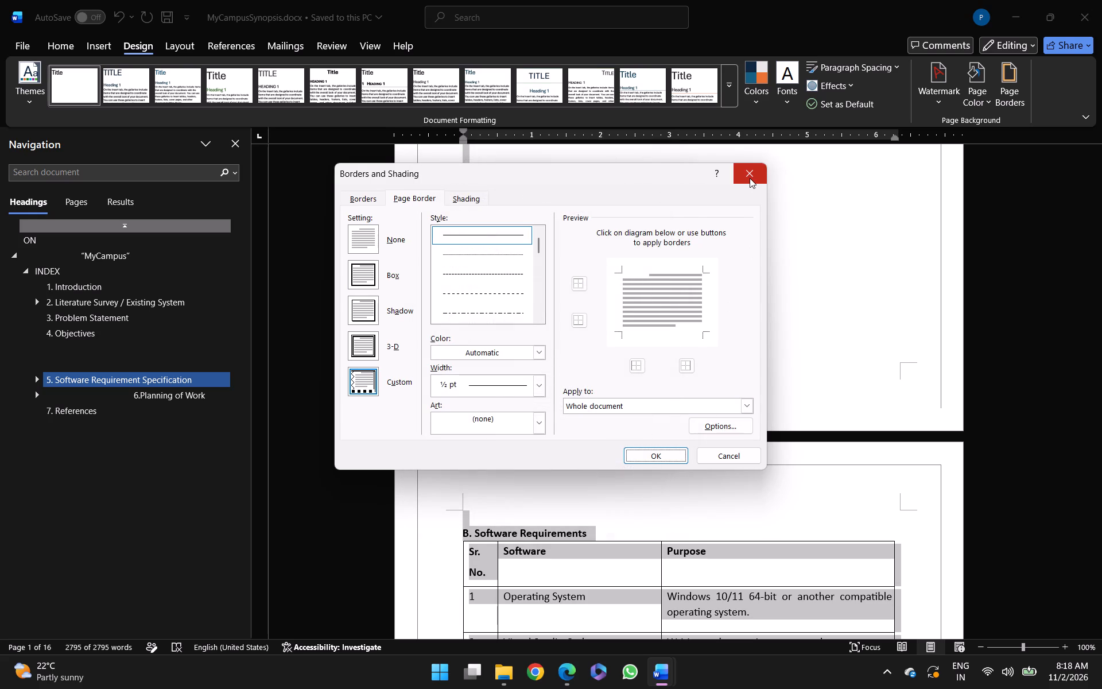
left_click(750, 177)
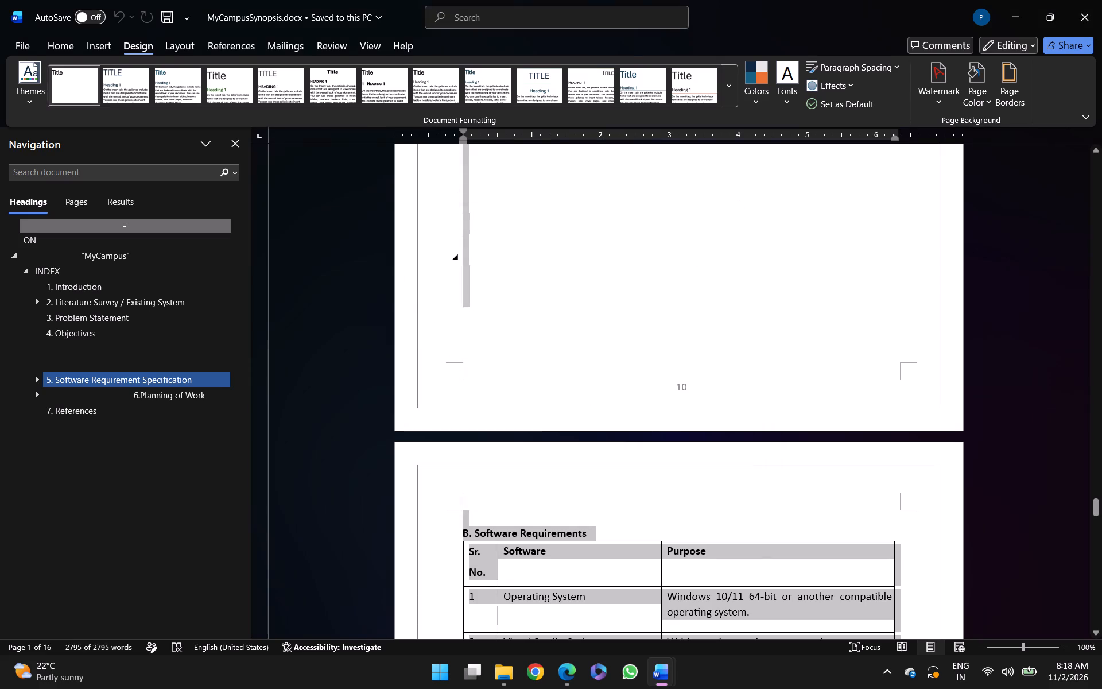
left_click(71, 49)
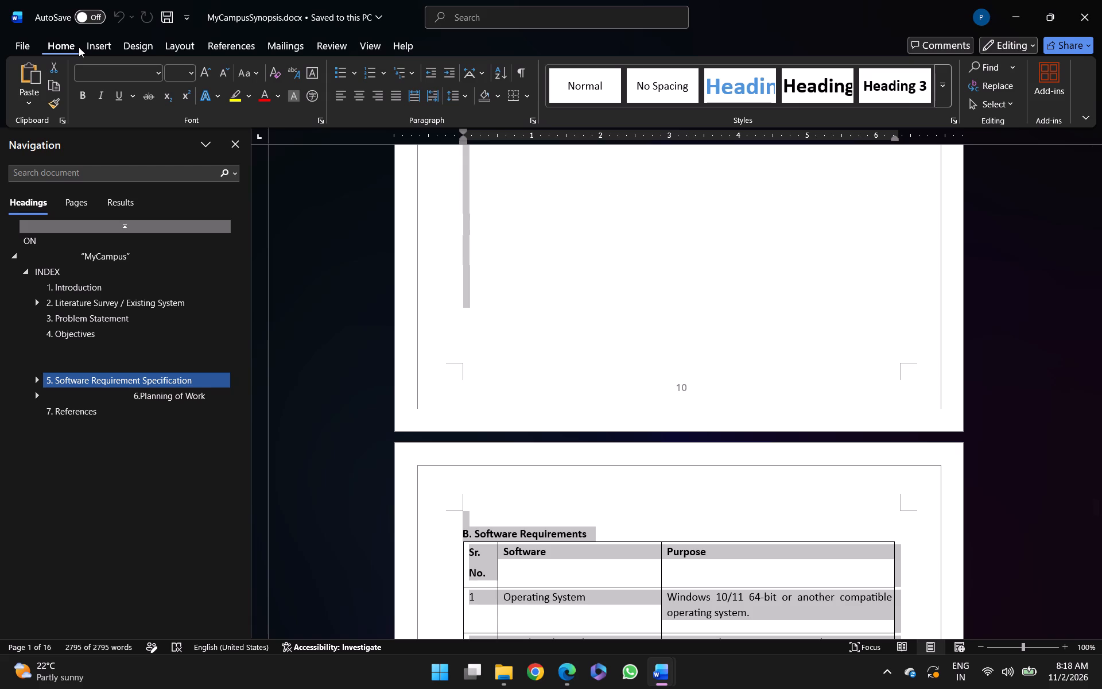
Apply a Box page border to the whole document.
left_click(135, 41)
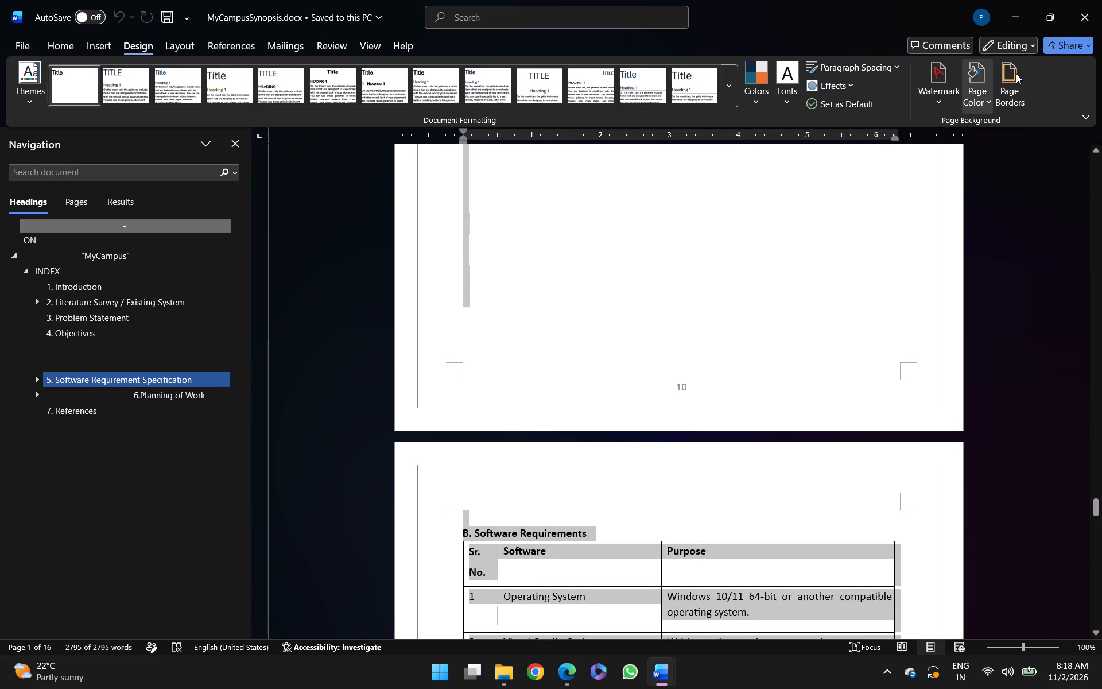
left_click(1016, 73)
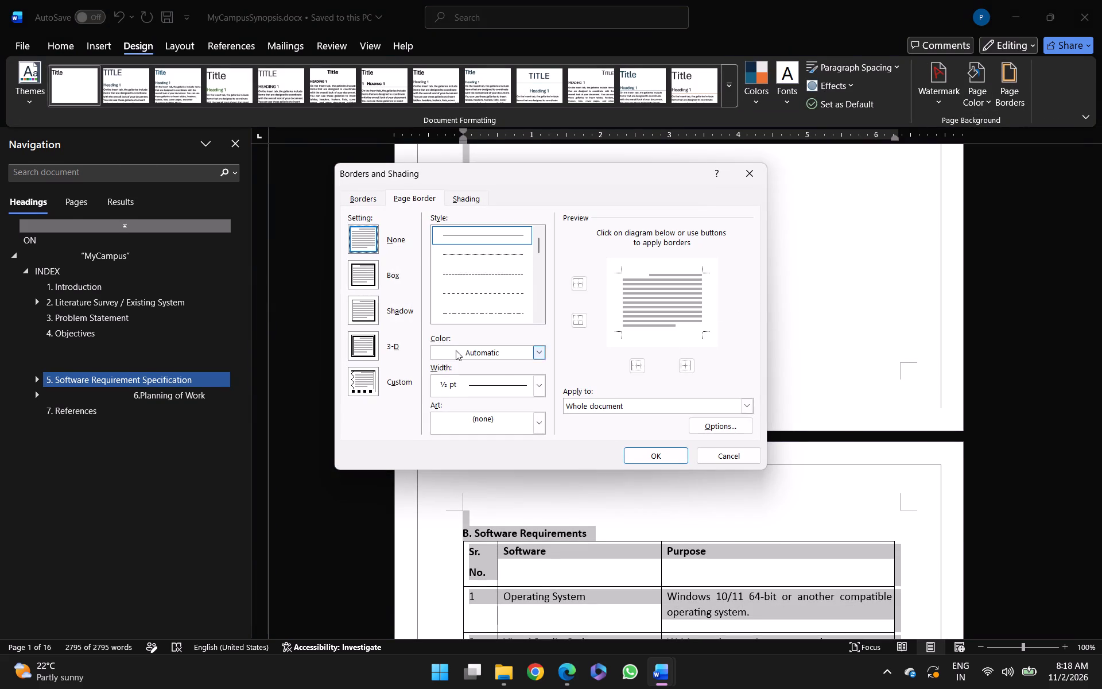
Apply a Box page border with the automatic colour and ½ pt width to the whole document.
left_click(365, 274)
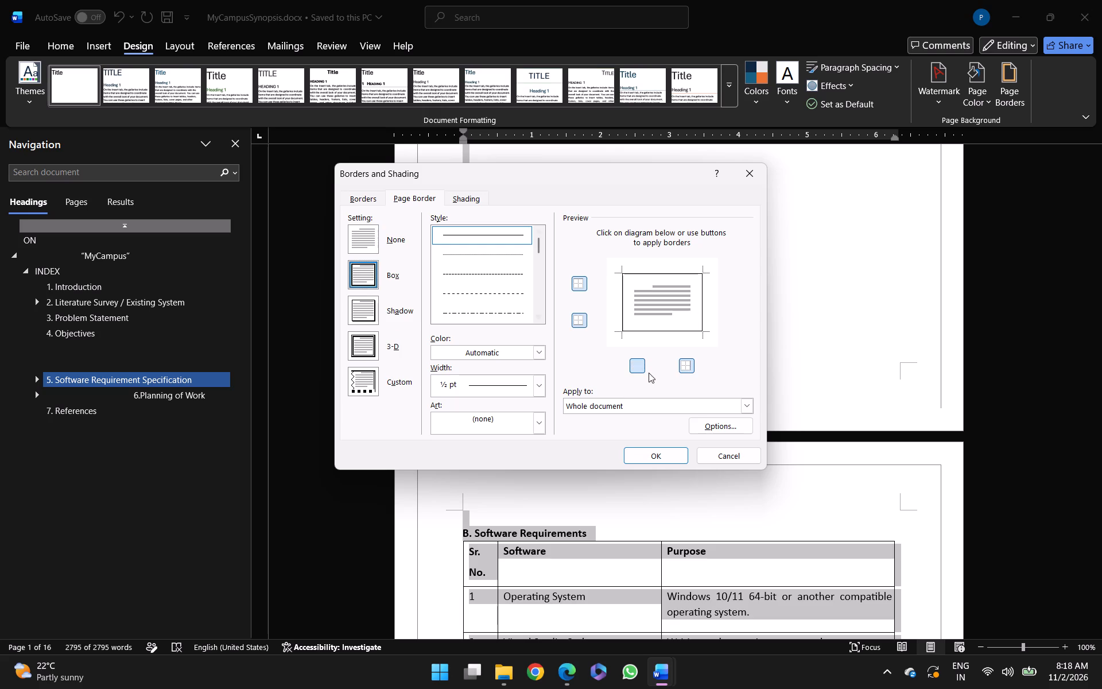
left_click(674, 462)
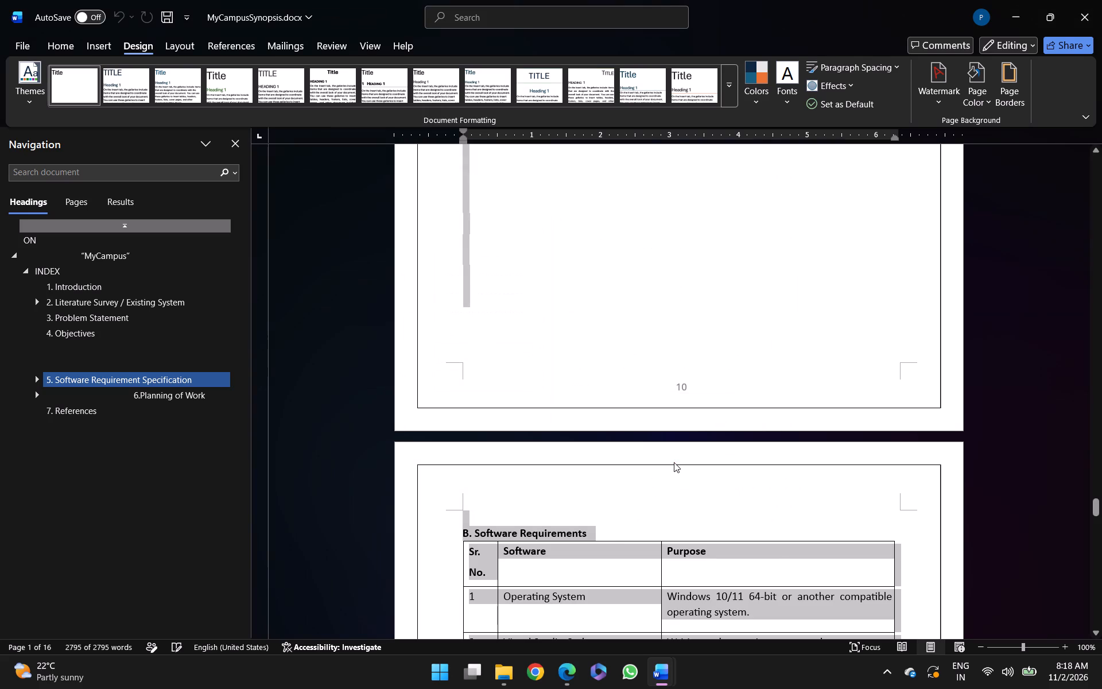
Look back through the pages of the Software Requirement Specification section to check the page border around each one.
scroll(674, 462, "up", 4)
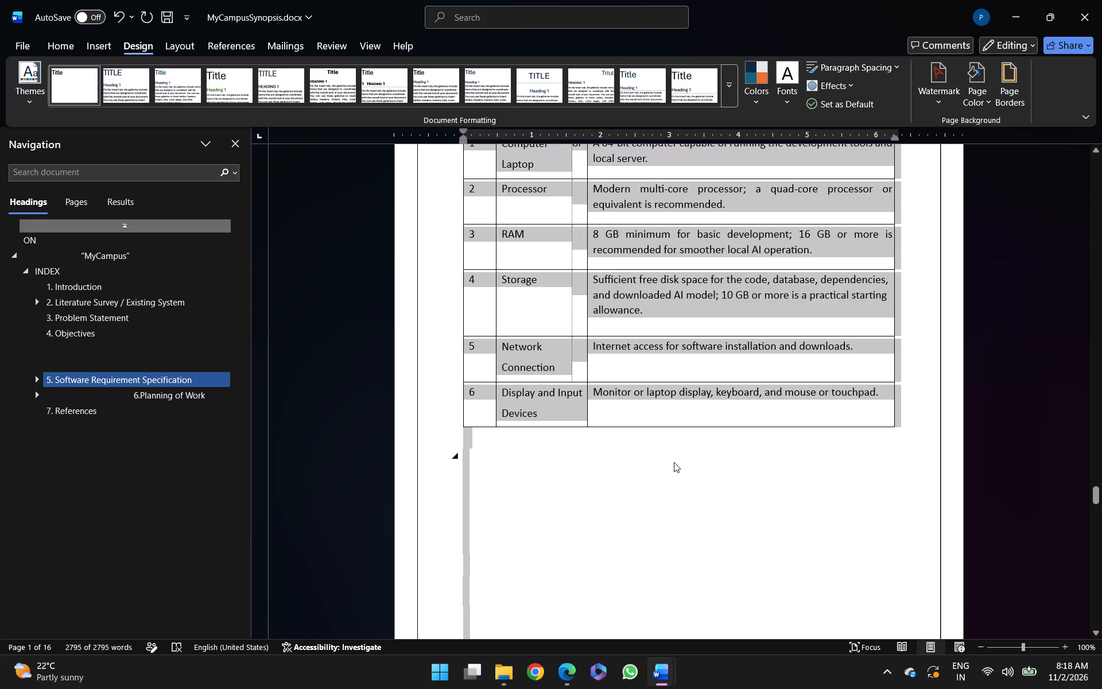
scroll(674, 462, "up", 5)
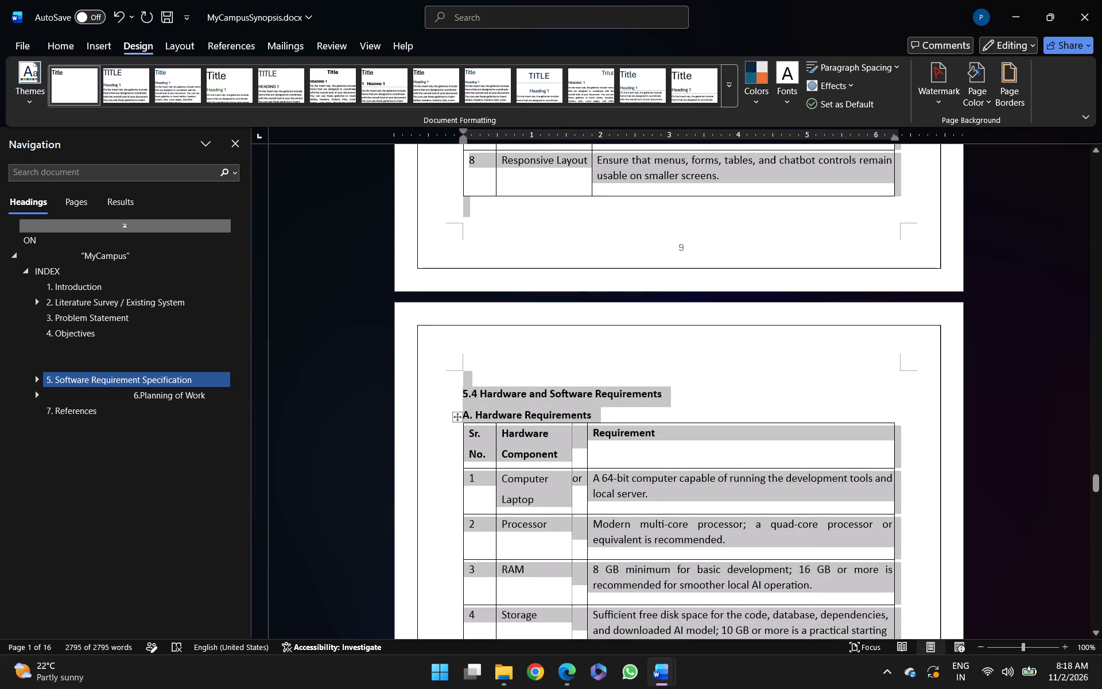
scroll(674, 462, "up", 3)
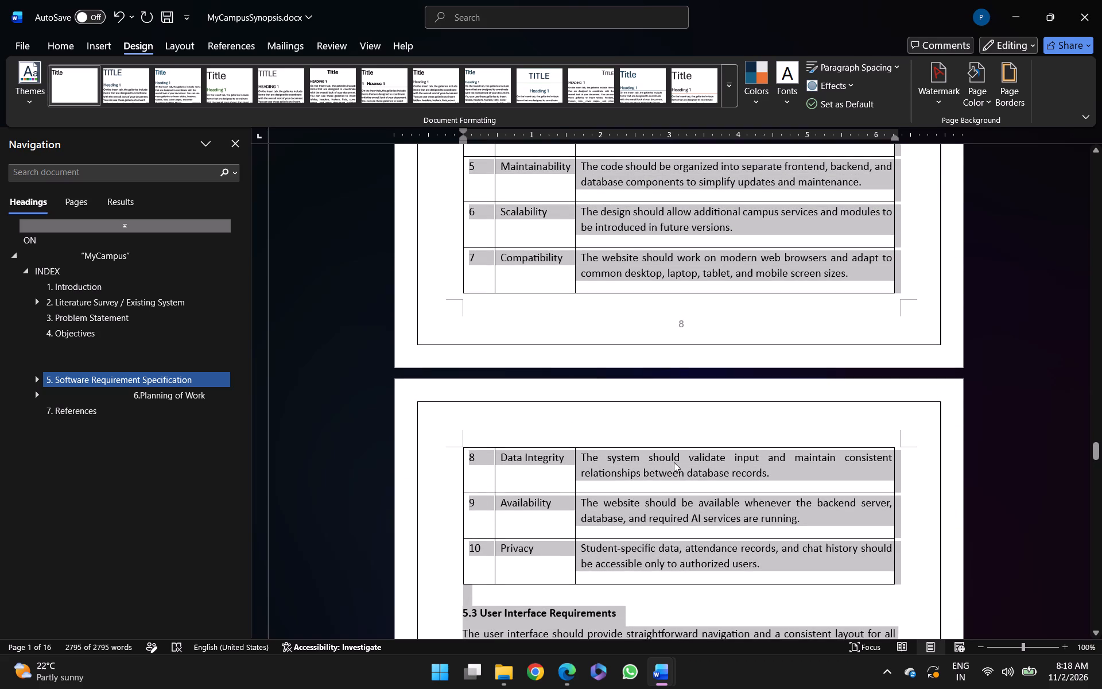
scroll(674, 462, "up", 1)
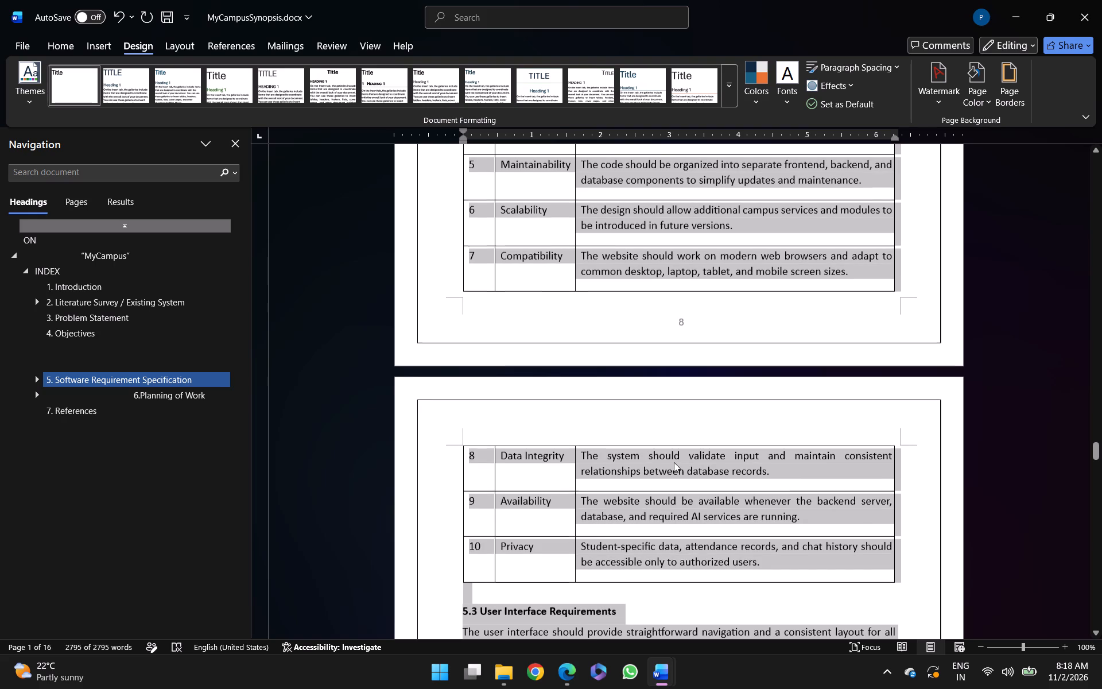
scroll(674, 462, "up", 5)
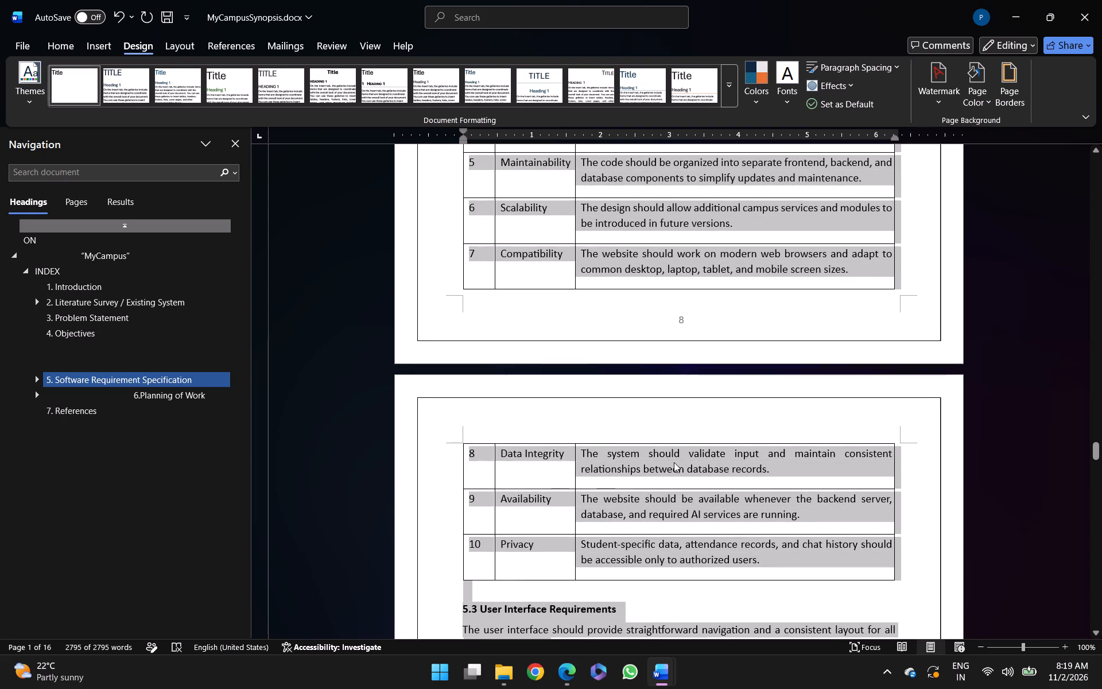
scroll(674, 462, "up", 6)
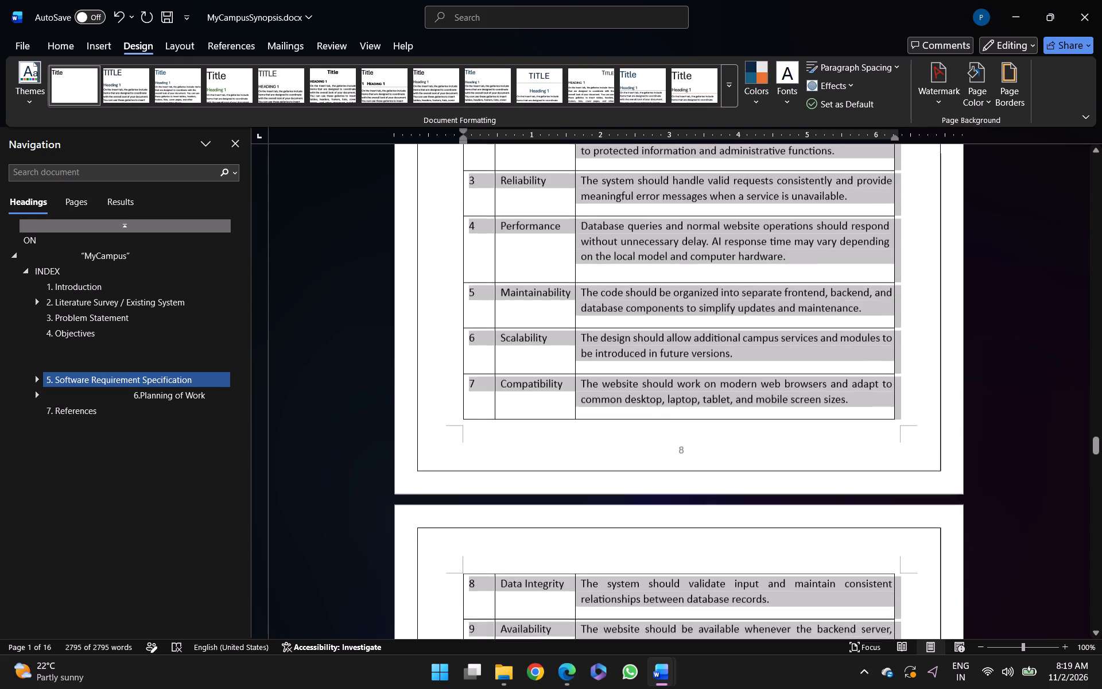
Check the page frames around the requirements tables, the cover page and the start of the INDEX page.
scroll(674, 462, "up", 6)
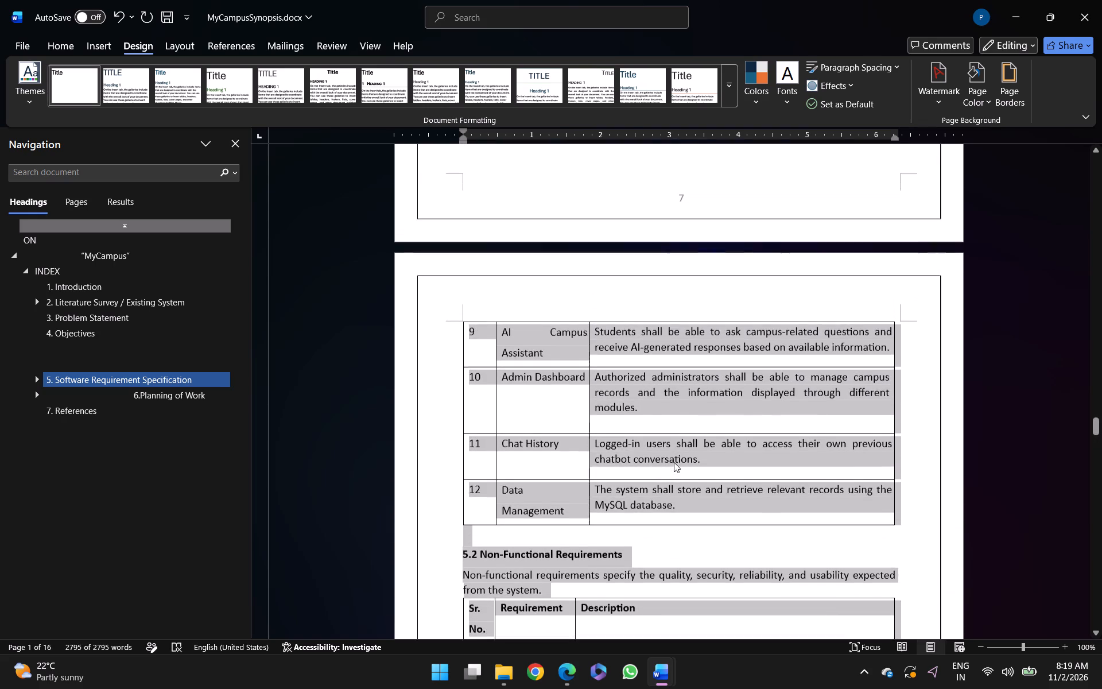
scroll(674, 462, "up", 5)
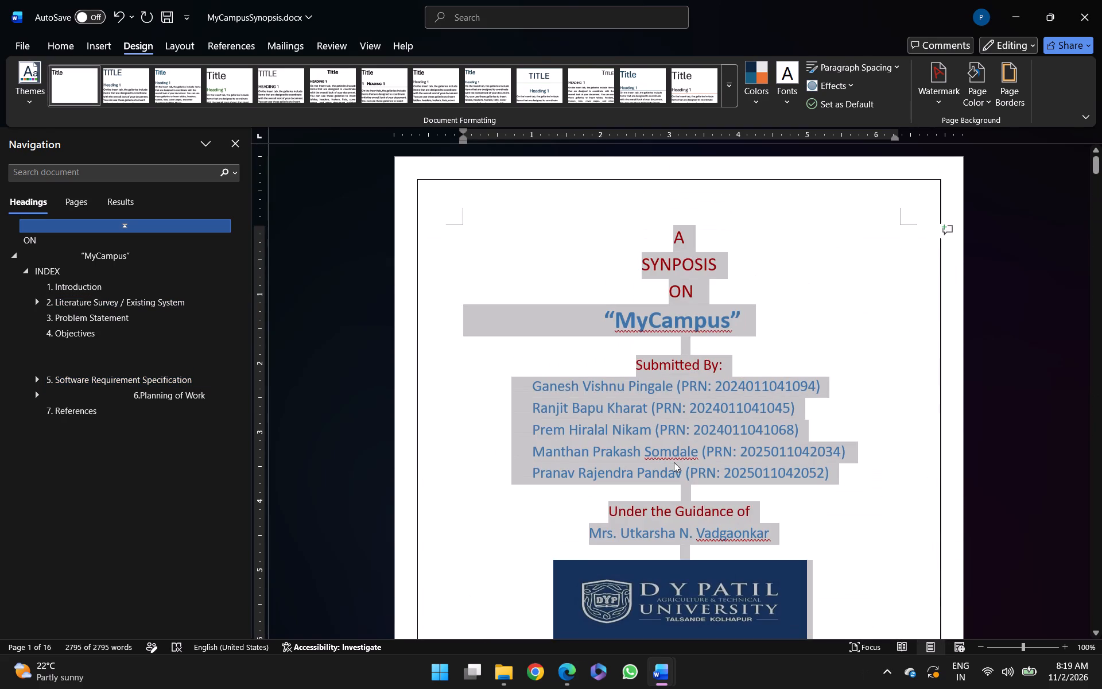
left_click(833, 323)
scroll(833, 323, "down", 2)
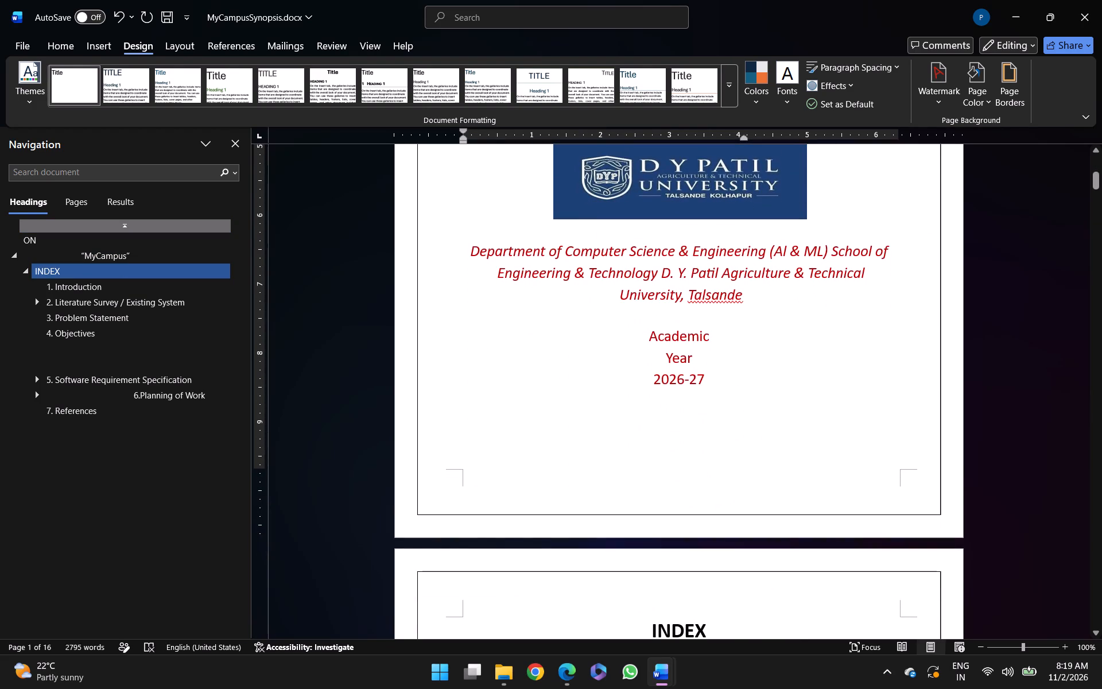
scroll(833, 323, "down", 3)
scroll(948, 385, "up", 5)
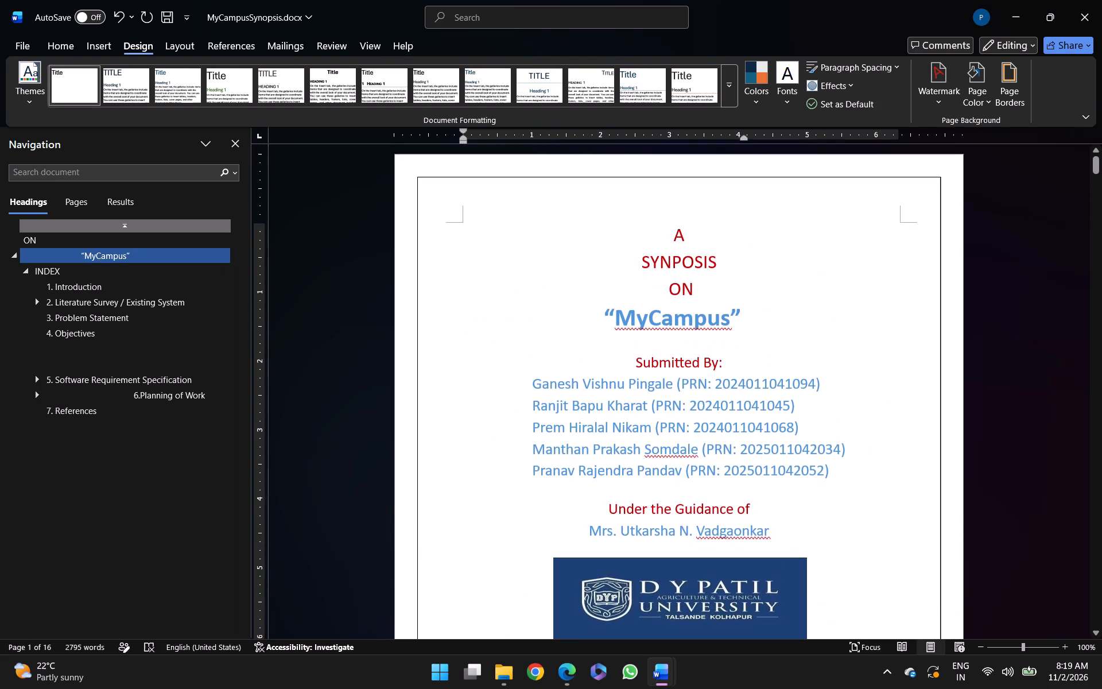
scroll(948, 385, "up", 1)
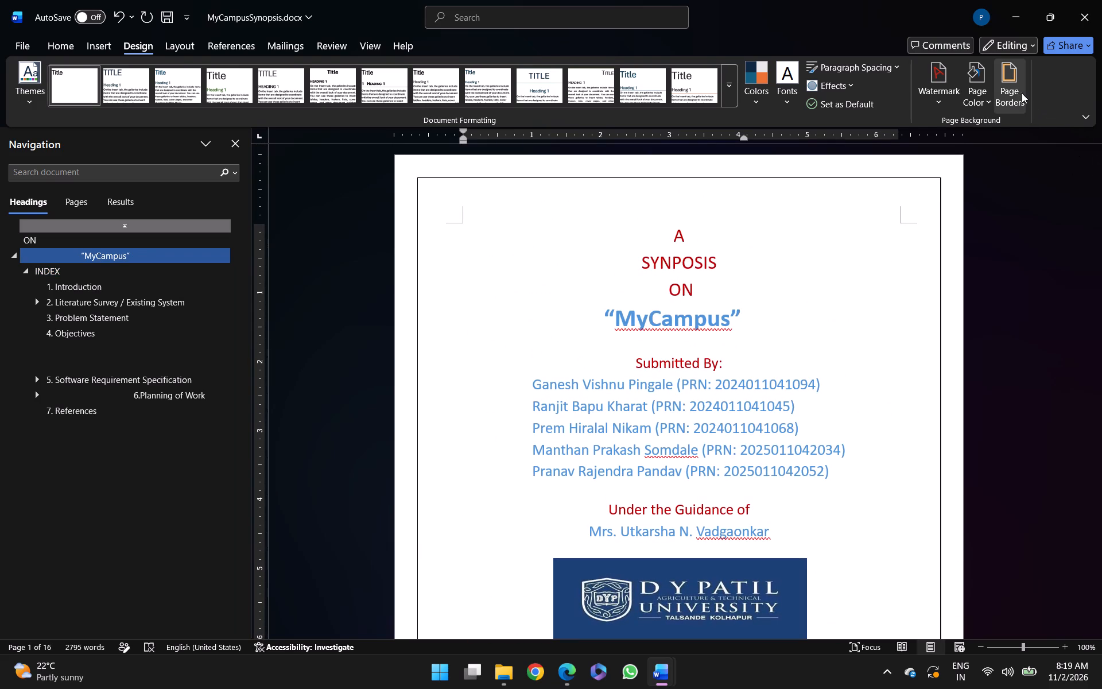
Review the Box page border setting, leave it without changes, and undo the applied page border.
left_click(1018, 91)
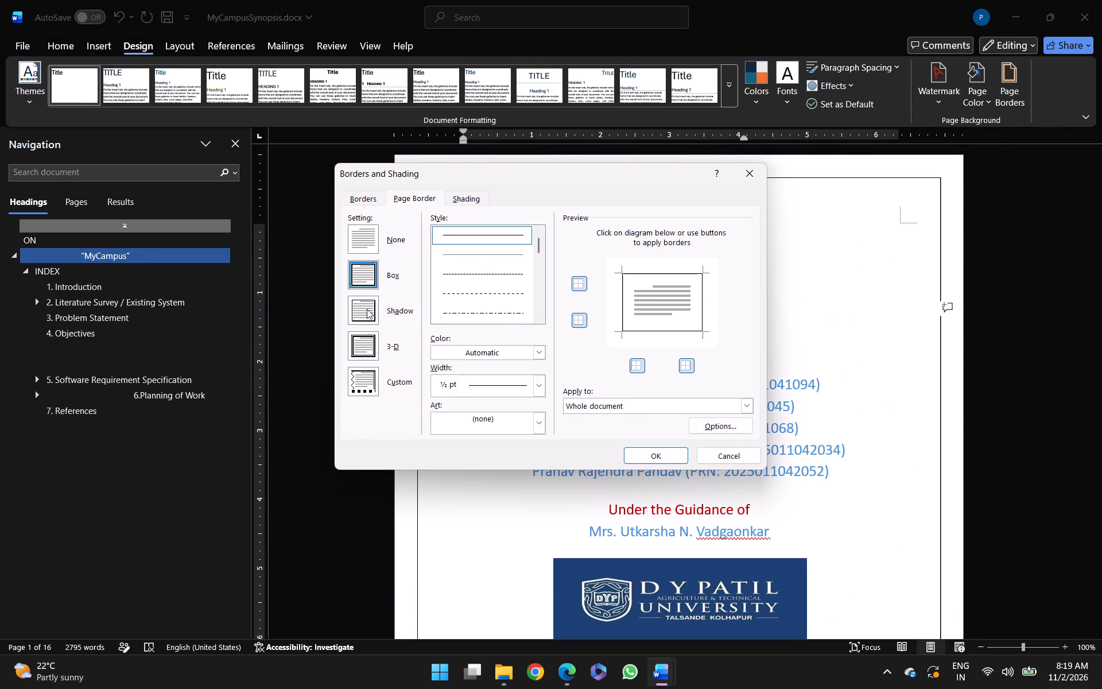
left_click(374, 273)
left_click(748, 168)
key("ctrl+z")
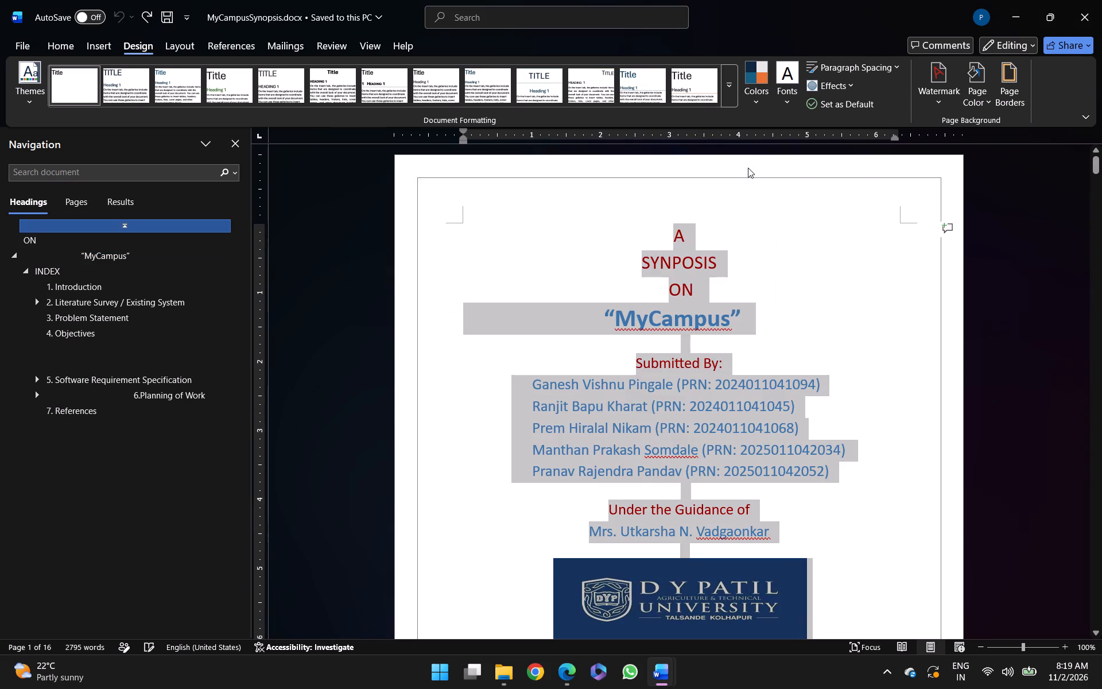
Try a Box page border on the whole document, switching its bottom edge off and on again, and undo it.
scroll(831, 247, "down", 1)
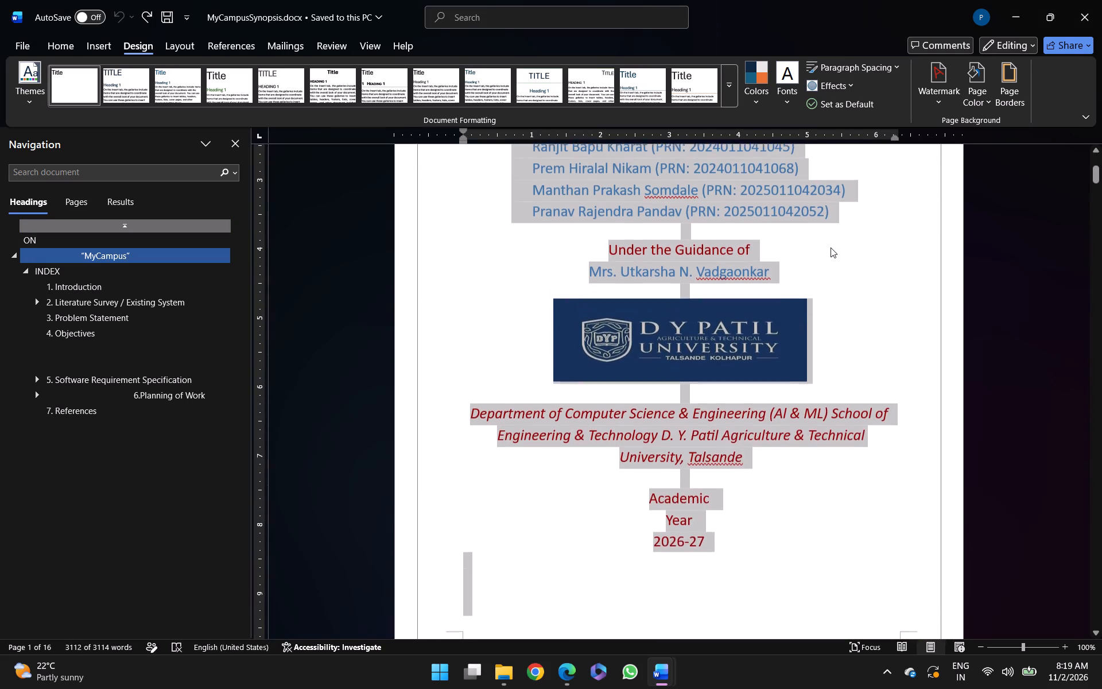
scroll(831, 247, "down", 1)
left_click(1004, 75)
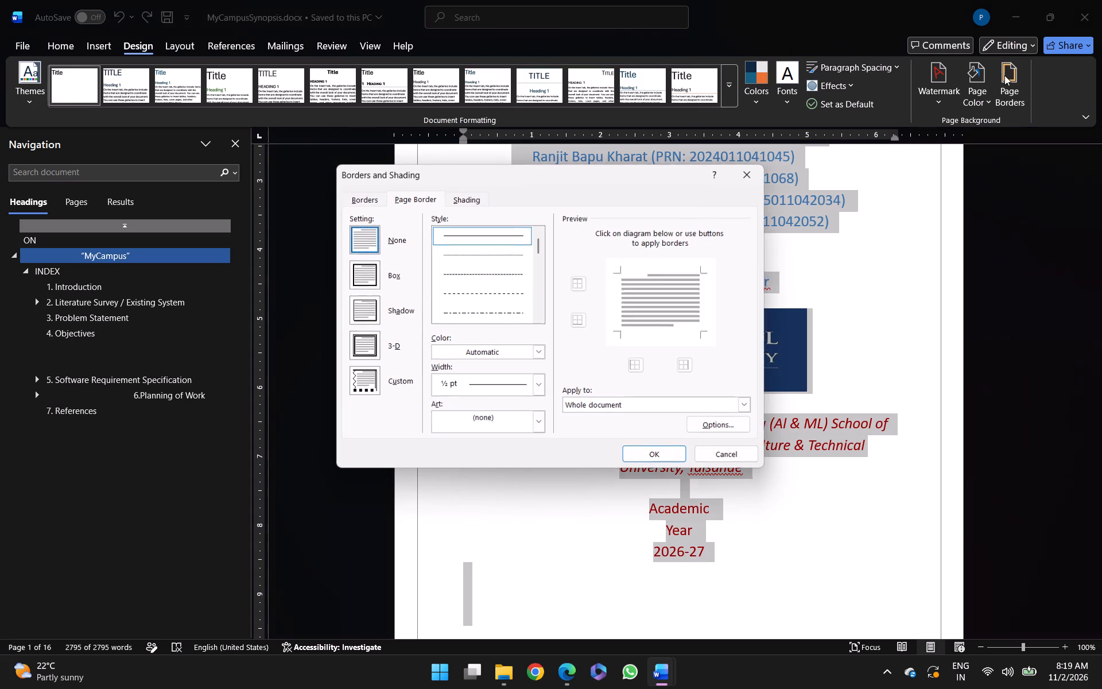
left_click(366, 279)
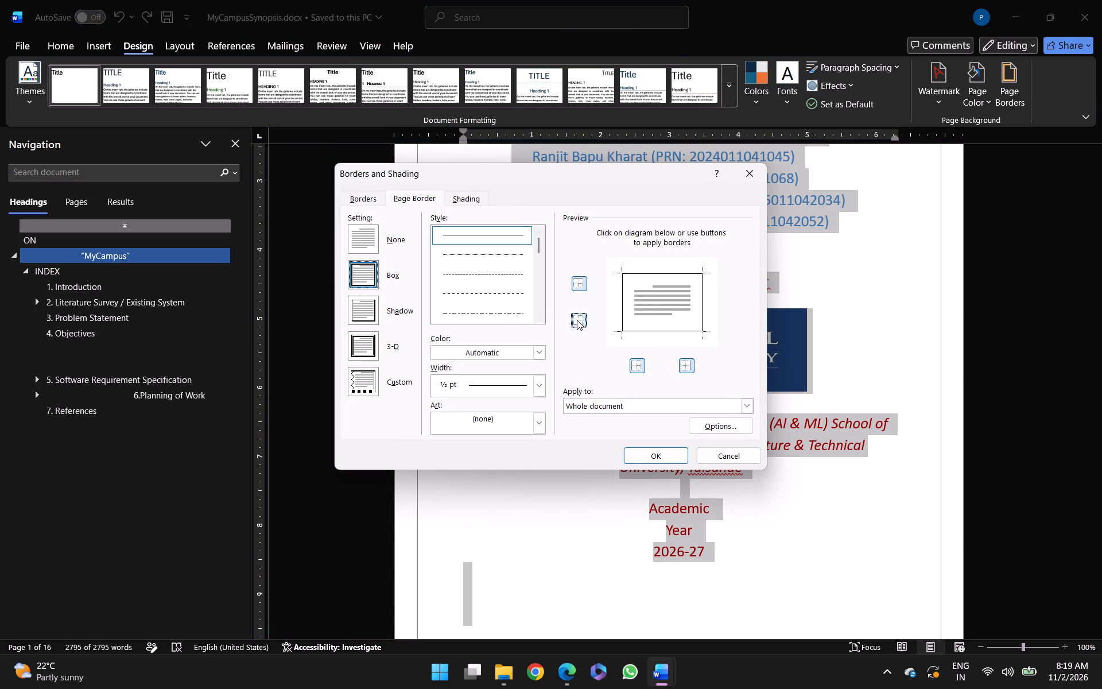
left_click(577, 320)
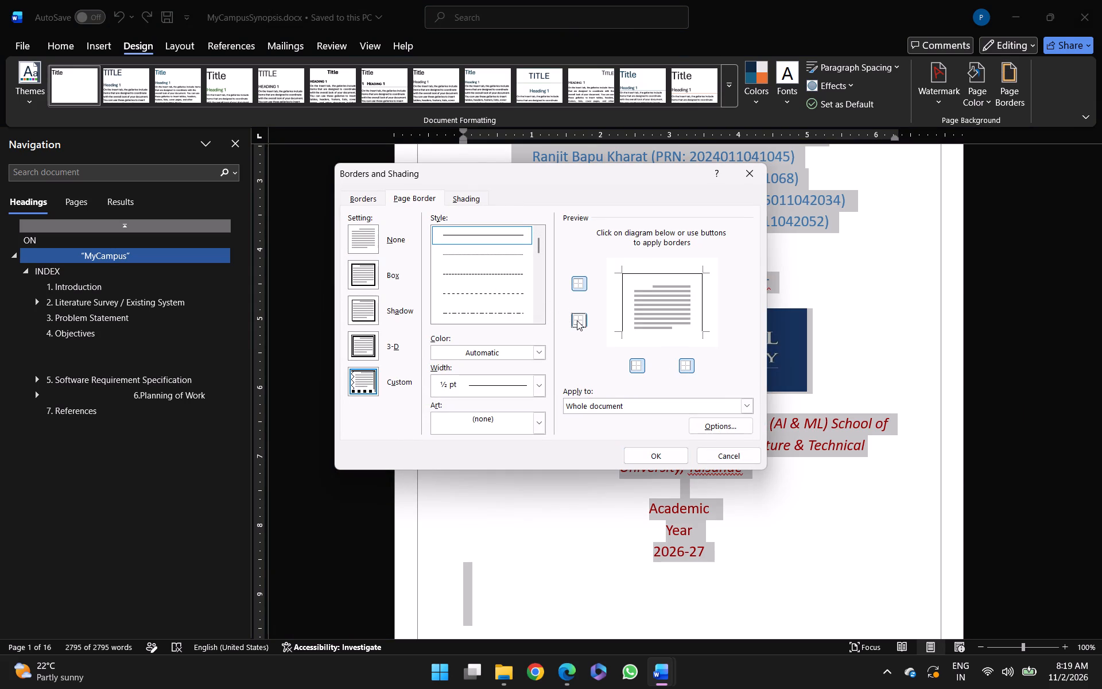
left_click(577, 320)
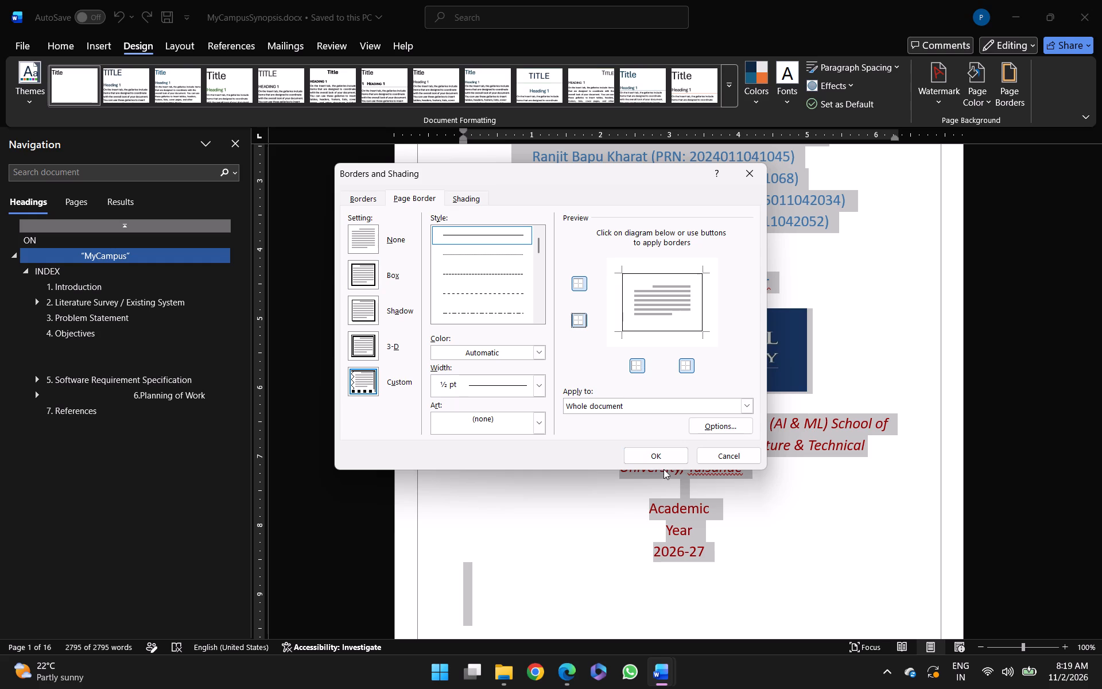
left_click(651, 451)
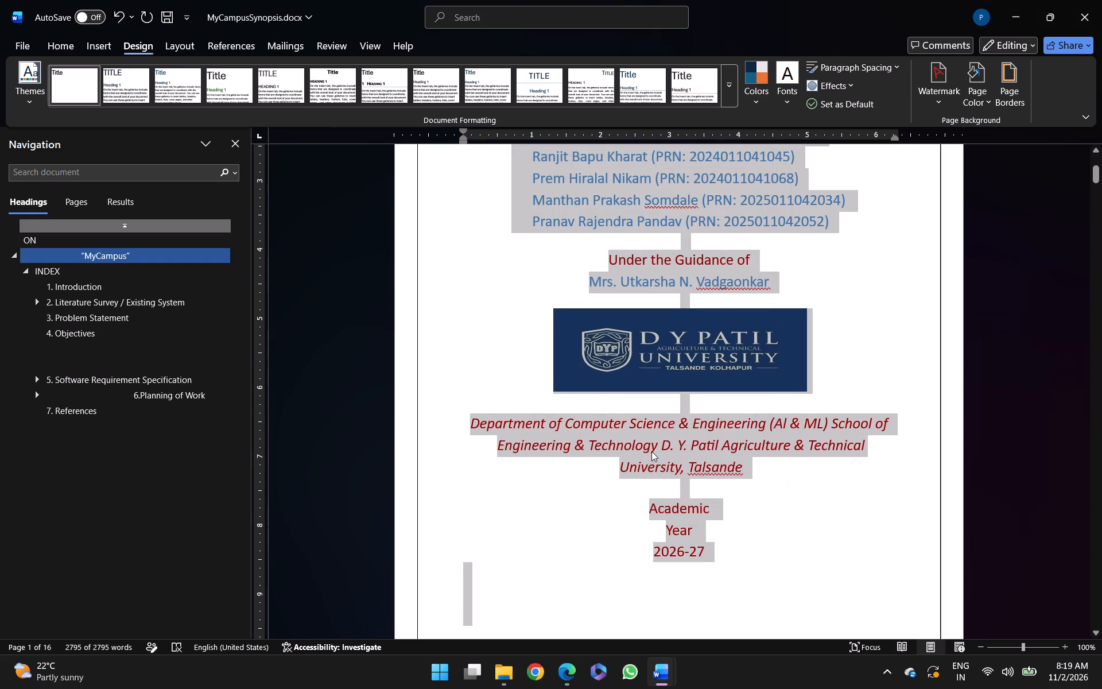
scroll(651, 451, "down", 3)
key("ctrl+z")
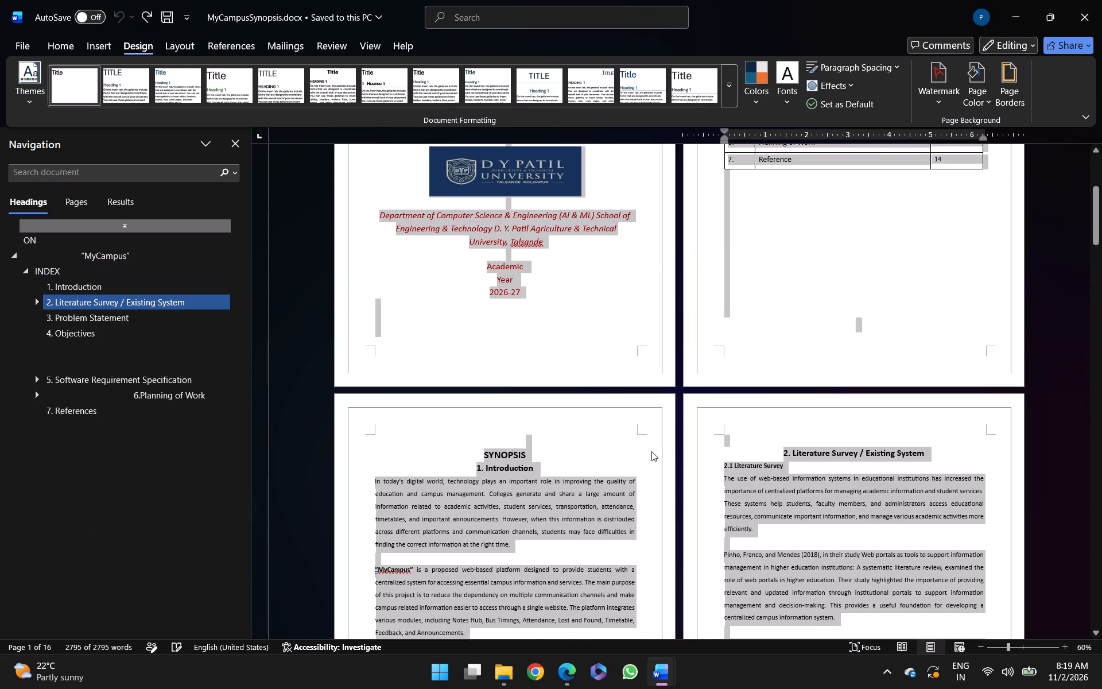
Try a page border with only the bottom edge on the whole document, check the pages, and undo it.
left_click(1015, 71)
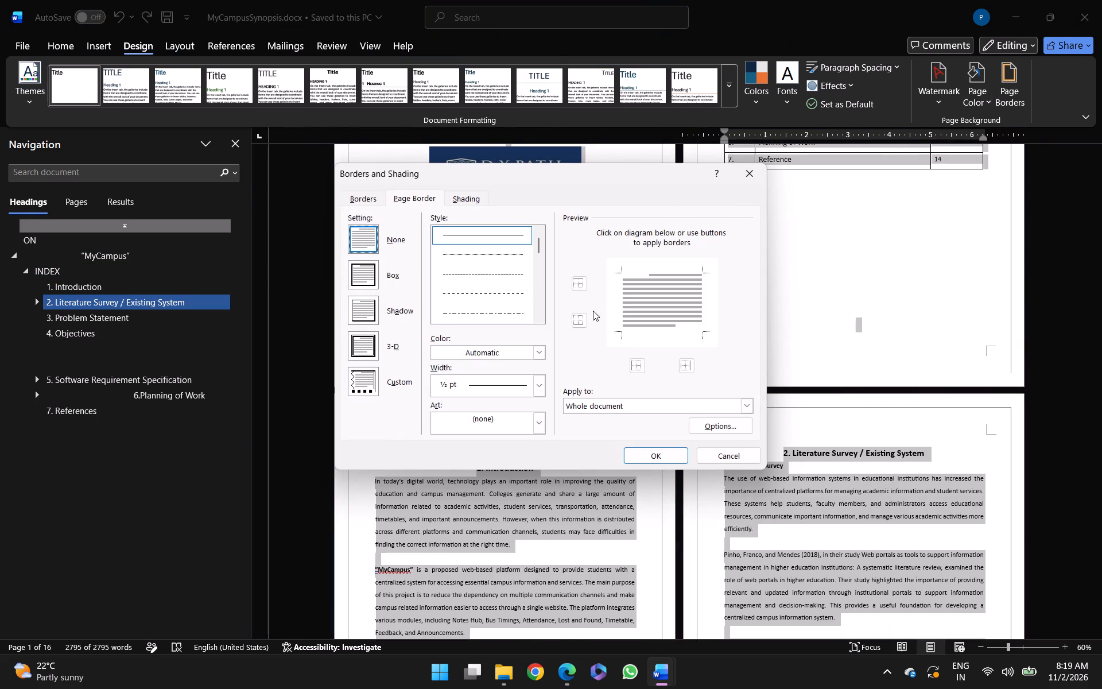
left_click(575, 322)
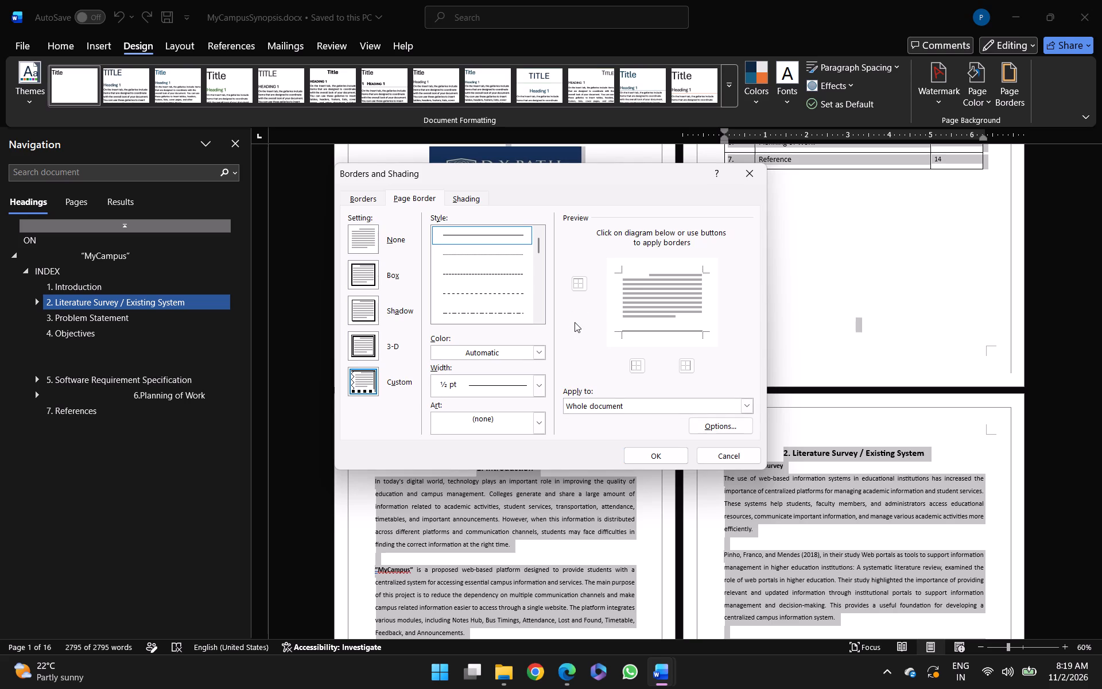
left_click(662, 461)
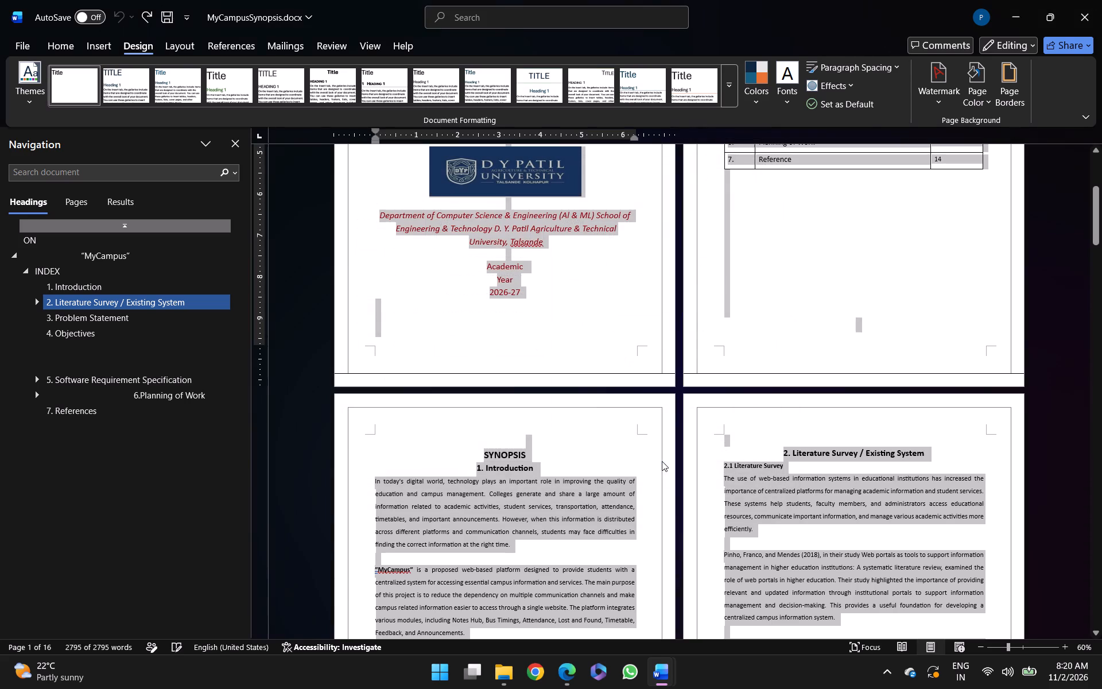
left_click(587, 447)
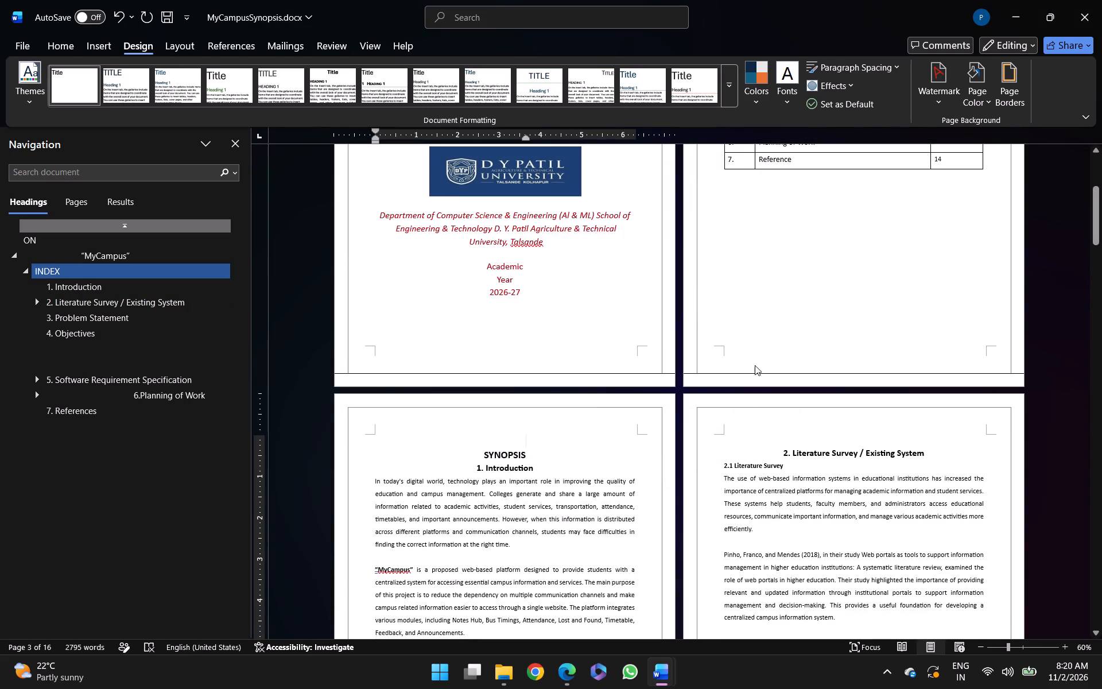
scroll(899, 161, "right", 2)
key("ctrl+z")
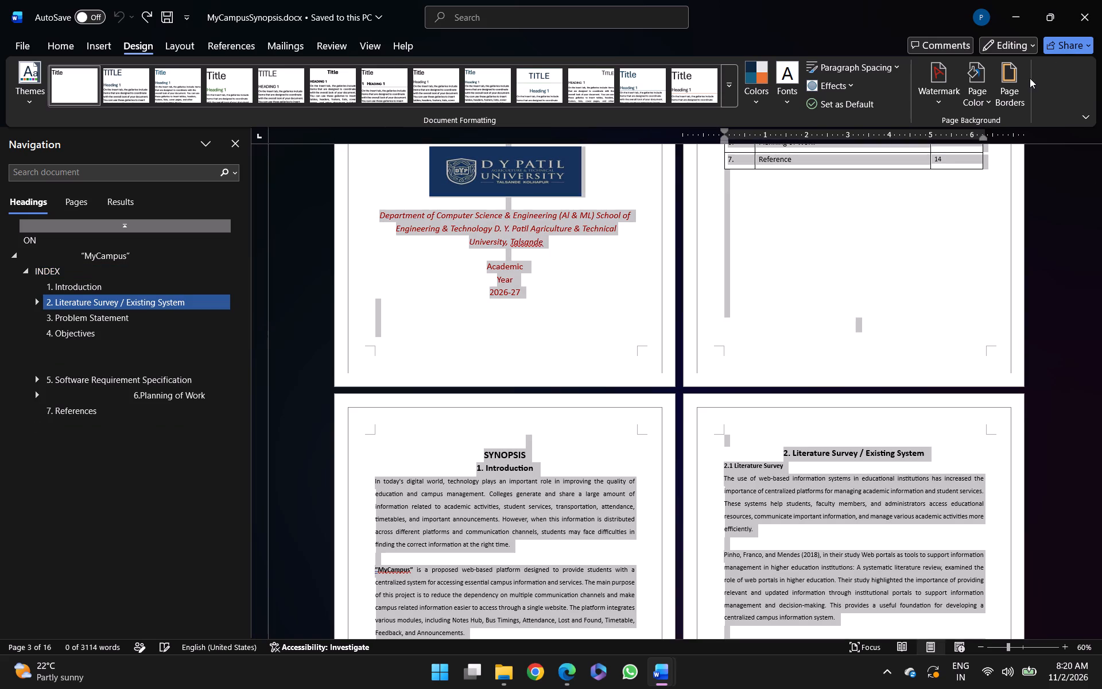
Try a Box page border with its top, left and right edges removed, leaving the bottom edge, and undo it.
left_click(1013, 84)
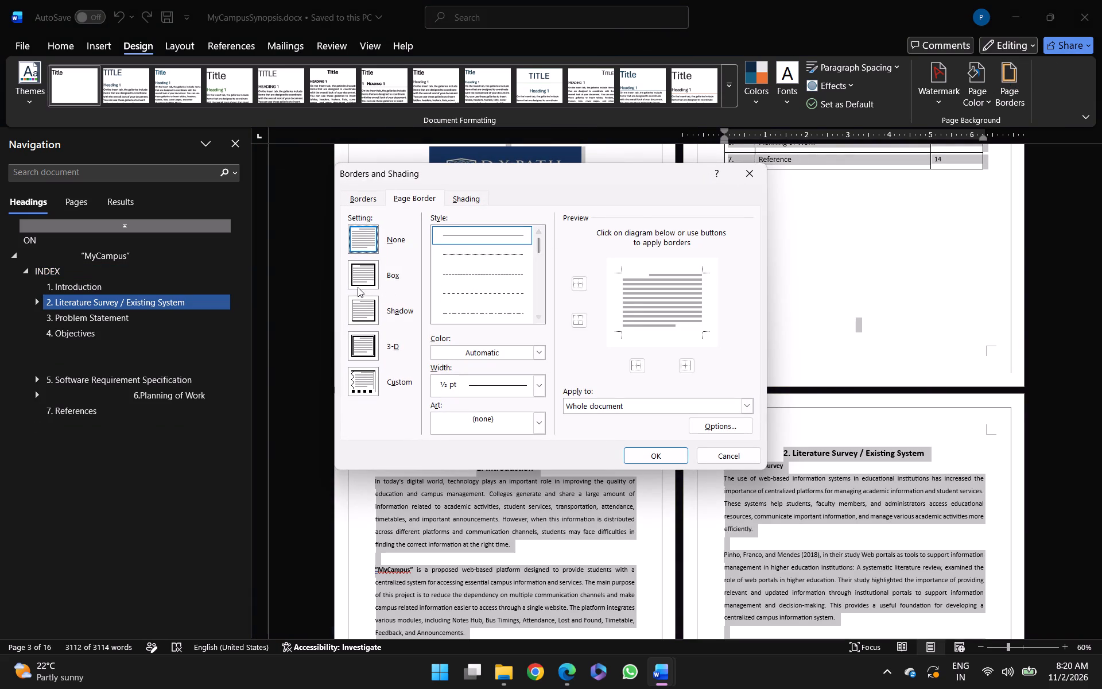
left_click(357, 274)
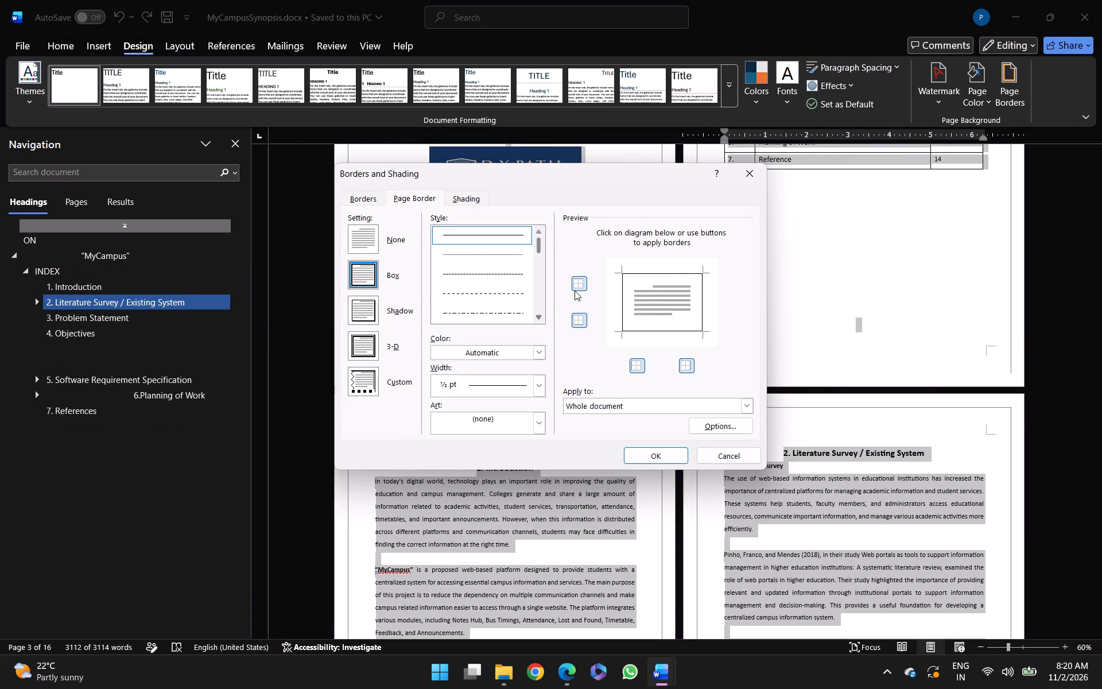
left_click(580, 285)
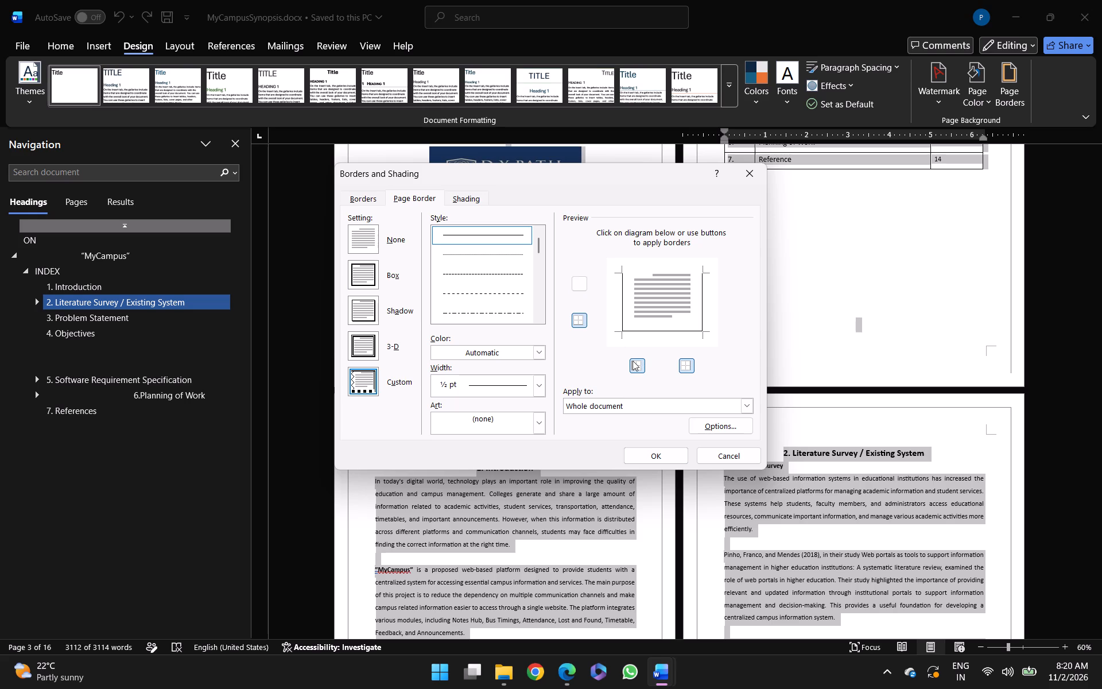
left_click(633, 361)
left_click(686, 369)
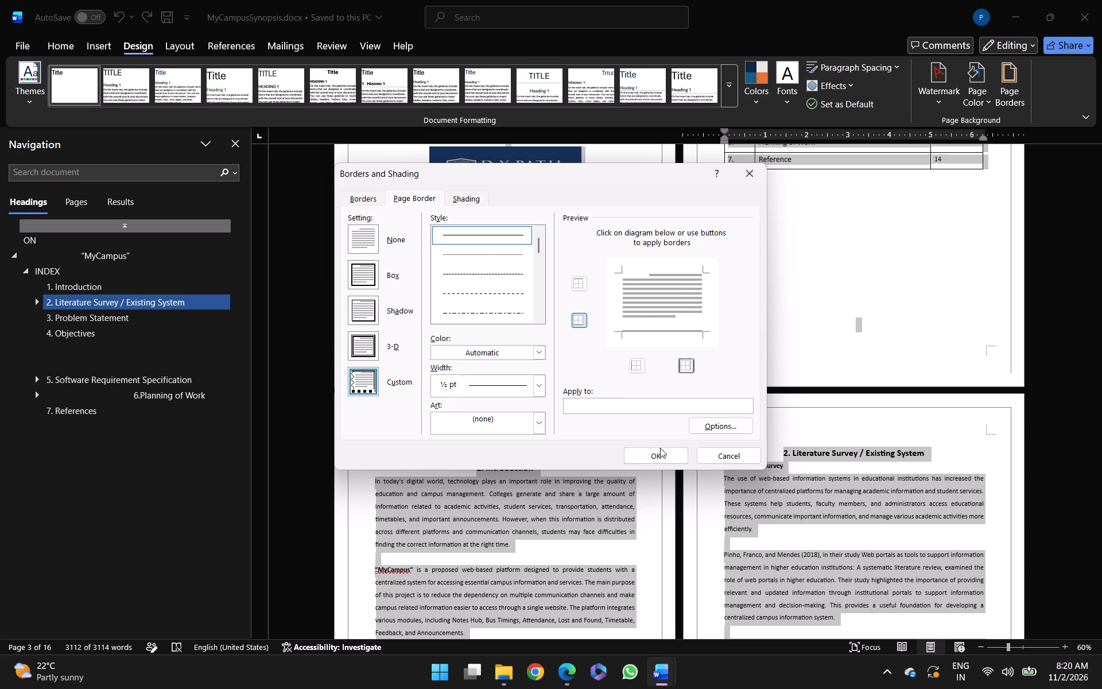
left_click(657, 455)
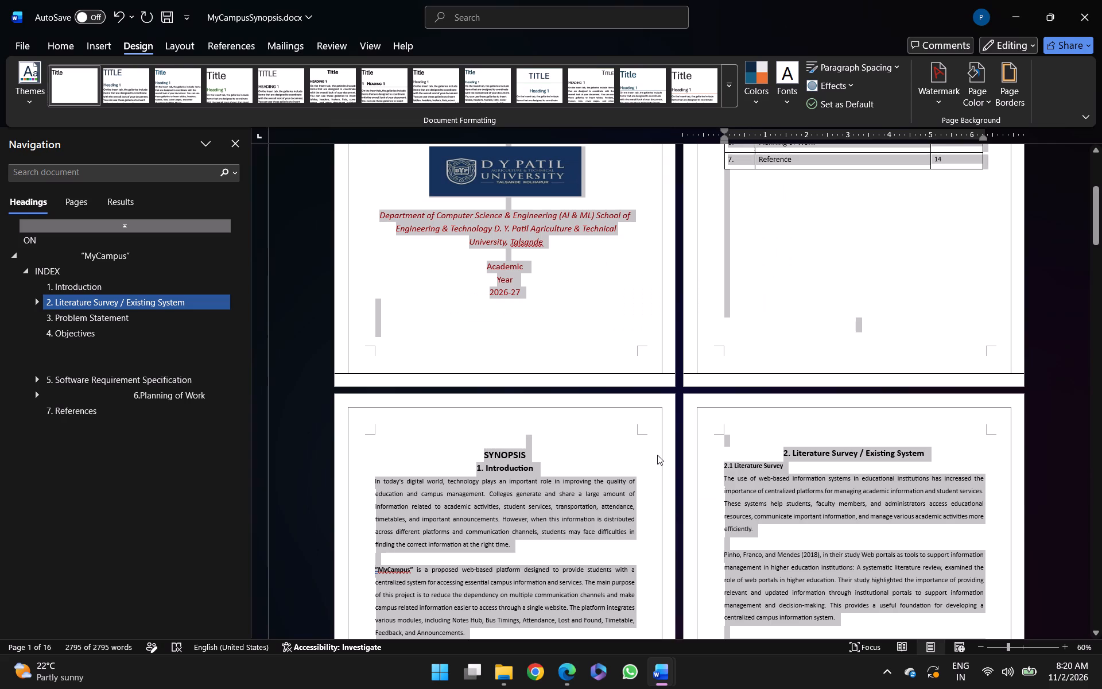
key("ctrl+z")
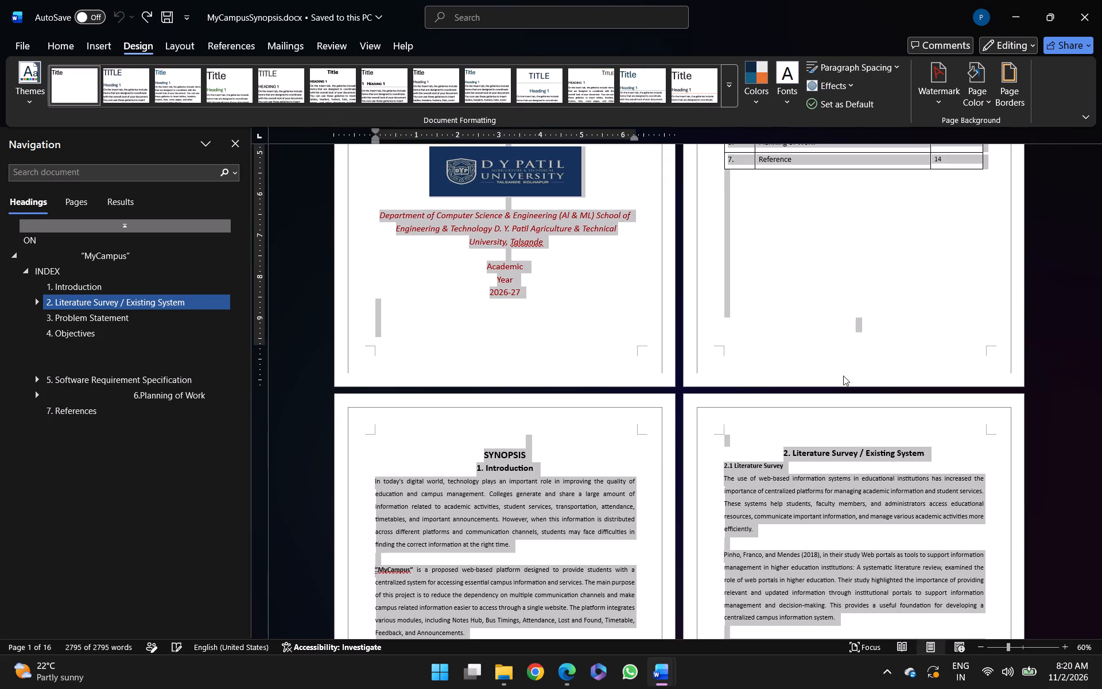
Select all of the document's content and apply a Box page border to the whole document.
left_click(1006, 228)
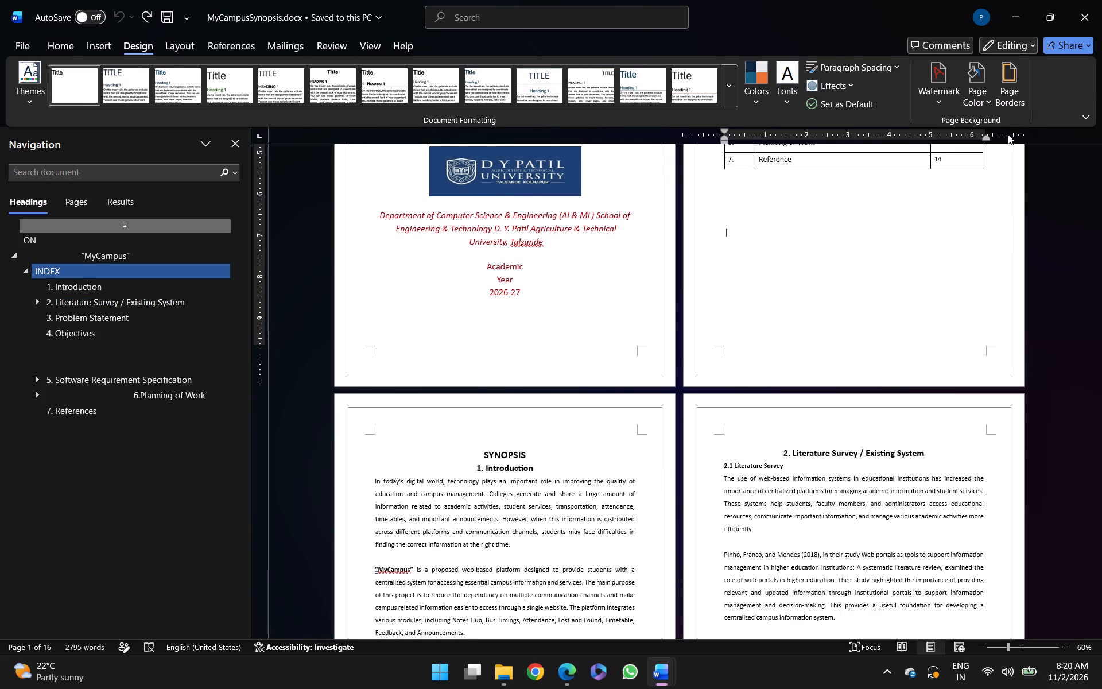
key("ctrl+a")
left_click(1011, 87)
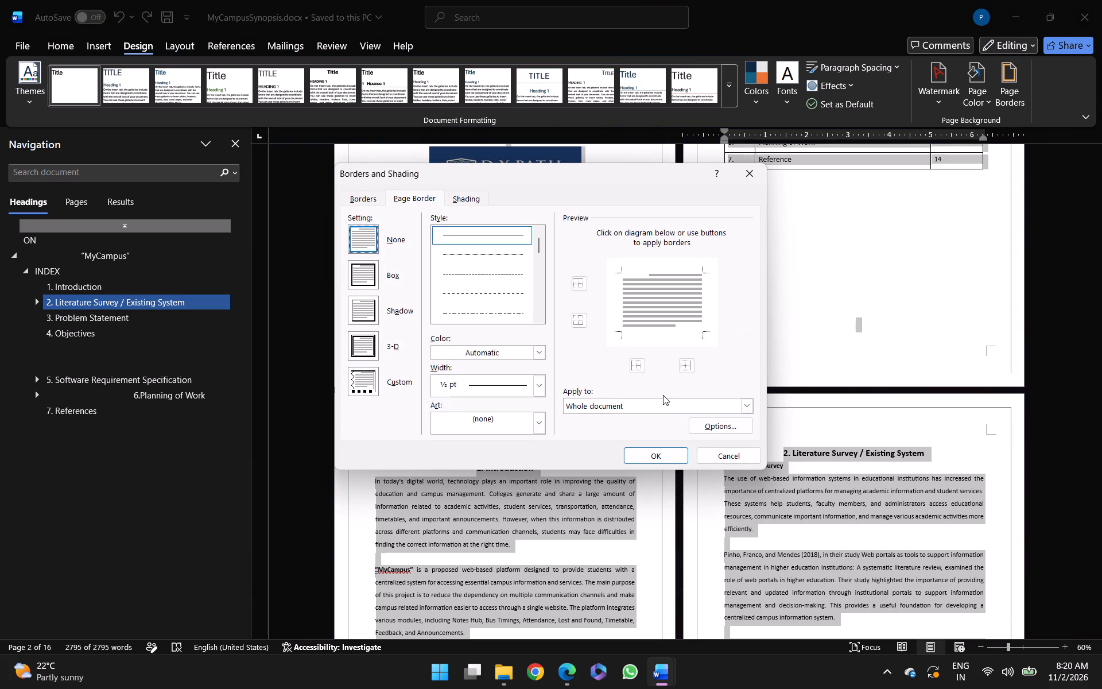
left_click(364, 281)
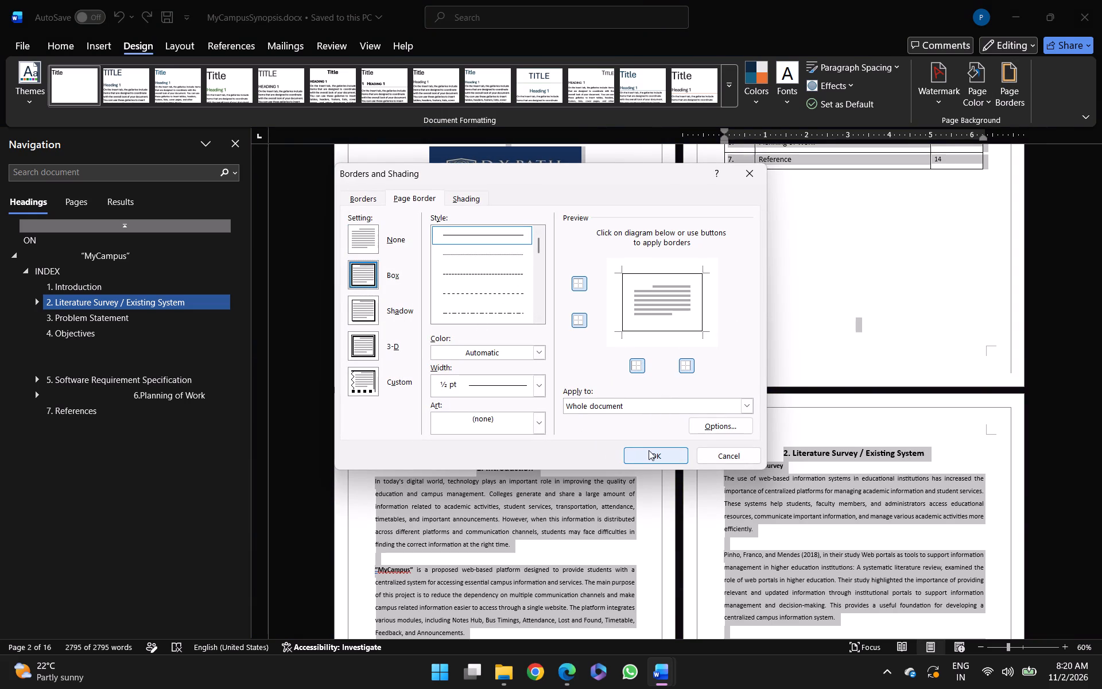
left_click(649, 450)
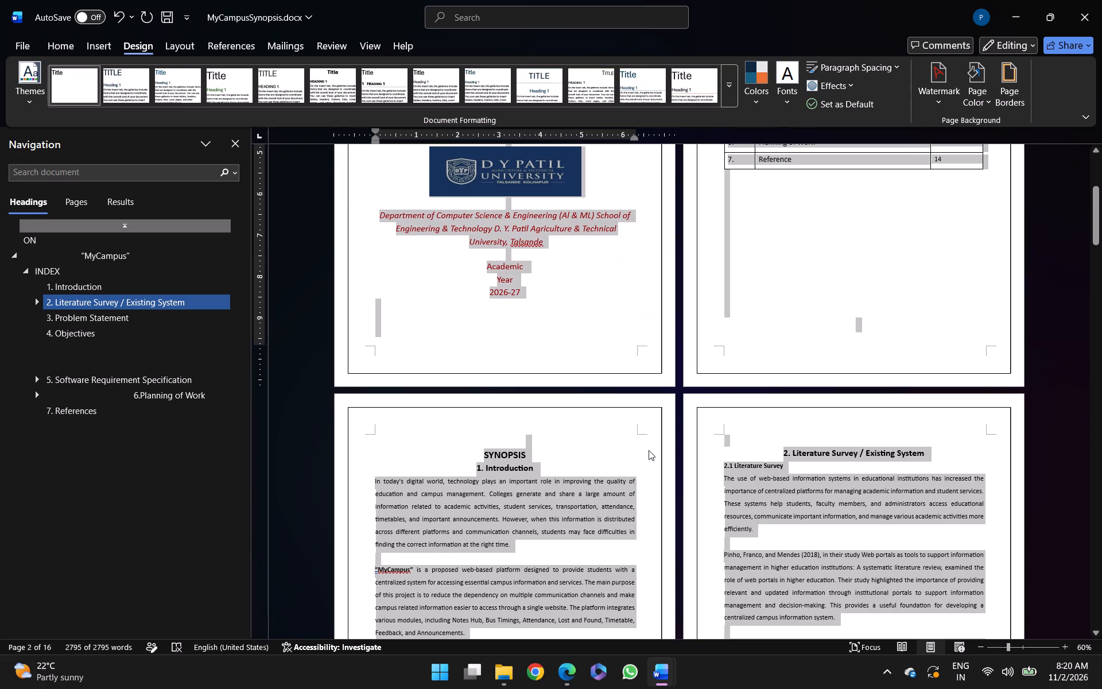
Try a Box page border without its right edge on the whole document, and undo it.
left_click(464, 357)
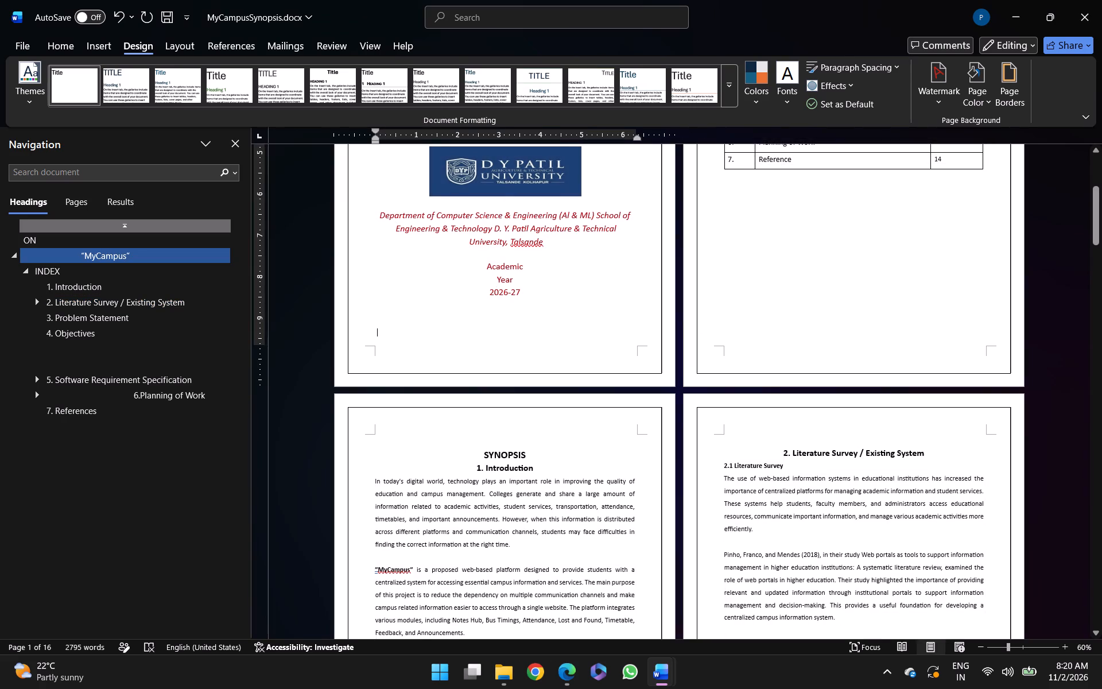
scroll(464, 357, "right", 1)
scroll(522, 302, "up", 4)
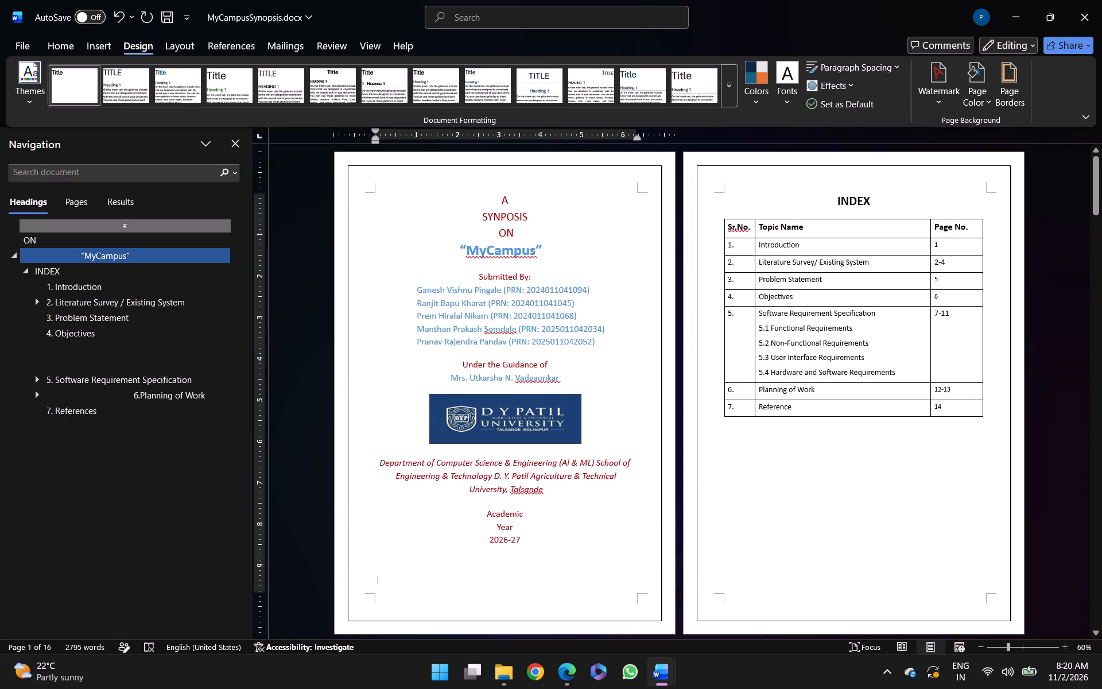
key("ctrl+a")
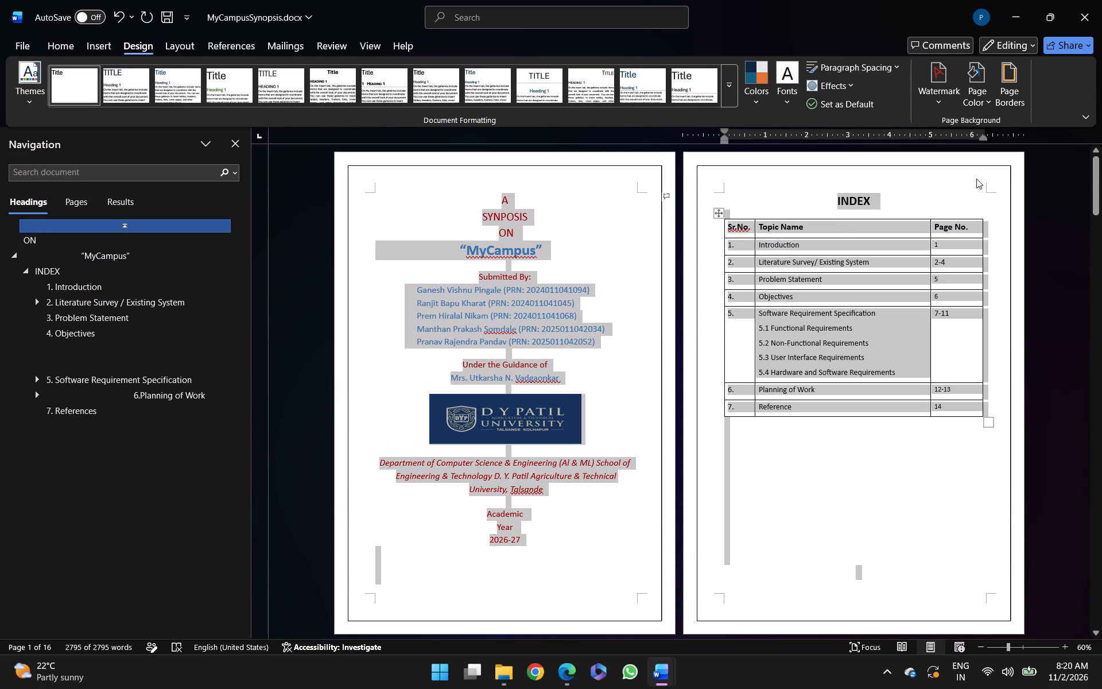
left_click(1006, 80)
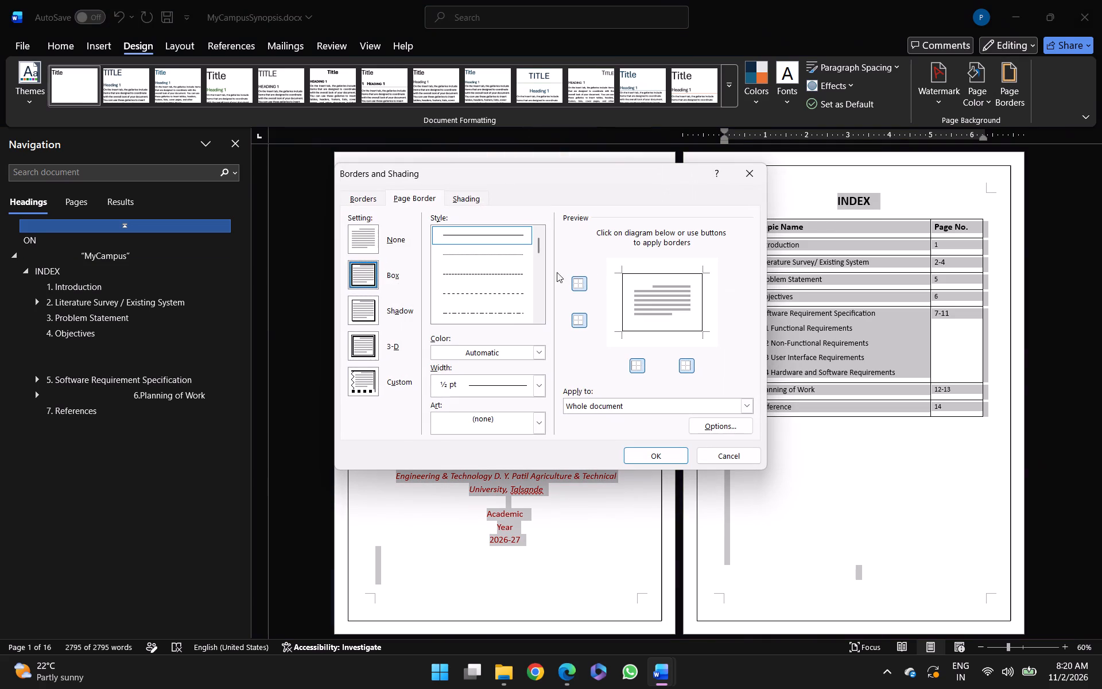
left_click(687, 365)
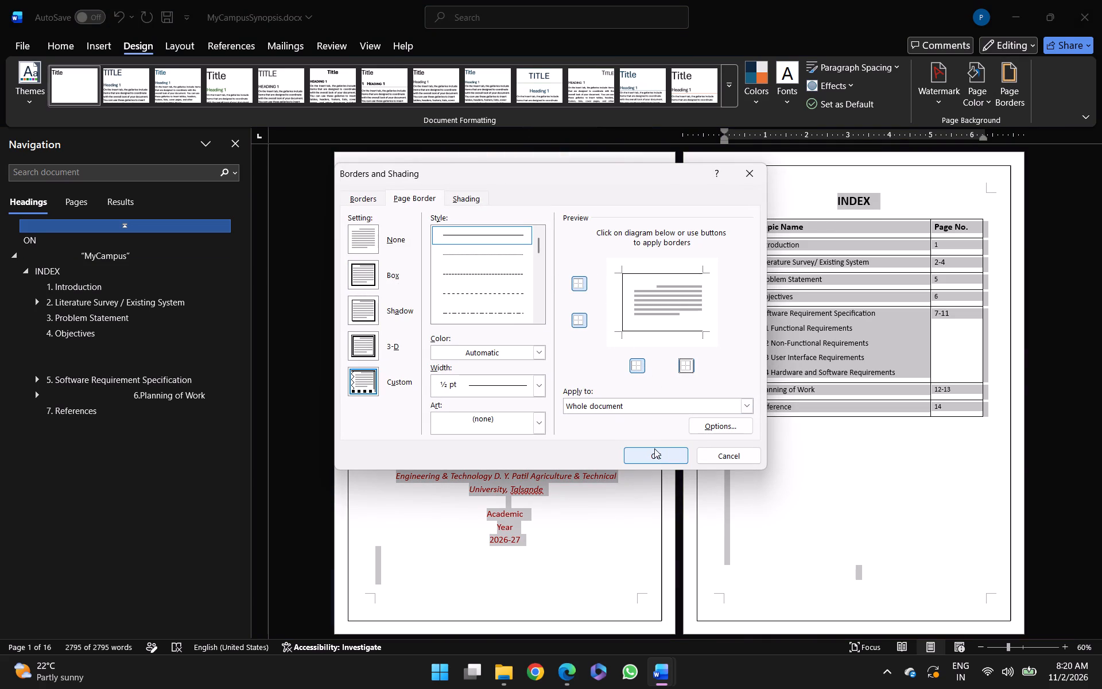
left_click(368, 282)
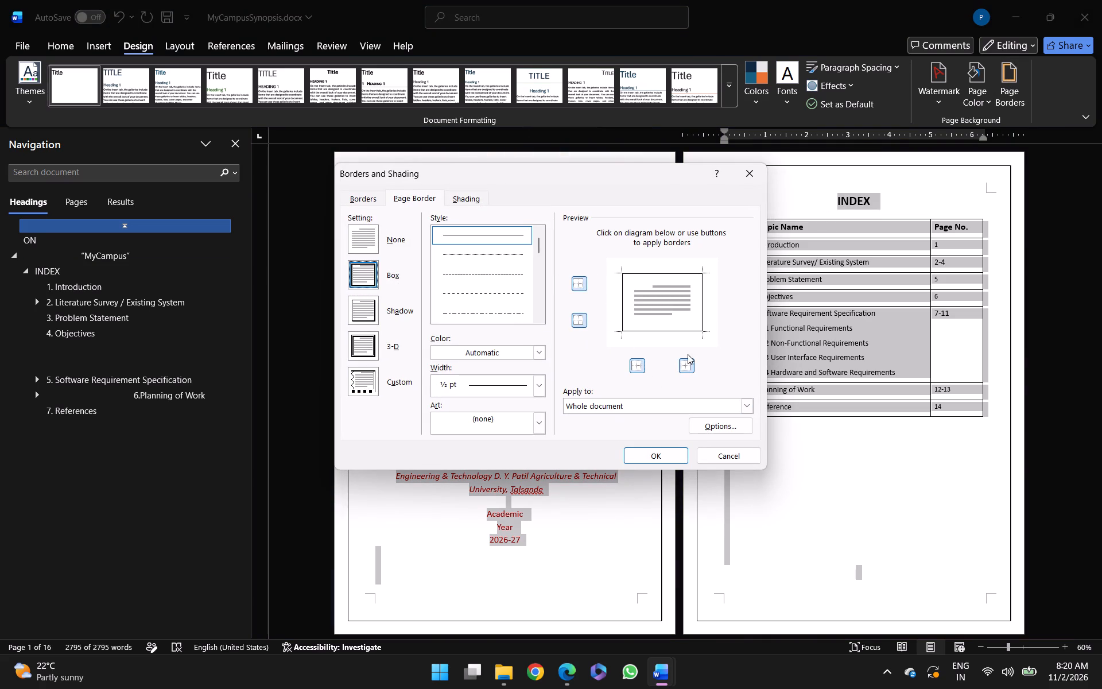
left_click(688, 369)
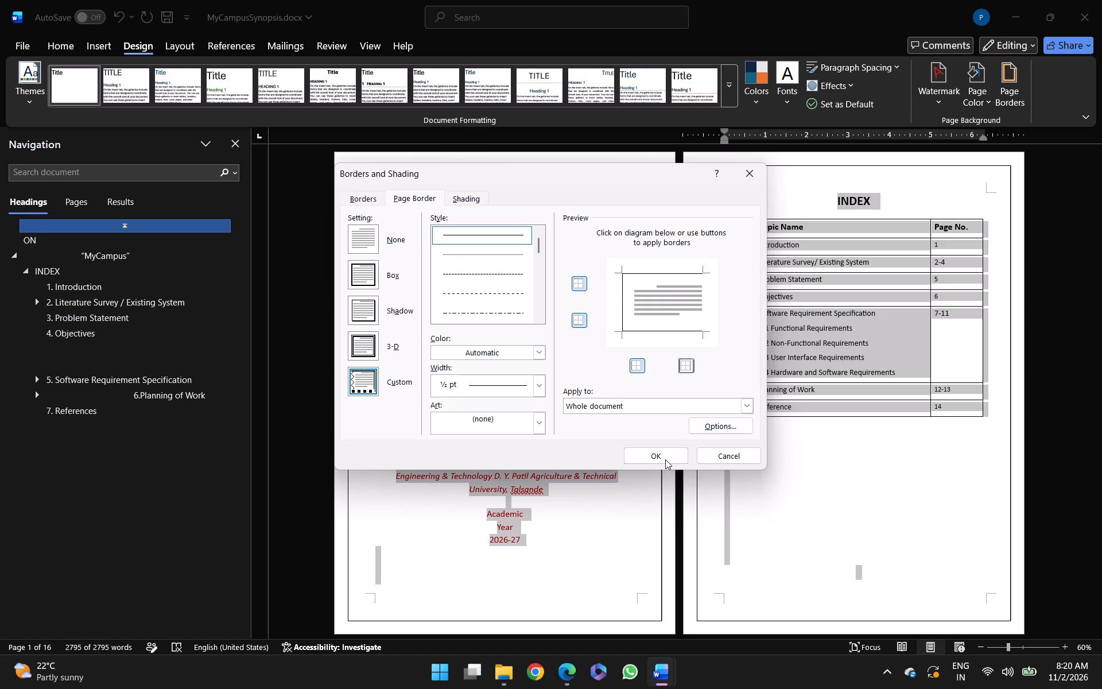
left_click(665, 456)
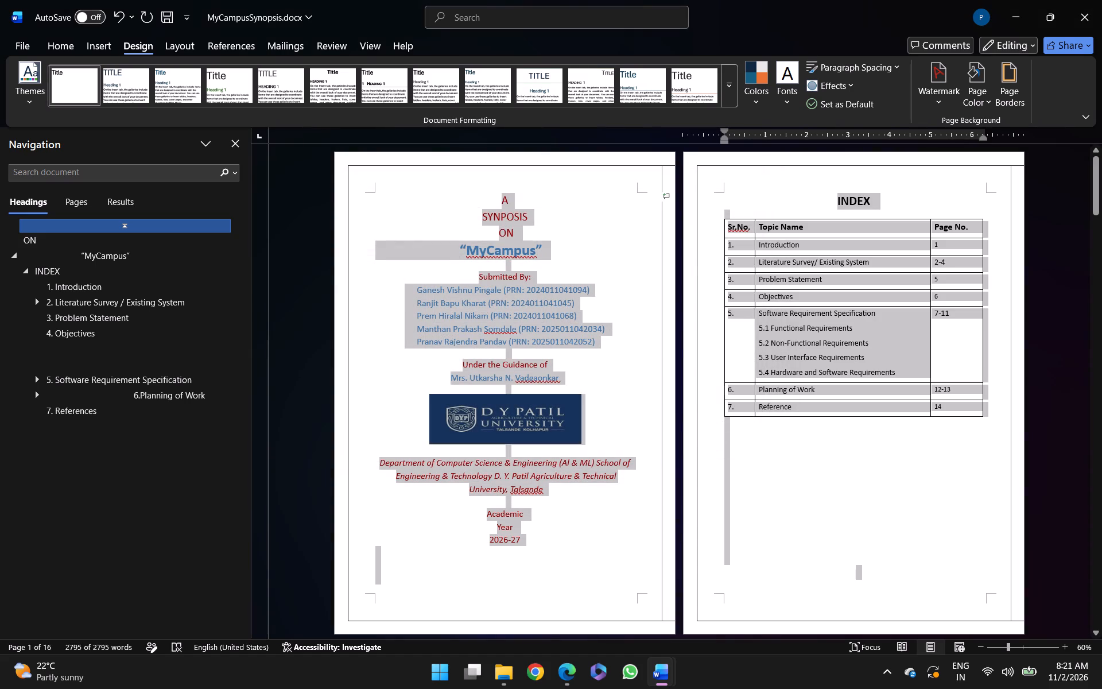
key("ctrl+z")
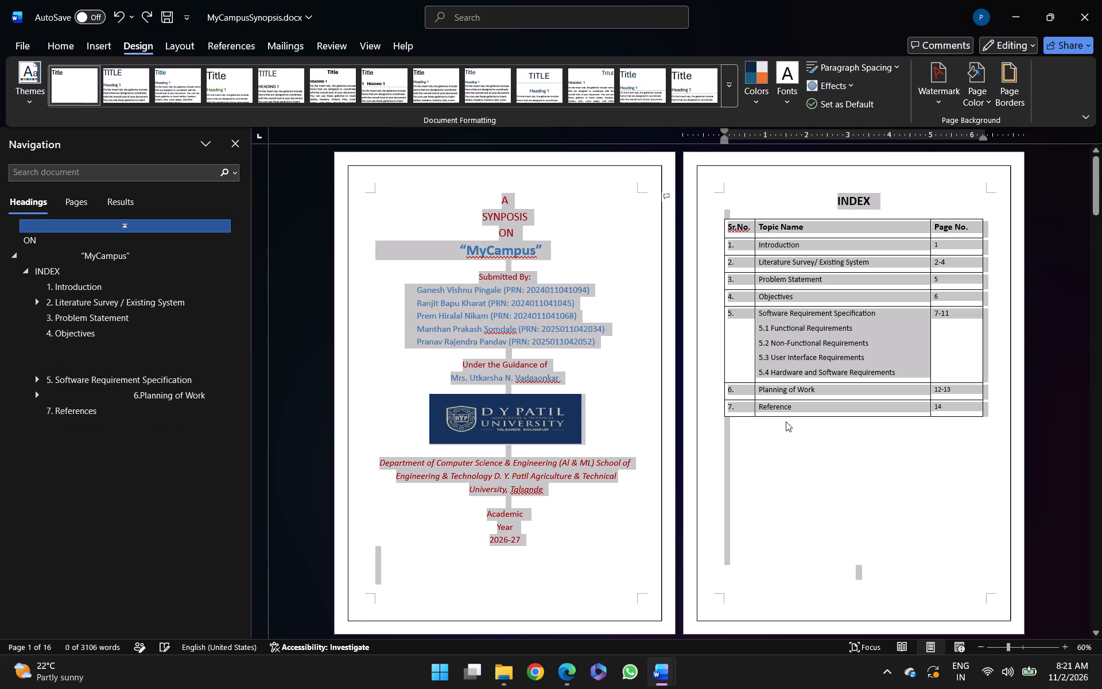
Clear the selection and save the document with its full Box page border.
left_click(786, 451)
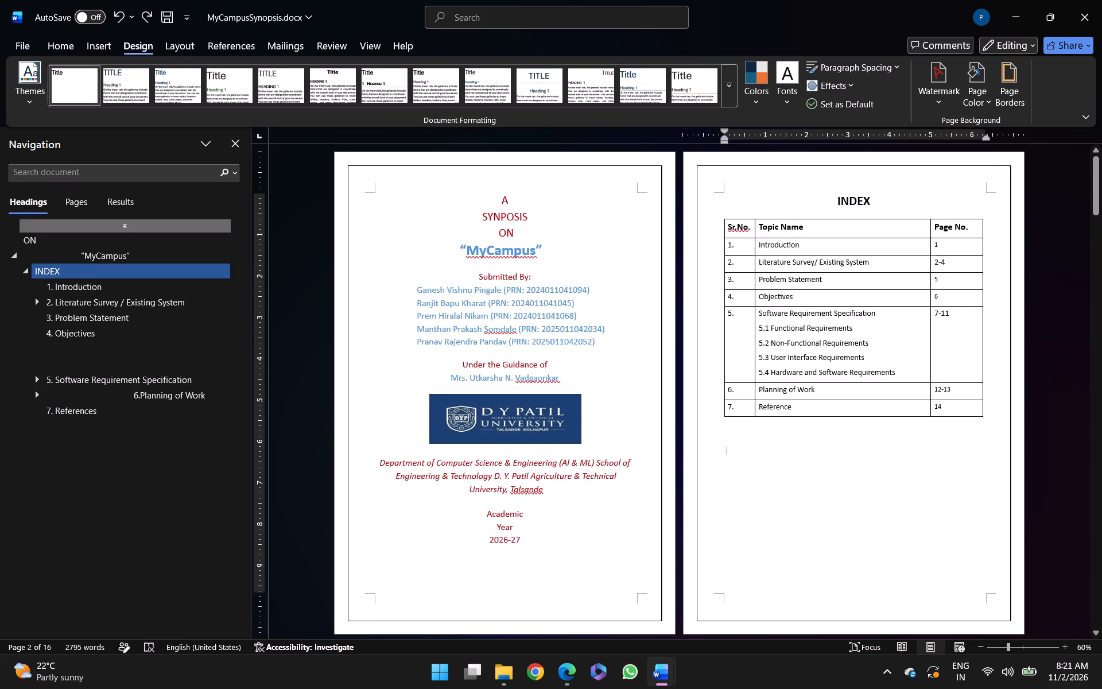
key("ctrl+s")
Delete the title text "MyCampus" on the cover page, keeping its surrounding quotation marks.
left_click(533, 251)
key("BackSpace")
key("BackSpace")
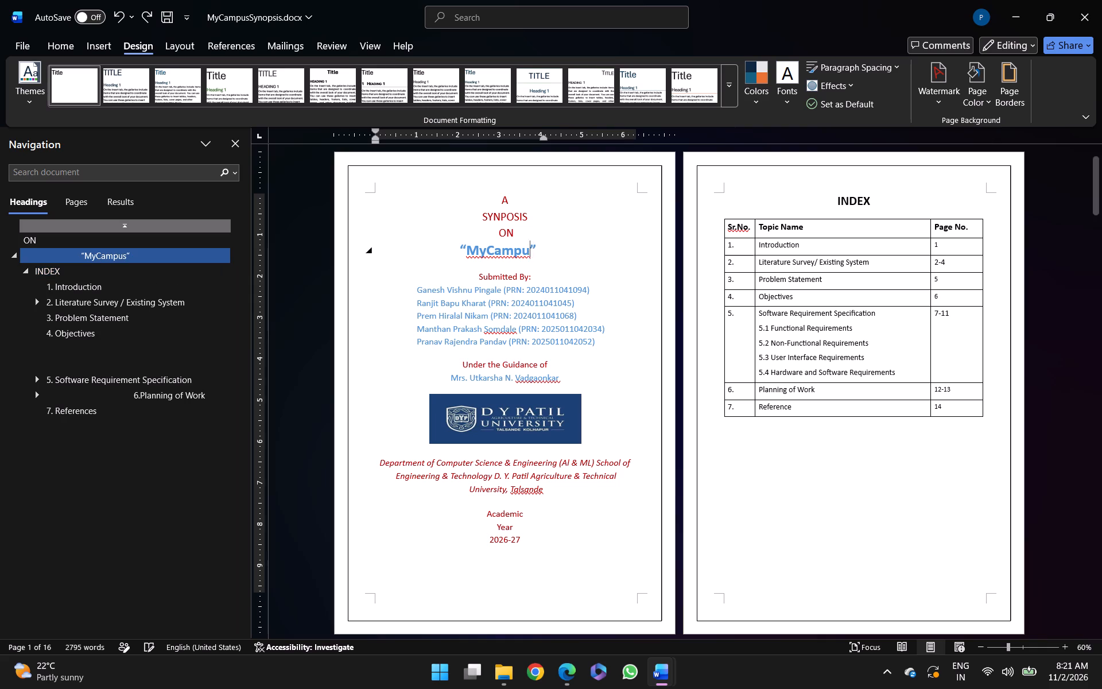
key("BackSpace")
key("BackSpace")
key("BackSpace")
key("BackSpace")
key("BackSpace")
key("BackSpace")
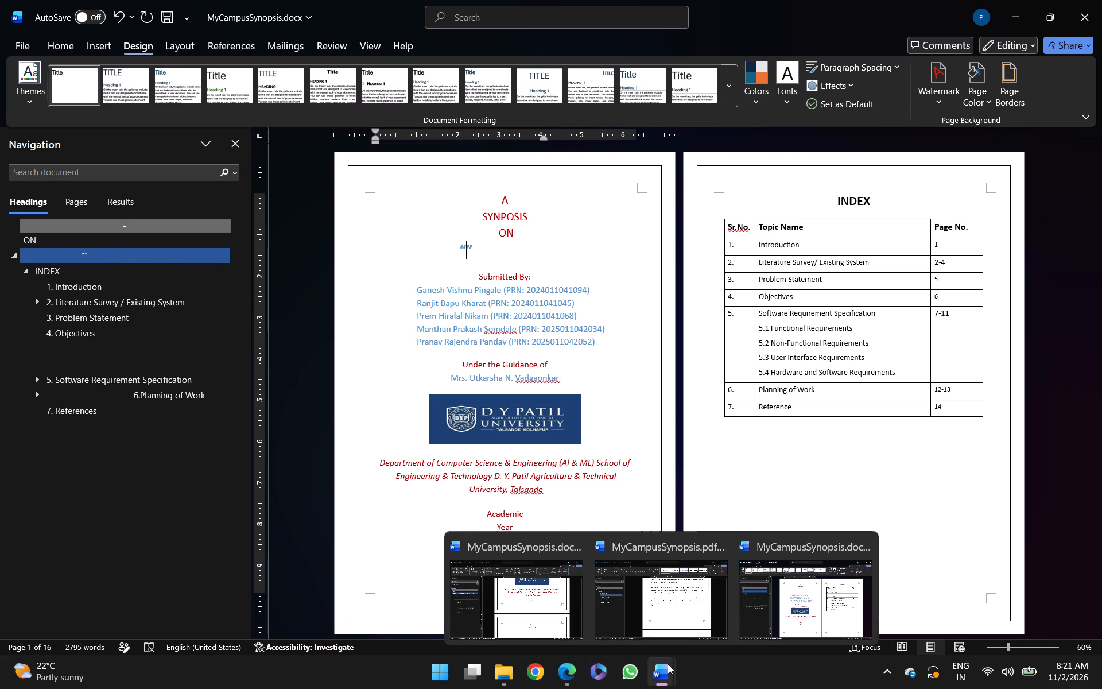
Copy "Smart Campus Management System Using AI" from the MyCampusSynopsis.pdf cover and paste it between the empty quotation marks in the bordered MyCampusSynopsis.docx.
left_click(708, 593)
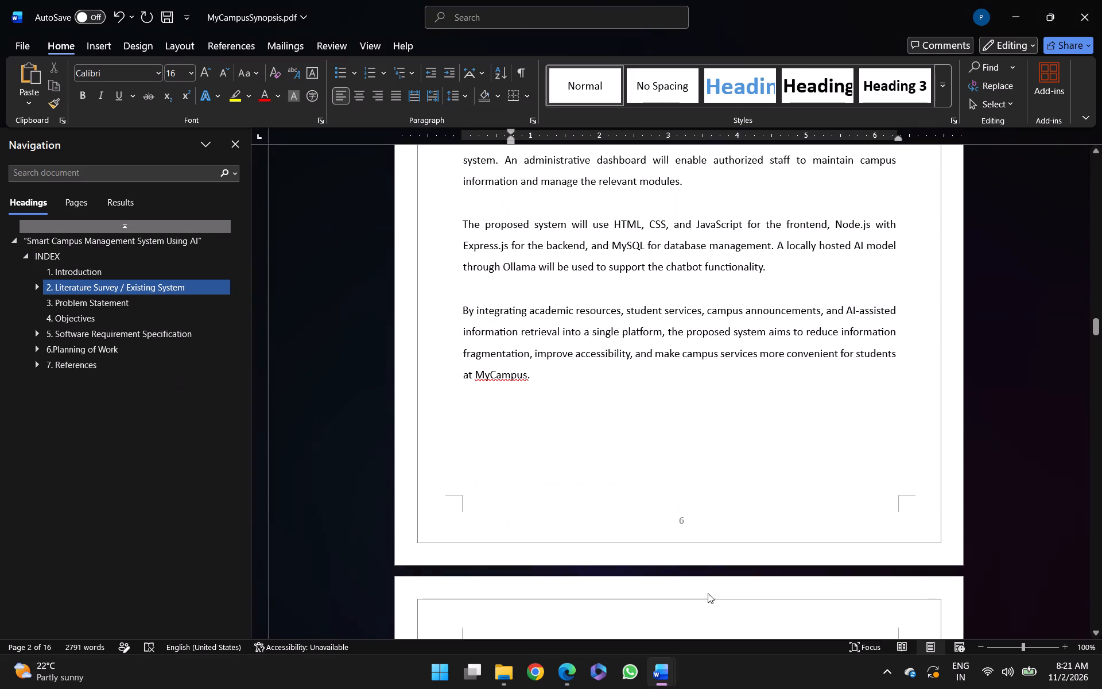
scroll(716, 289, "up", 18)
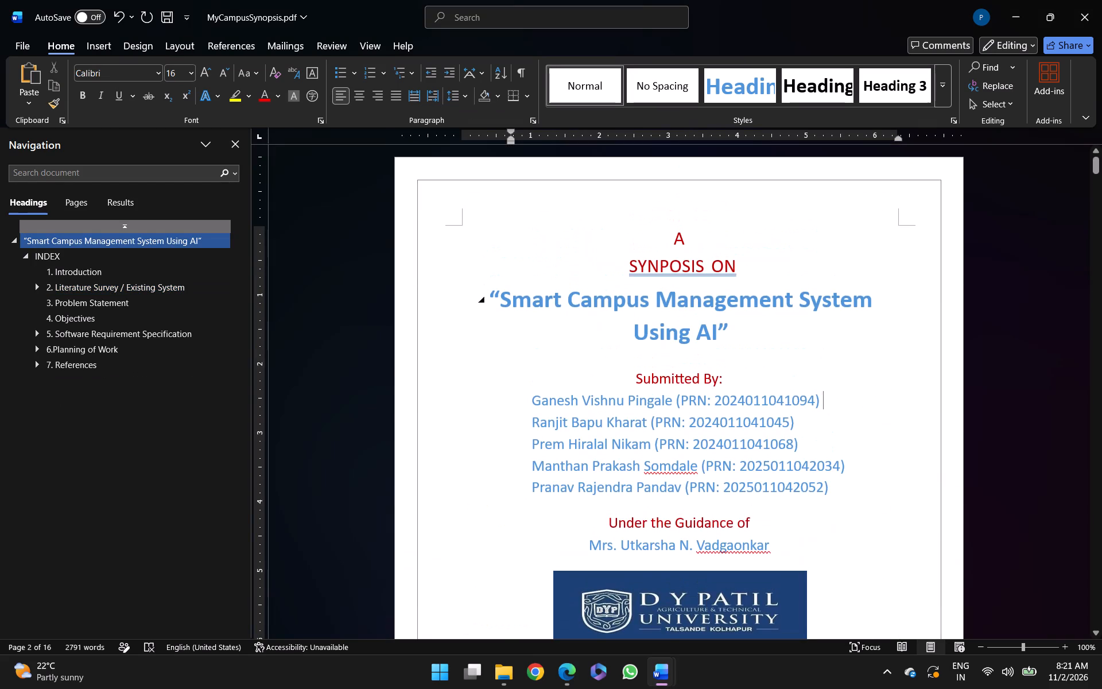
left_click_drag(715, 335, 600, 318)
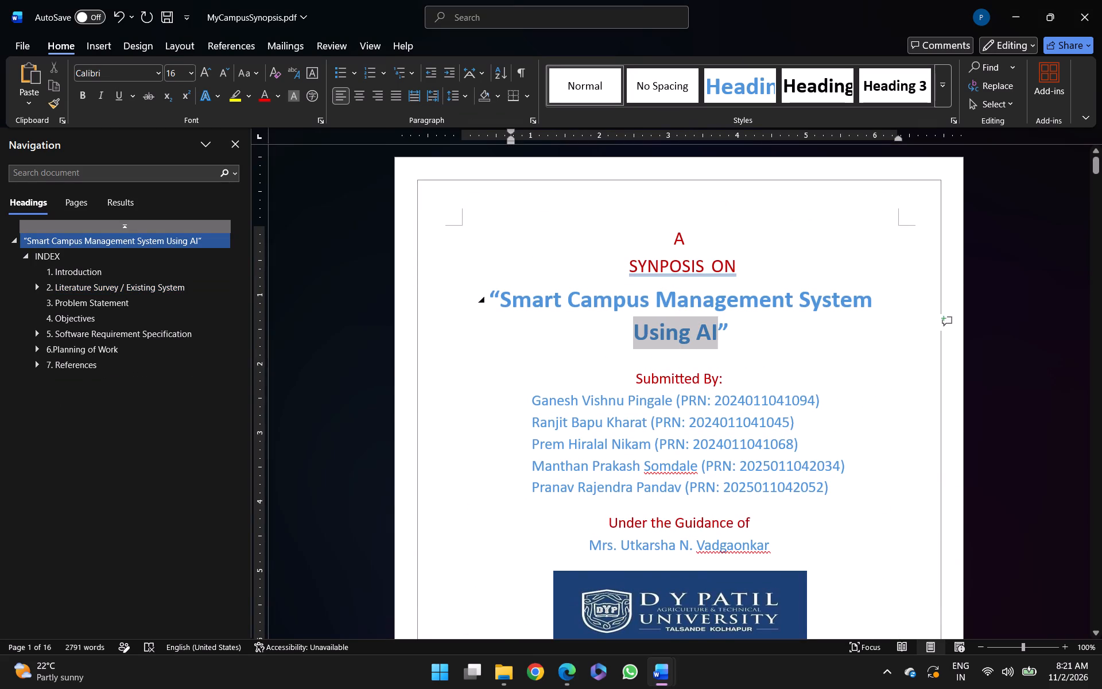
left_click_drag(600, 318, 526, 297)
key("ctrl+c")
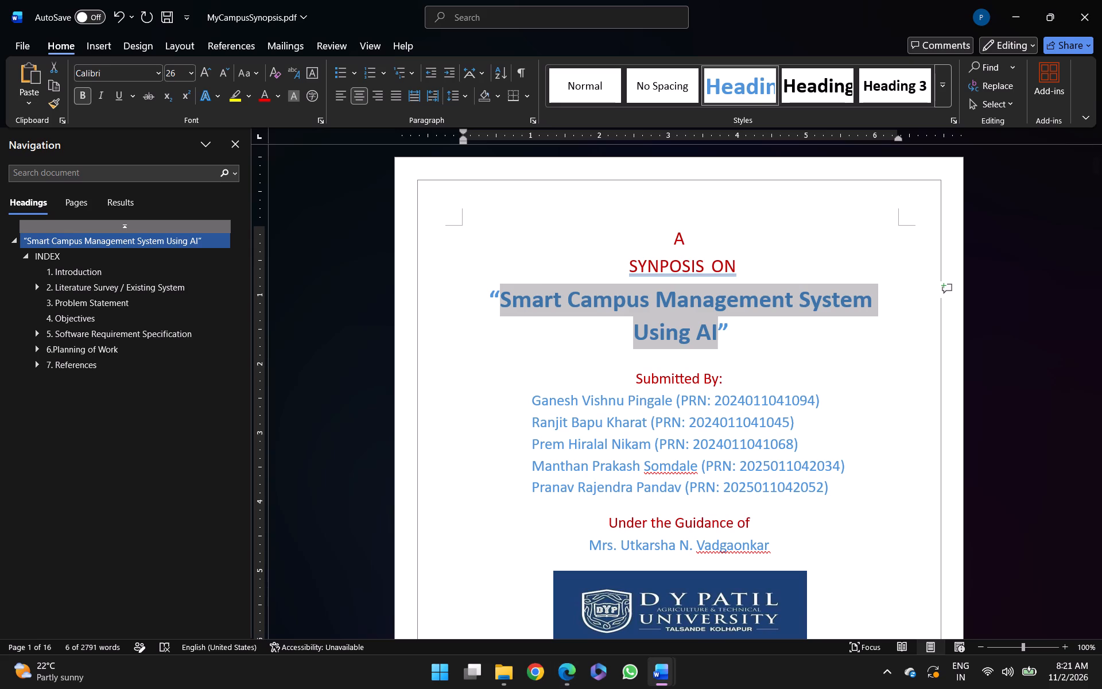
left_click(542, 602)
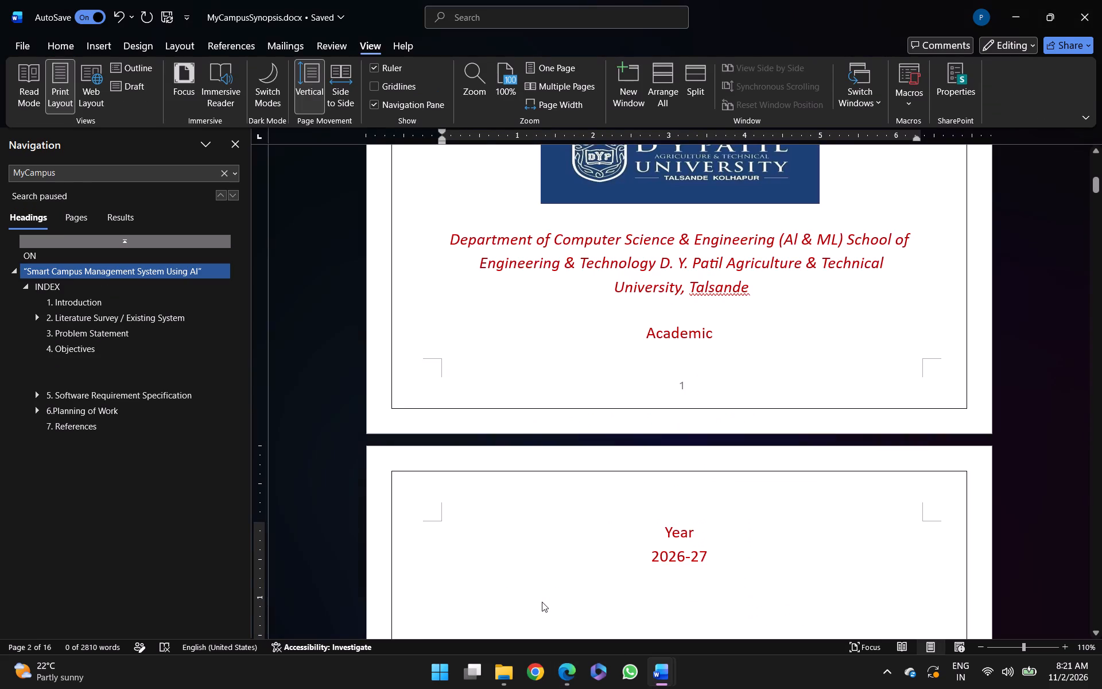
scroll(622, 457, "up", 2)
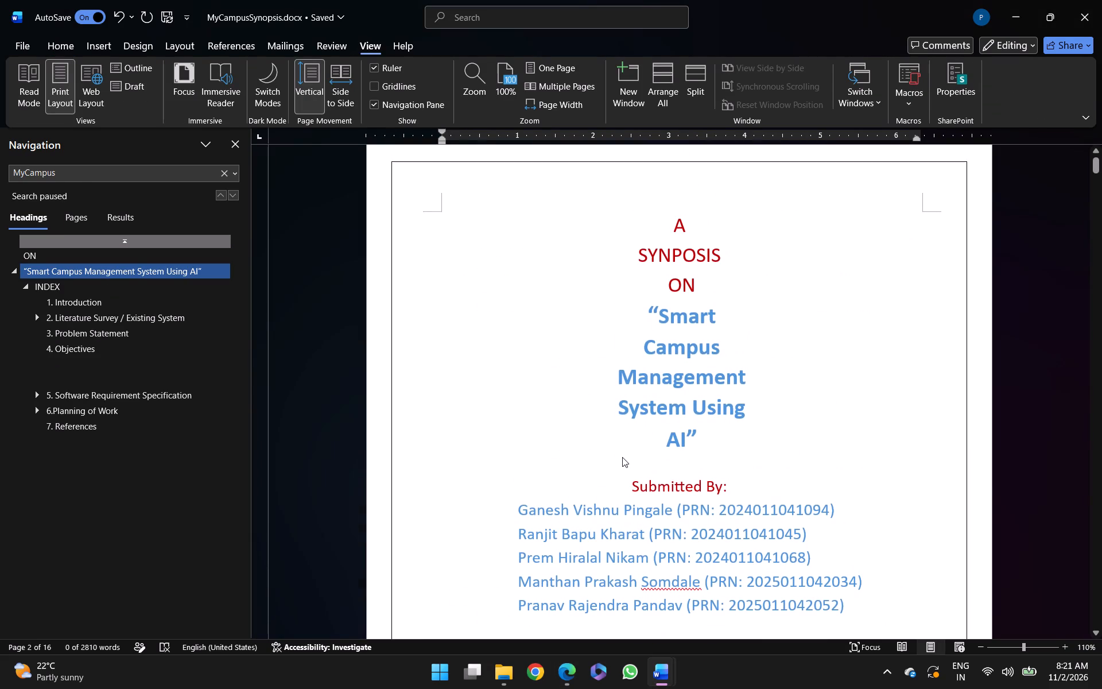
scroll(622, 457, "up", 1)
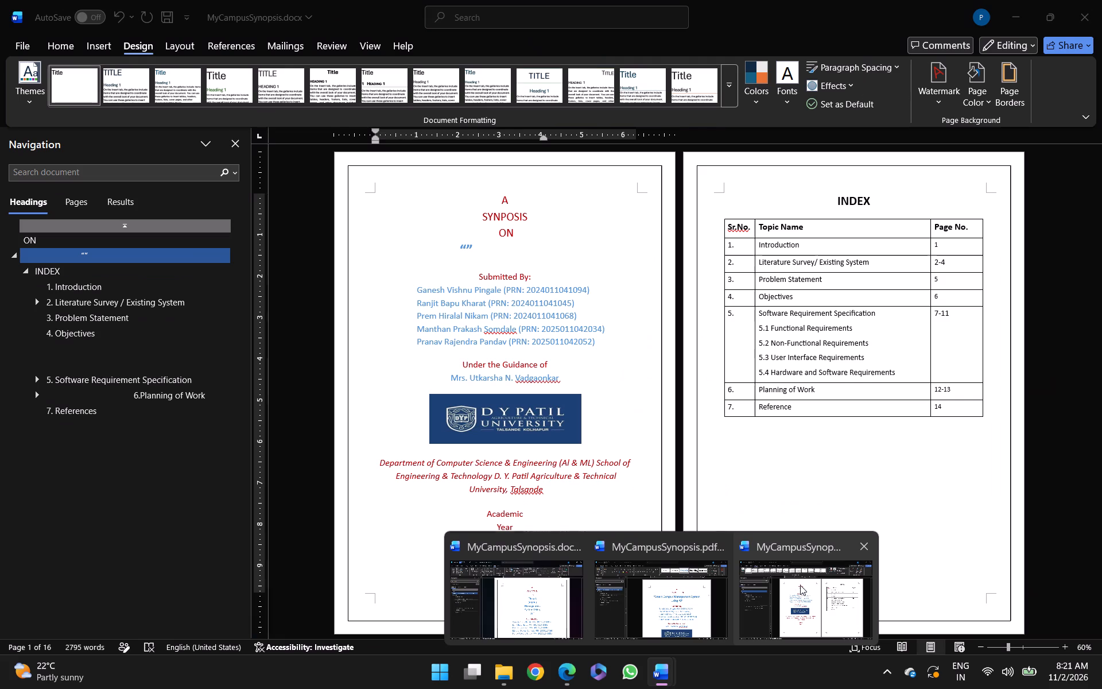
left_click(801, 586)
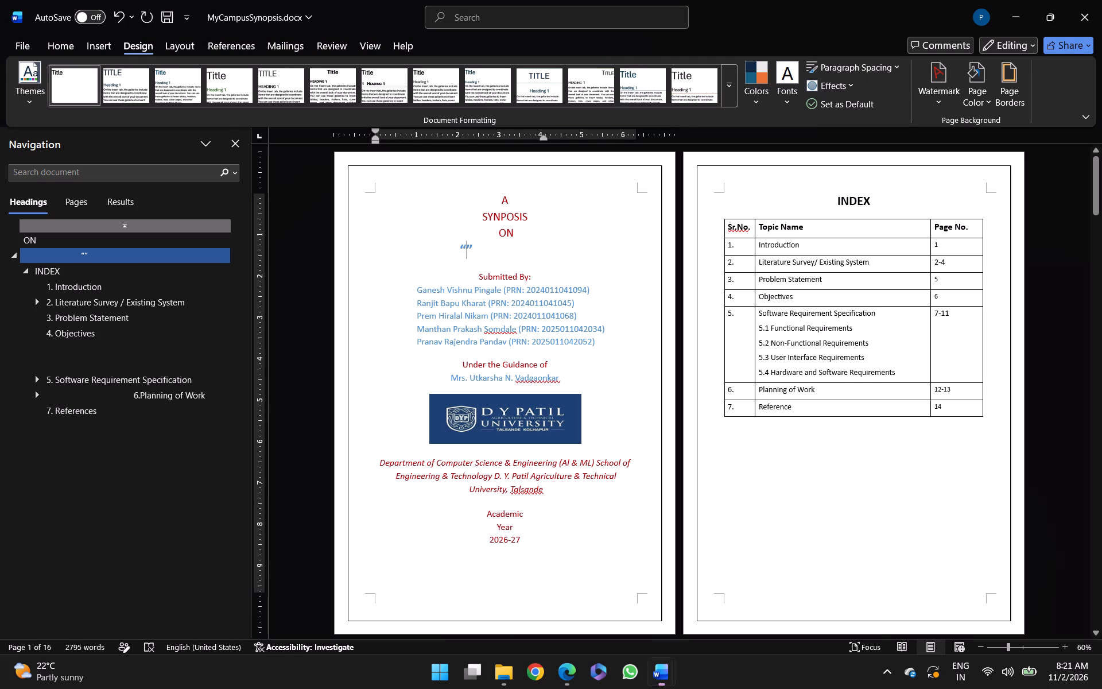
key("ctrl+v")
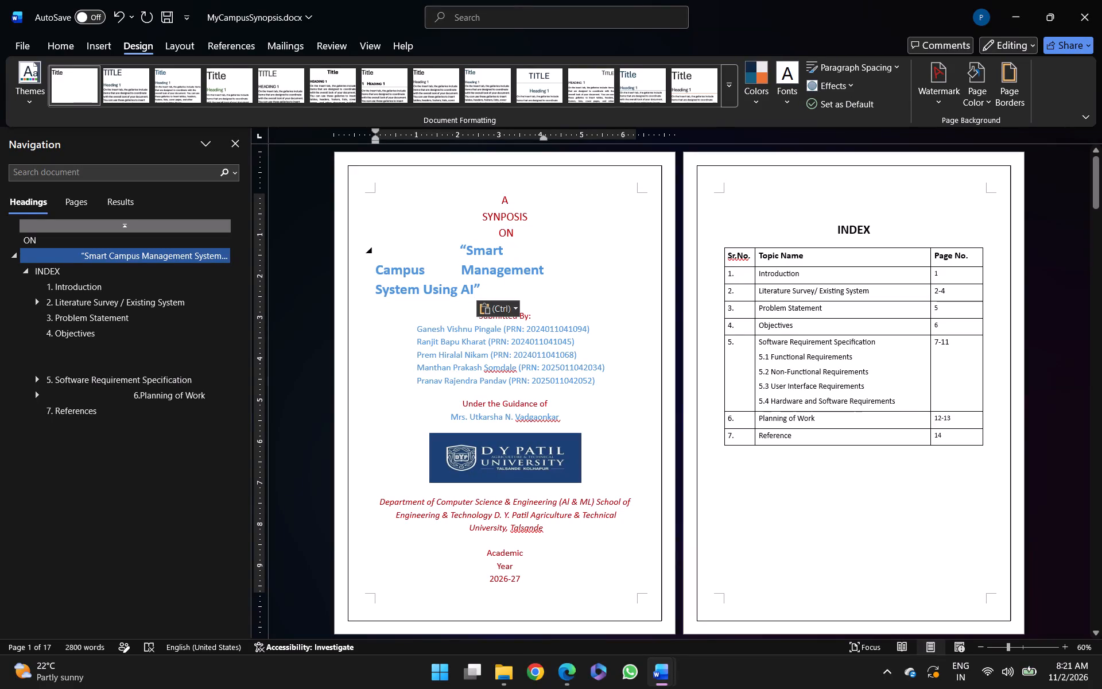
Centre the "Smart Campus Management System Using AI" title on the cover page.
left_click_drag(468, 250, 498, 278)
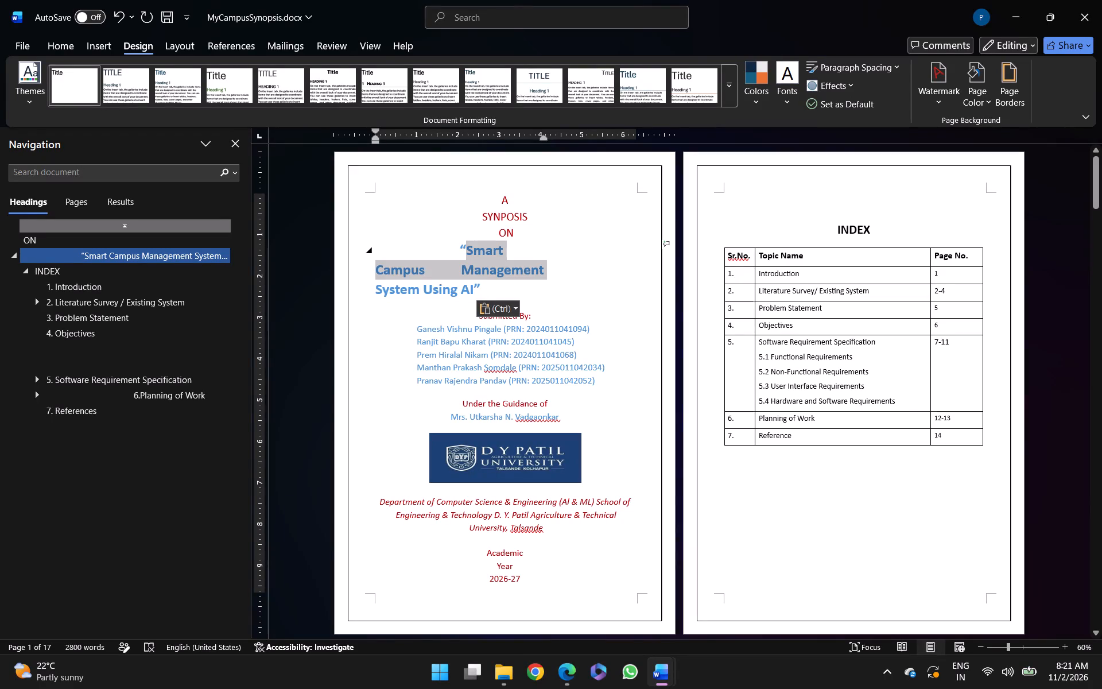
left_click_drag(498, 278, 504, 285)
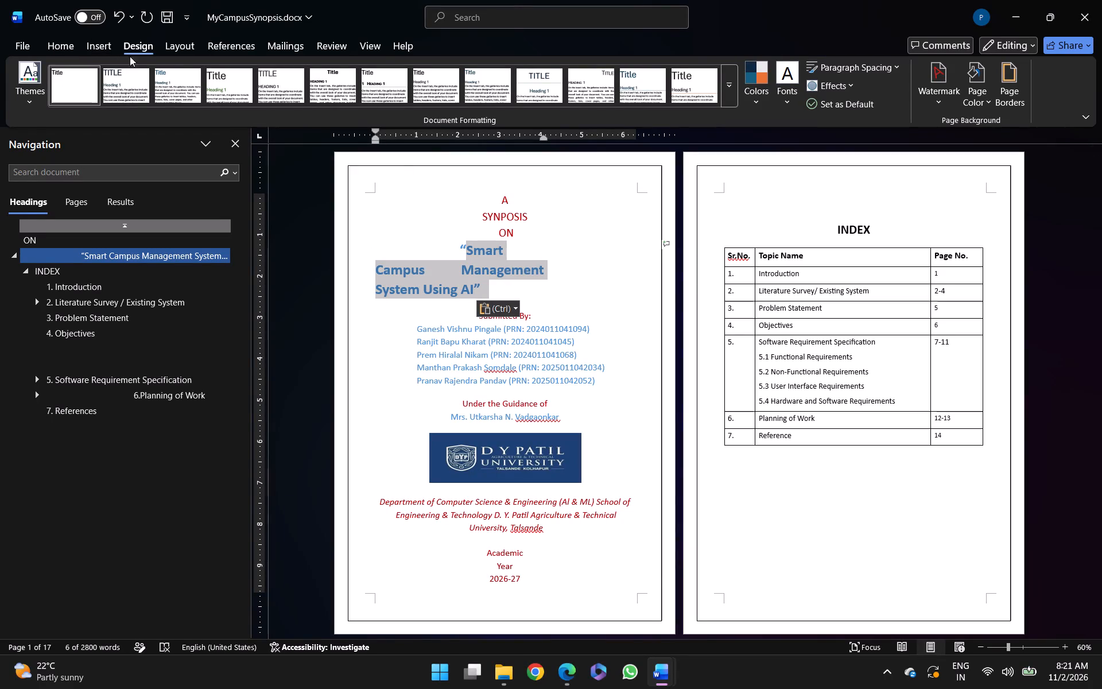
left_click(66, 44)
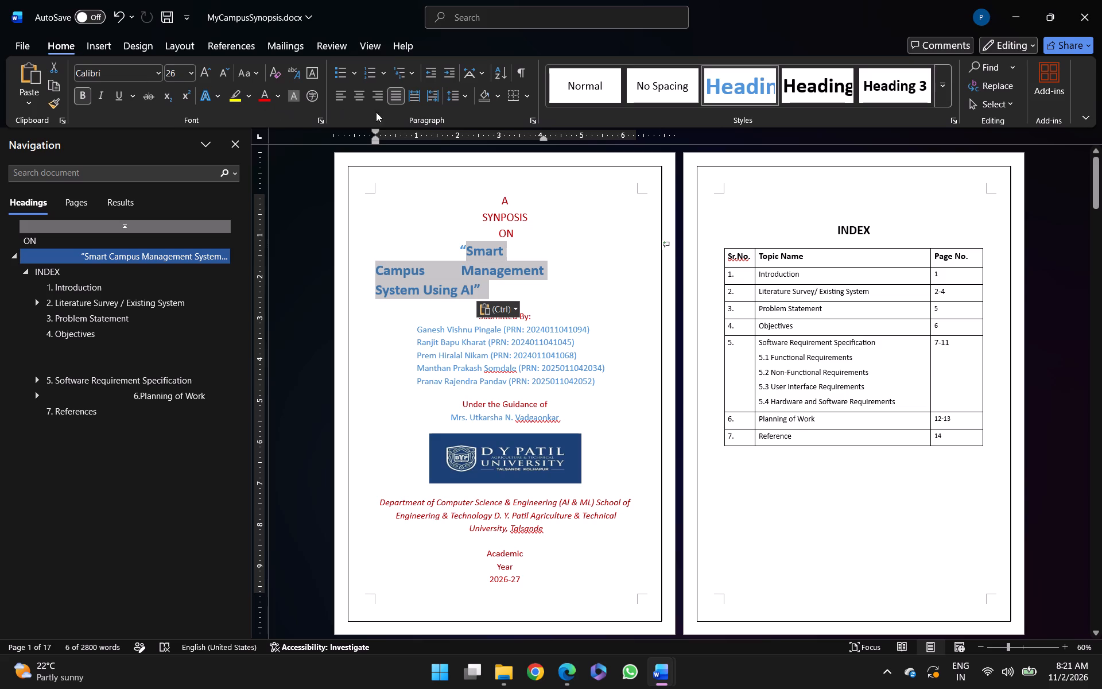
left_click(362, 94)
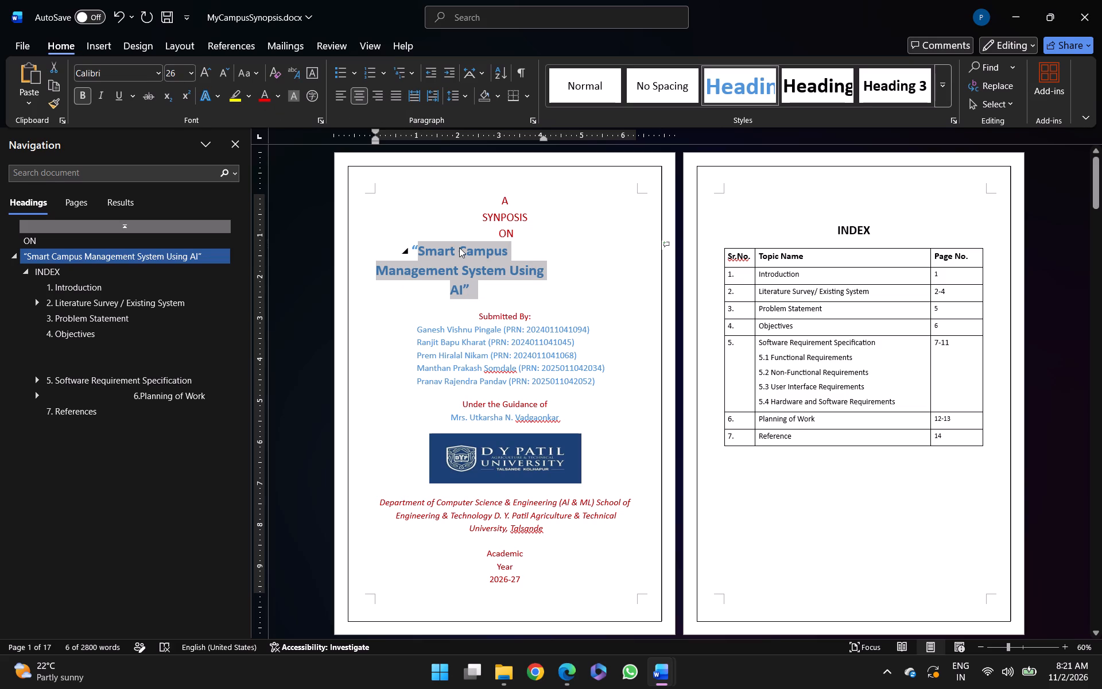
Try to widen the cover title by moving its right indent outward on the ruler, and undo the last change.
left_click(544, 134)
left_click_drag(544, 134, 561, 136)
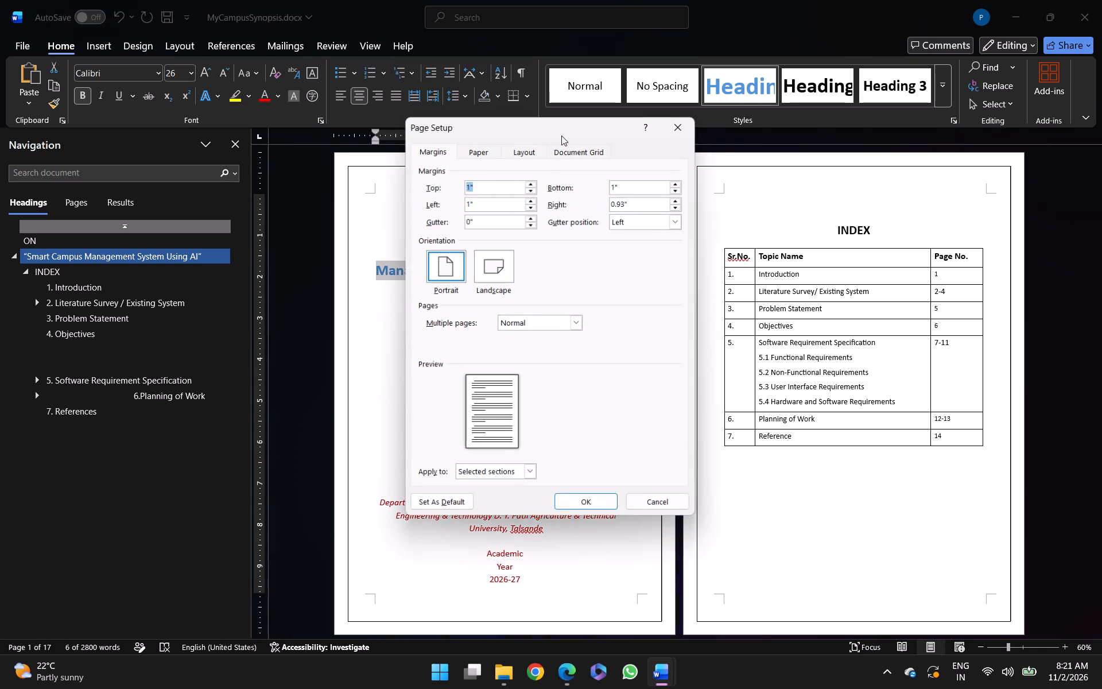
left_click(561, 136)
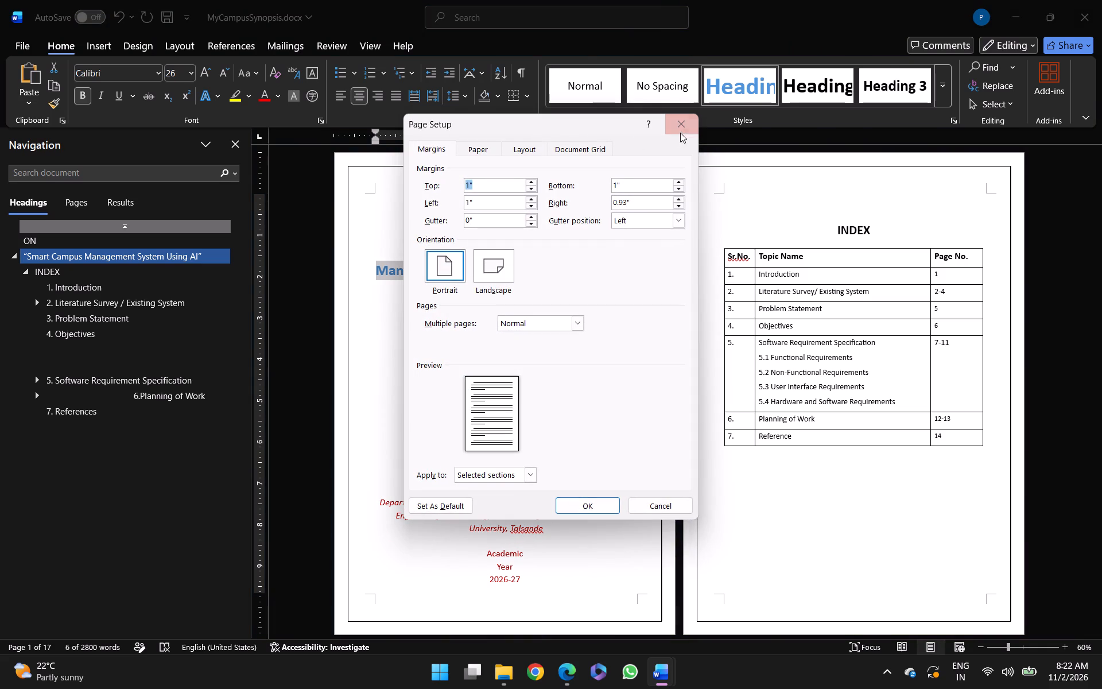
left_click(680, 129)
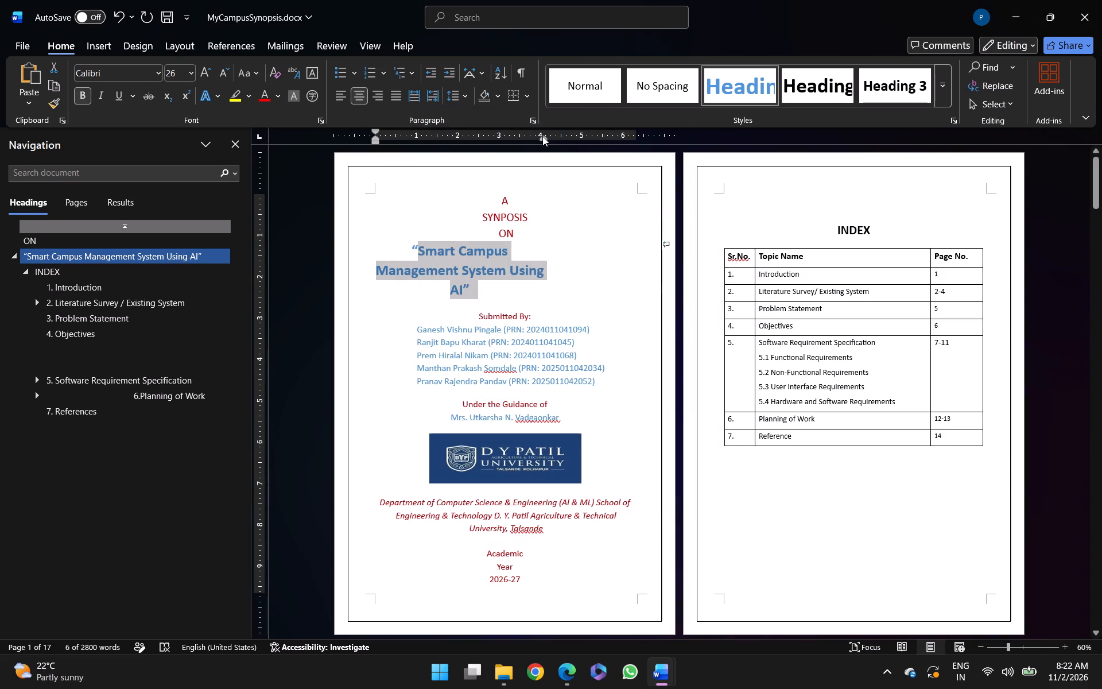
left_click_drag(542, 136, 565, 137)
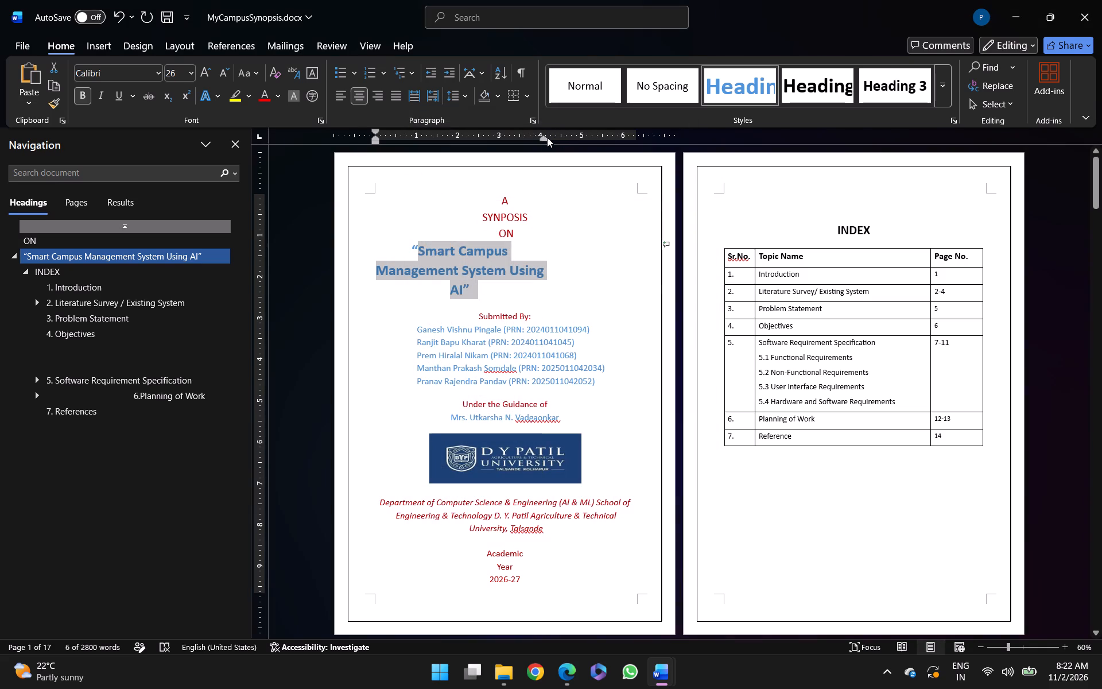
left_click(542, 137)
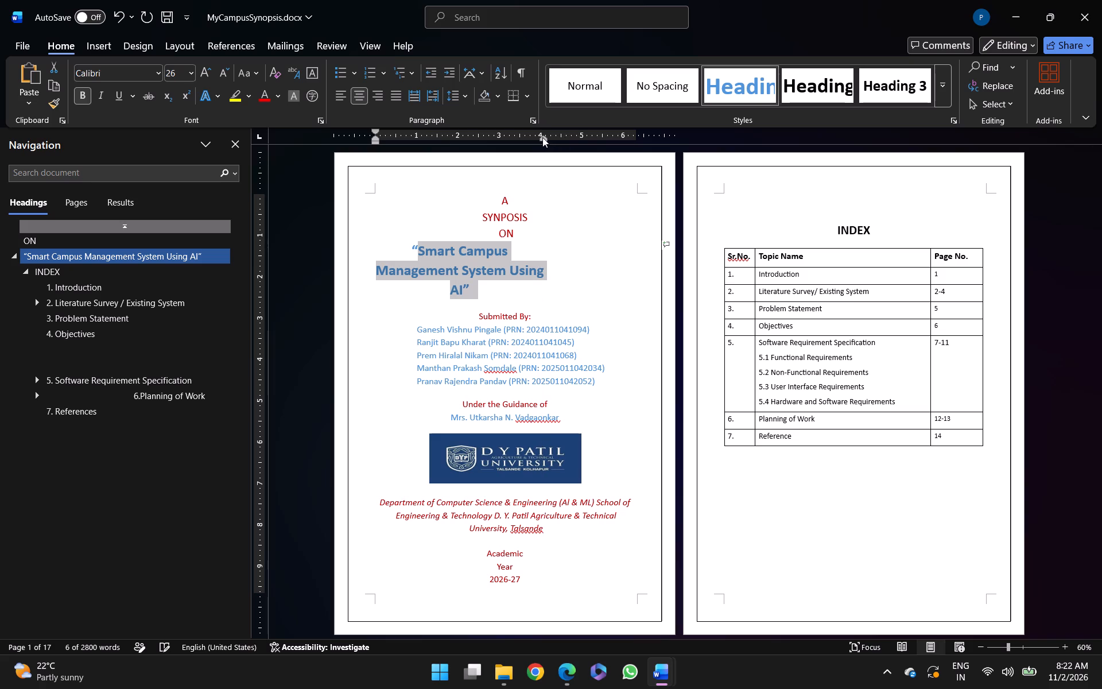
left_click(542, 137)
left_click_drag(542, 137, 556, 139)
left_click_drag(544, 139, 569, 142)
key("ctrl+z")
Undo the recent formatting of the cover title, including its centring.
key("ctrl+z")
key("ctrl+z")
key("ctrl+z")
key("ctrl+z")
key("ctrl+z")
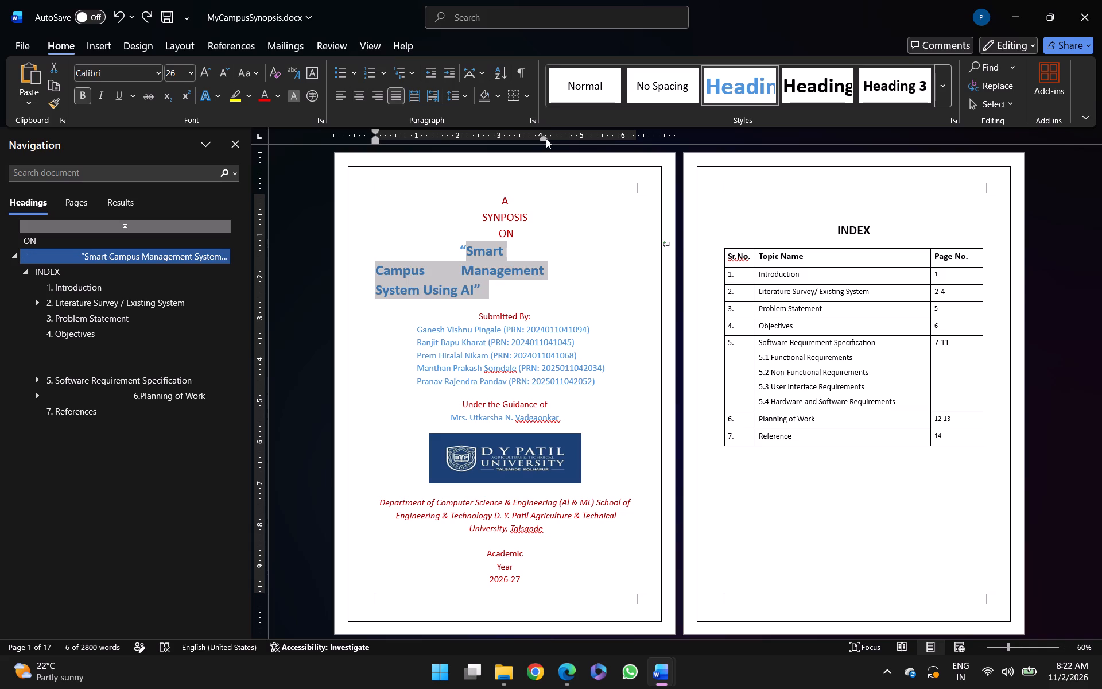
Extend the cover title's right indent to the page's right margin and centre the title.
left_click_drag(546, 138, 641, 140)
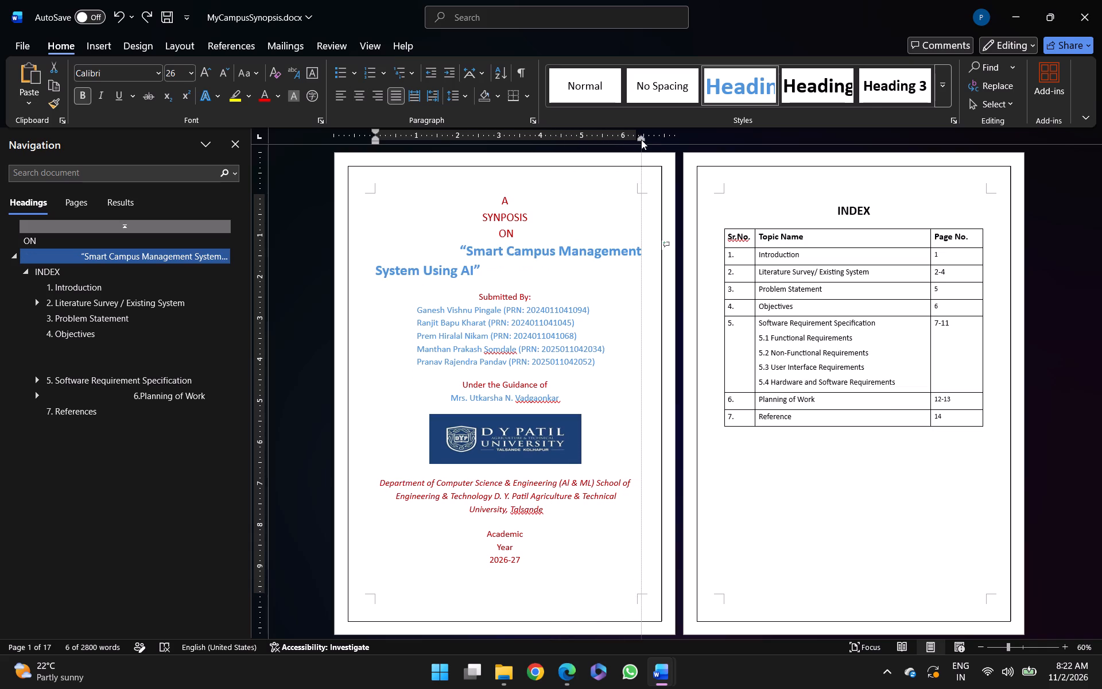
left_click_drag(641, 140, 637, 140)
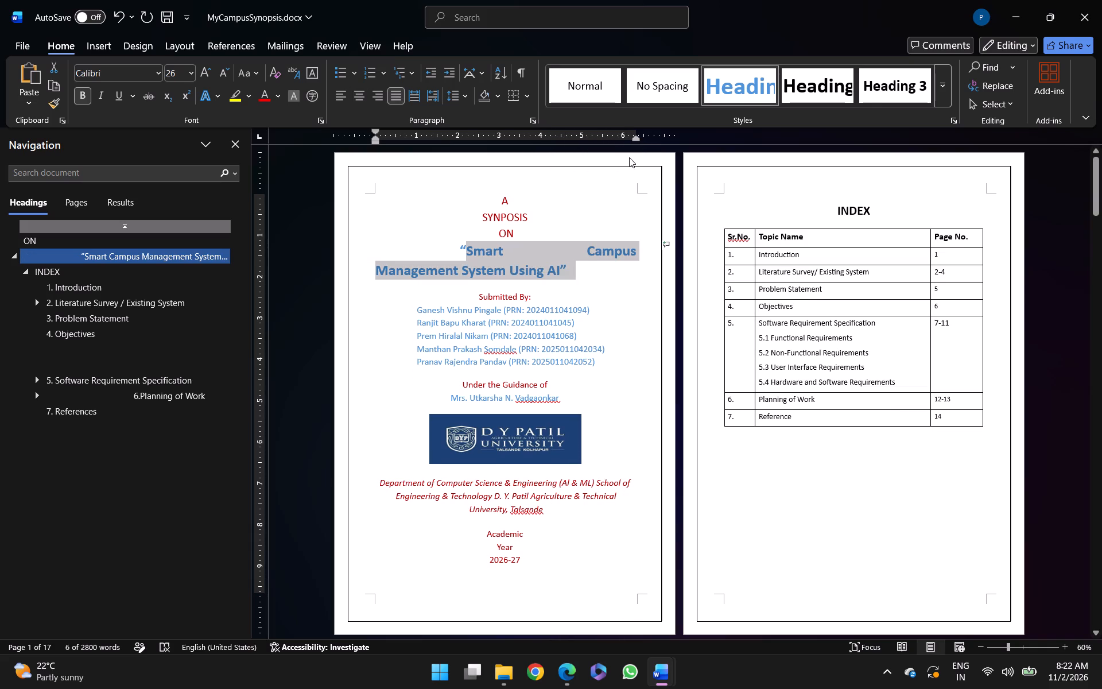
key("ctrl+e")
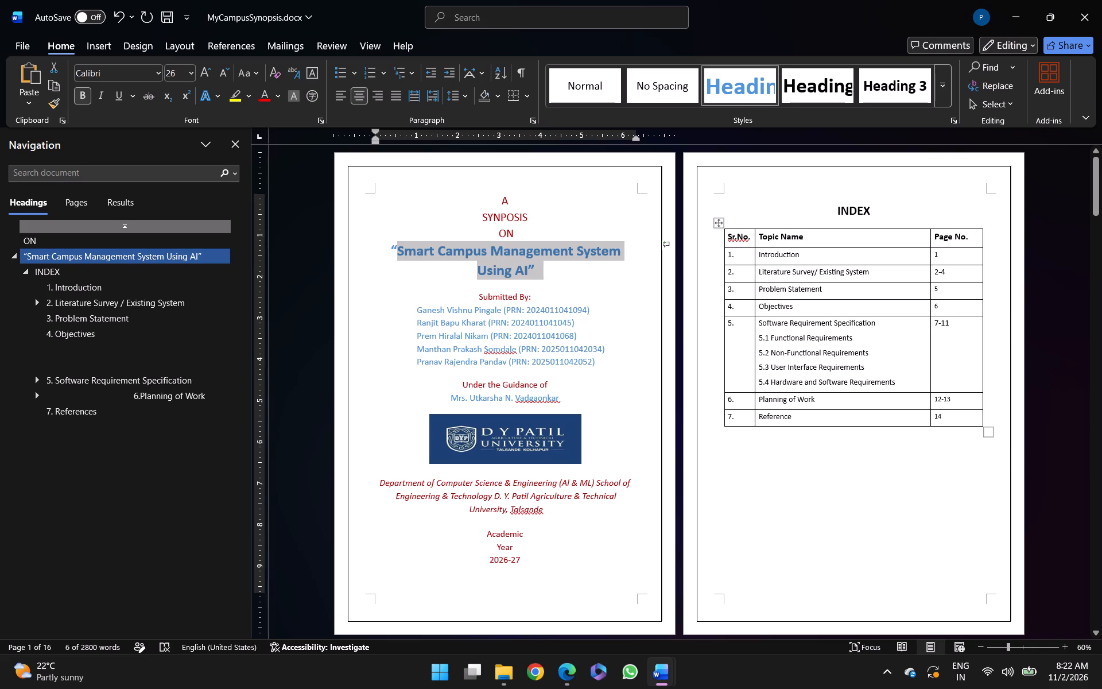
Save the changes to MyCampusSynopsis.docx.
scroll(777, 325, "down", 5)
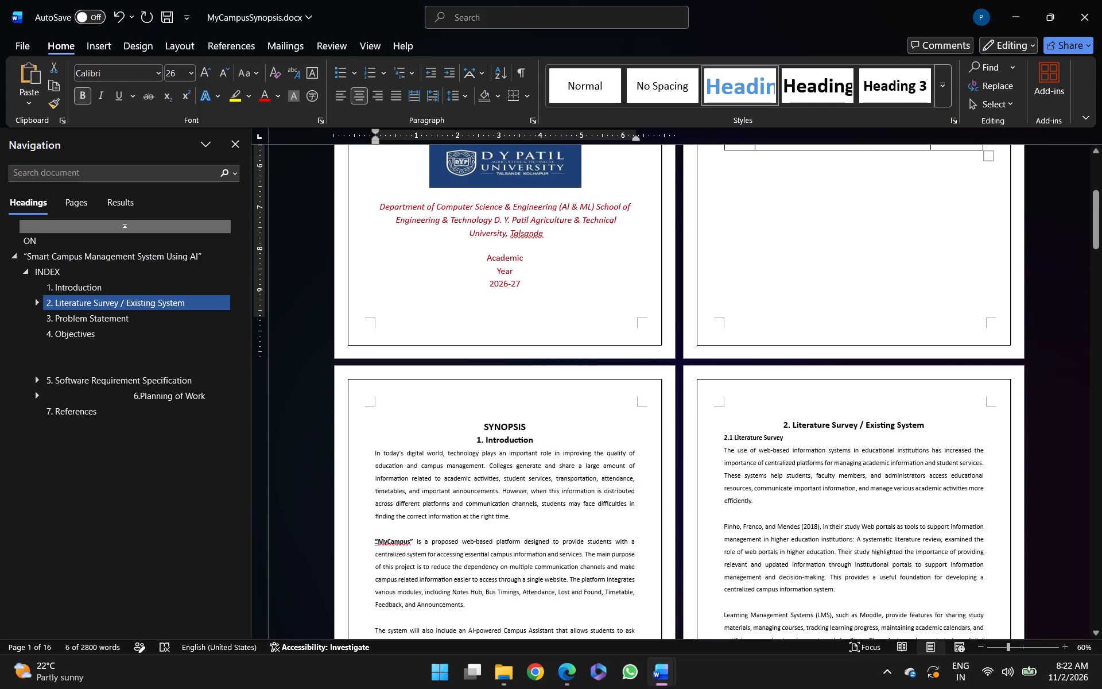
key("ctrl+s")
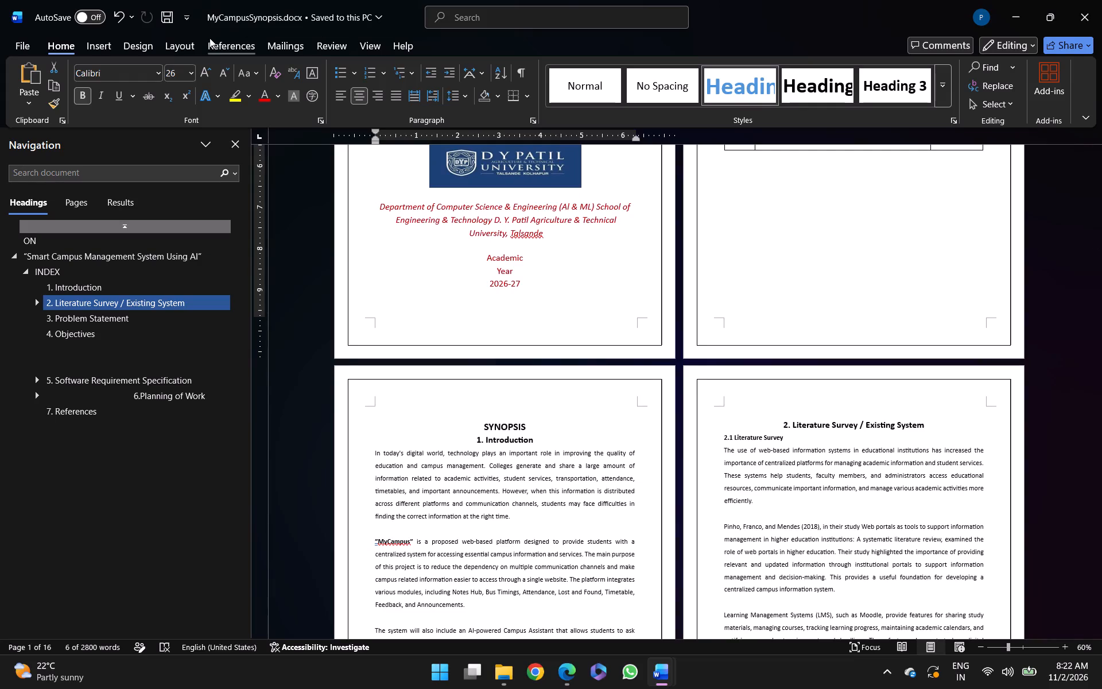
Save a copy of the document to the Desktop as MyCampusSynopsis.newdocx, in Word Document format.
left_click(13, 44)
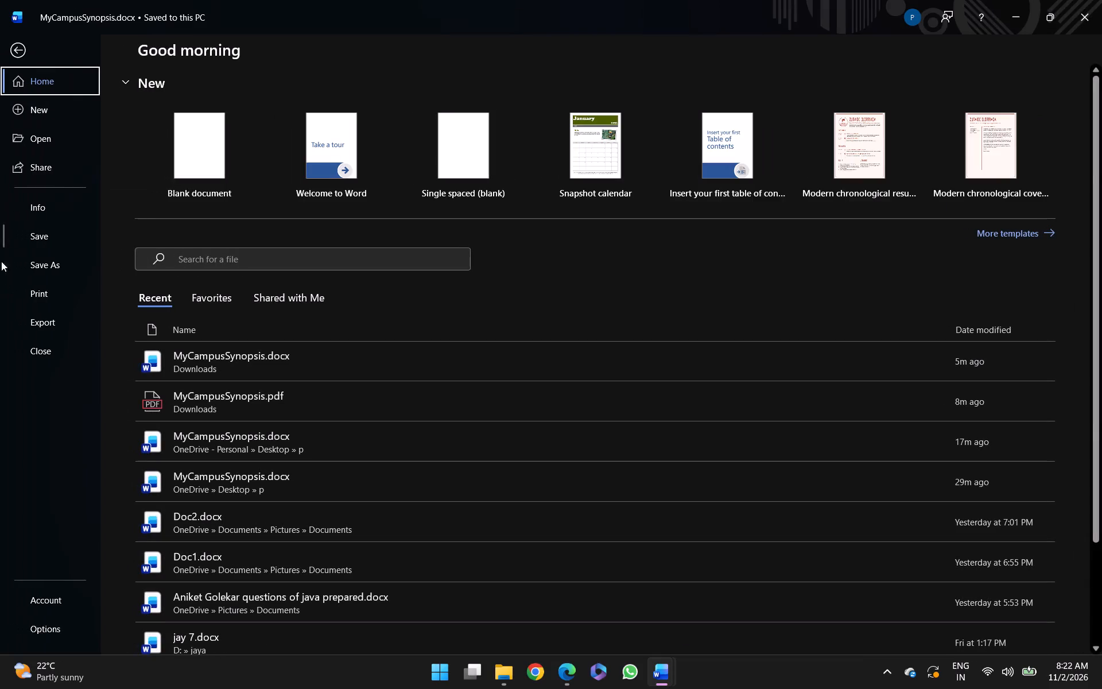
left_click(49, 278)
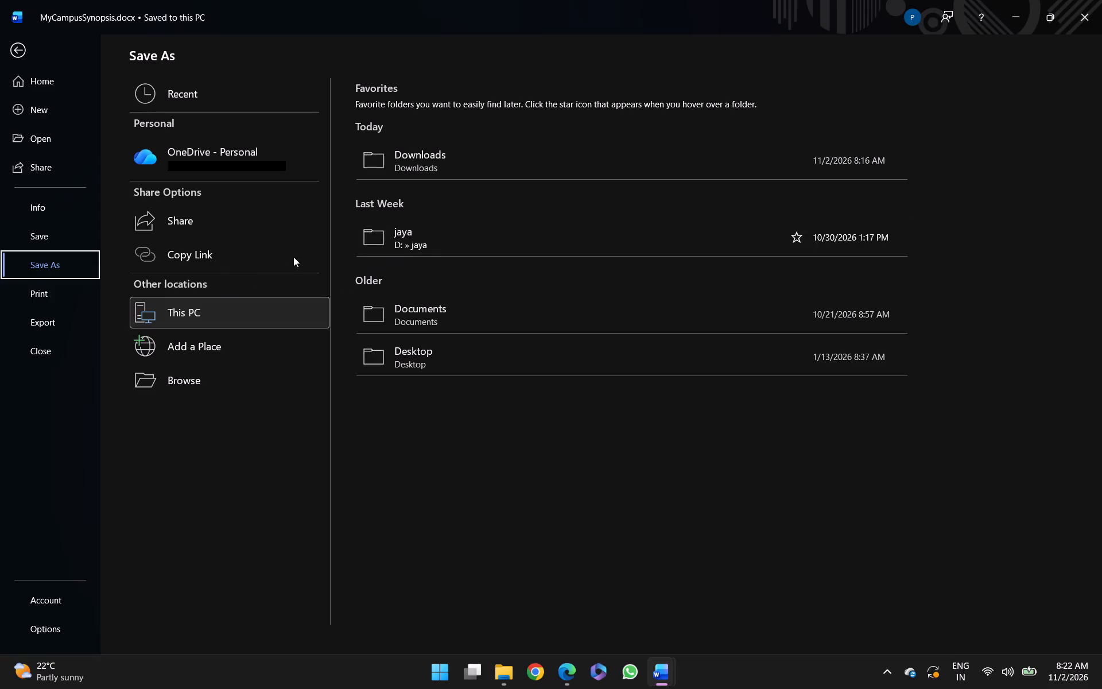
left_click(207, 308)
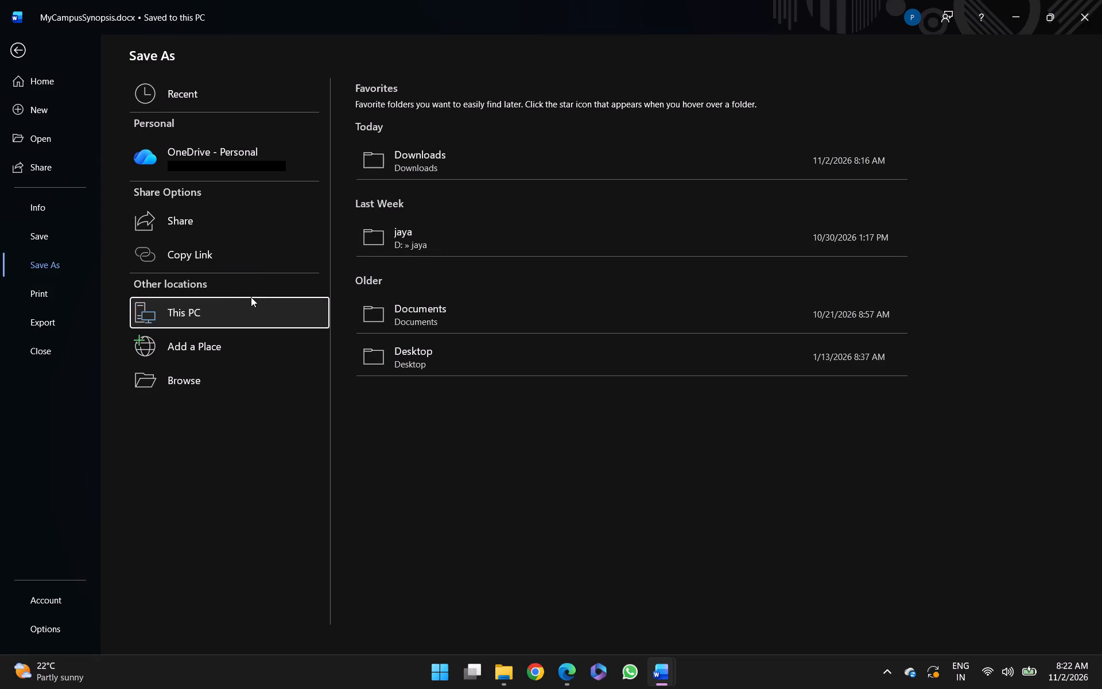
left_click(383, 369)
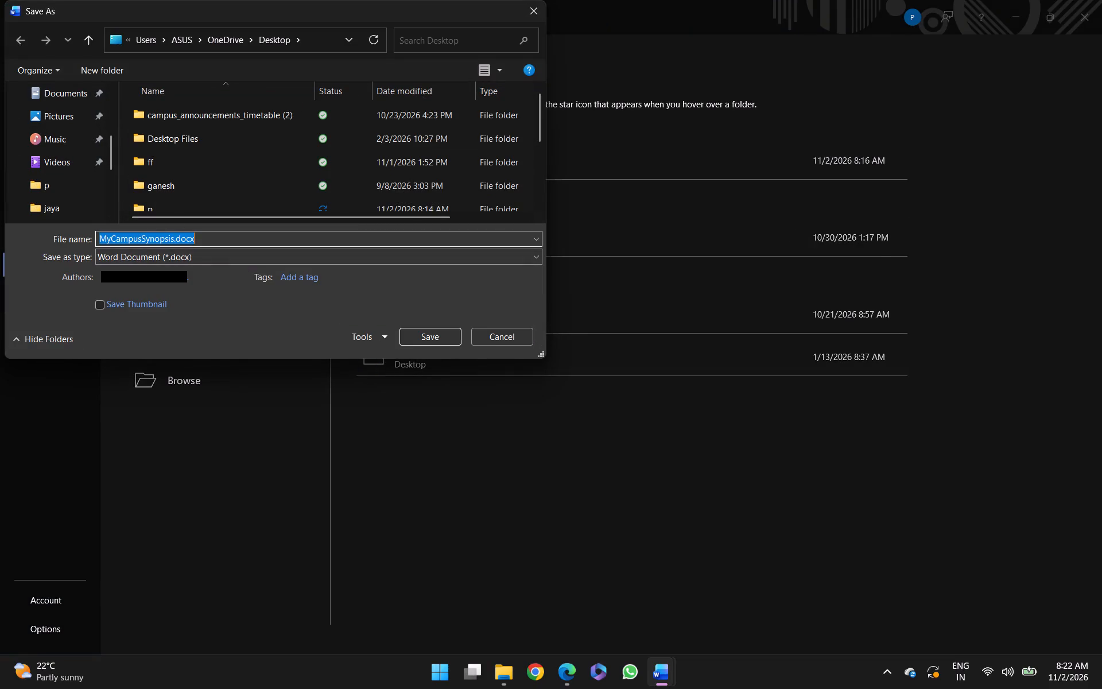
left_click(175, 241)
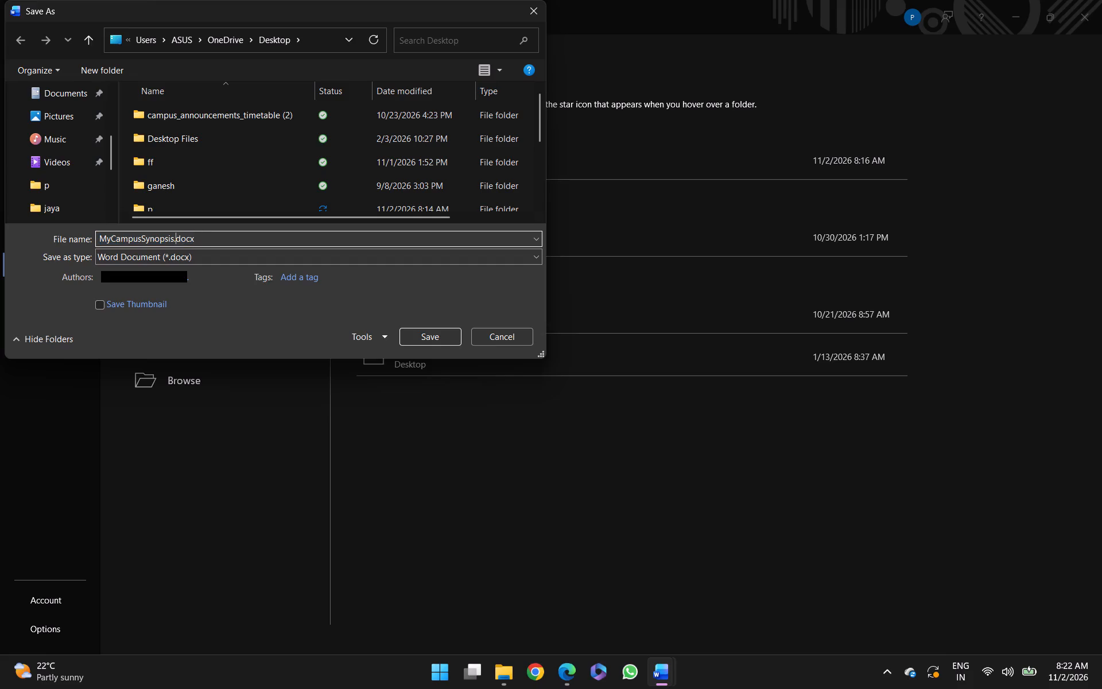
type("new")
left_click(445, 332)
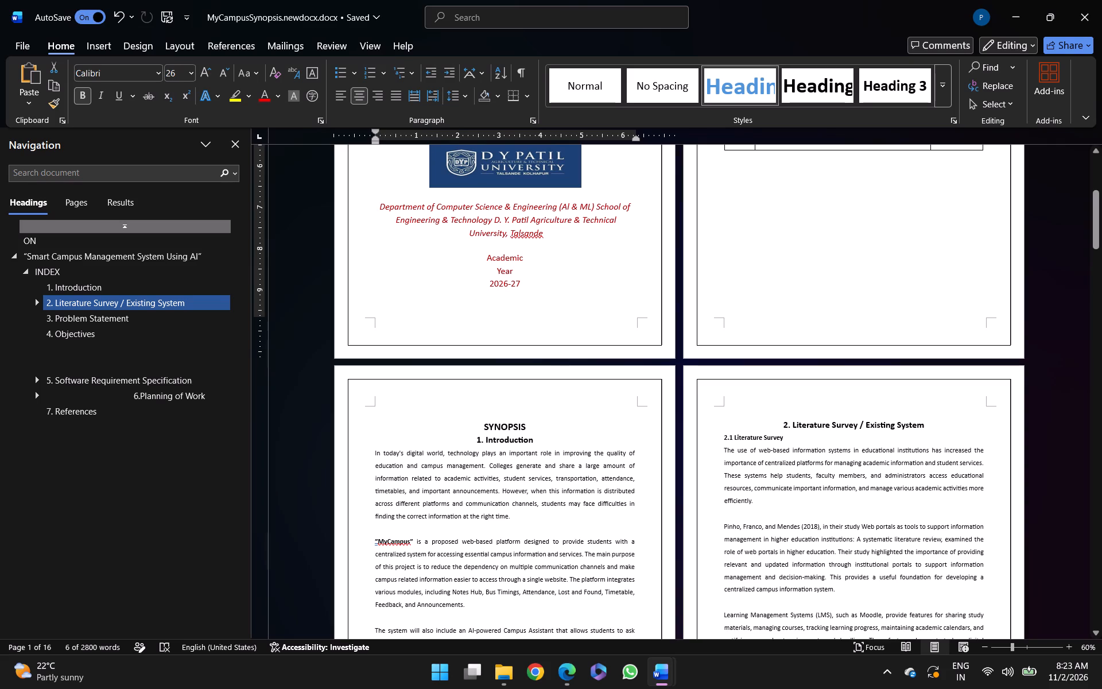
Look through the saved copy's pages from the Introduction to the References.
scroll(804, 339, "down", 5)
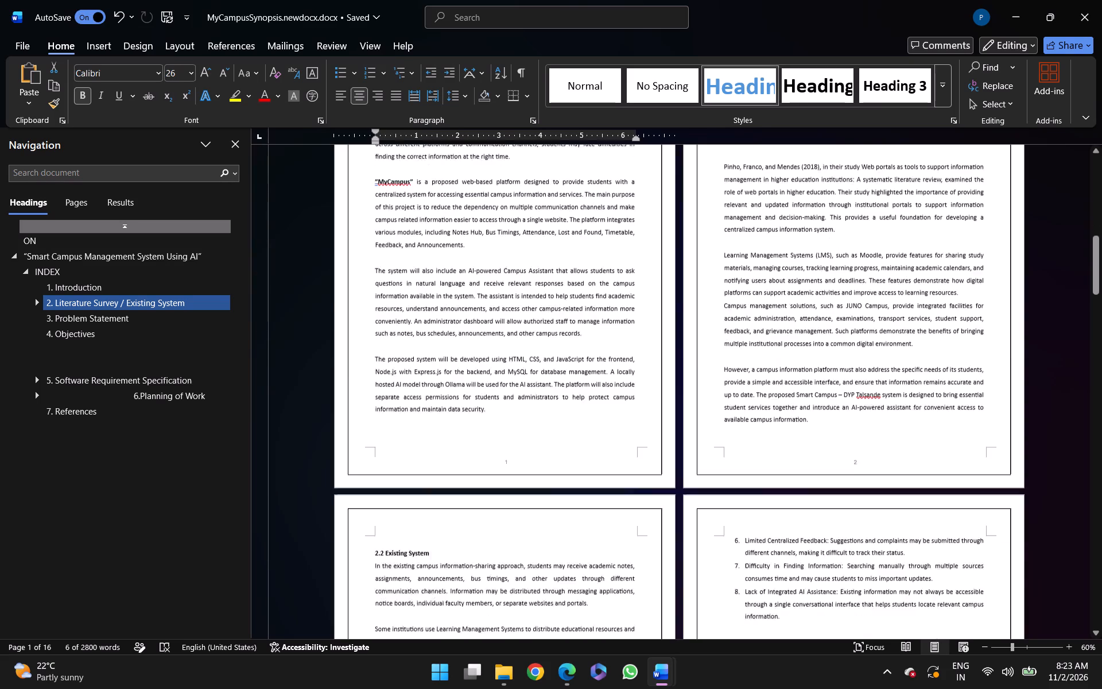
scroll(804, 339, "down", 20)
scroll(804, 339, "down", 1)
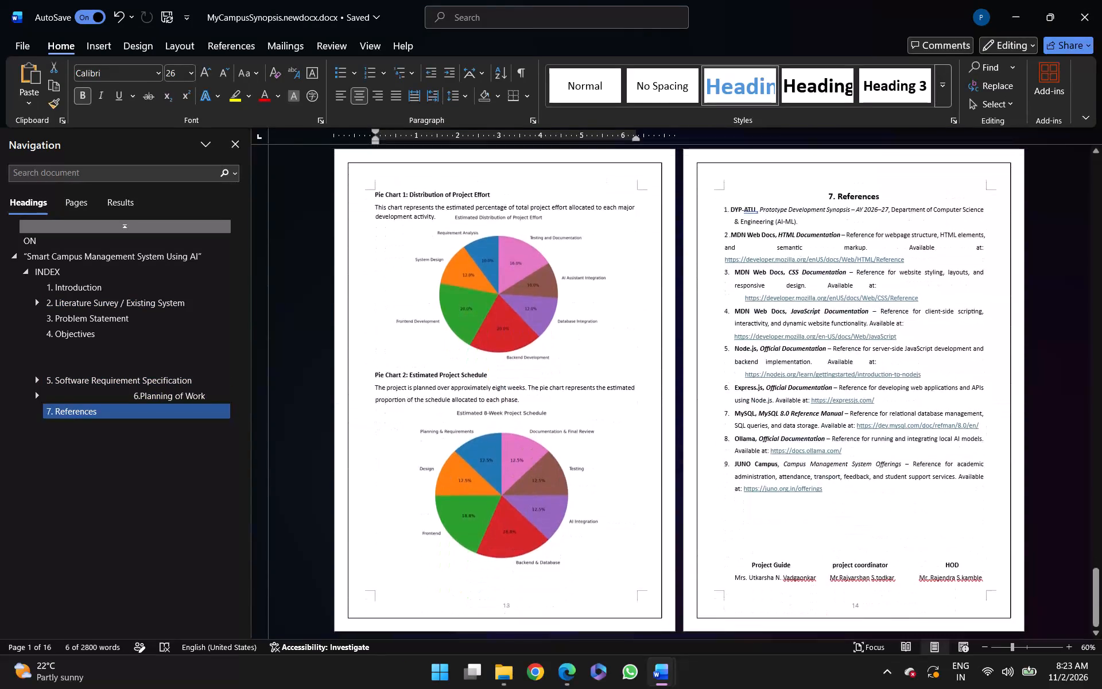
scroll(804, 339, "down", 1)
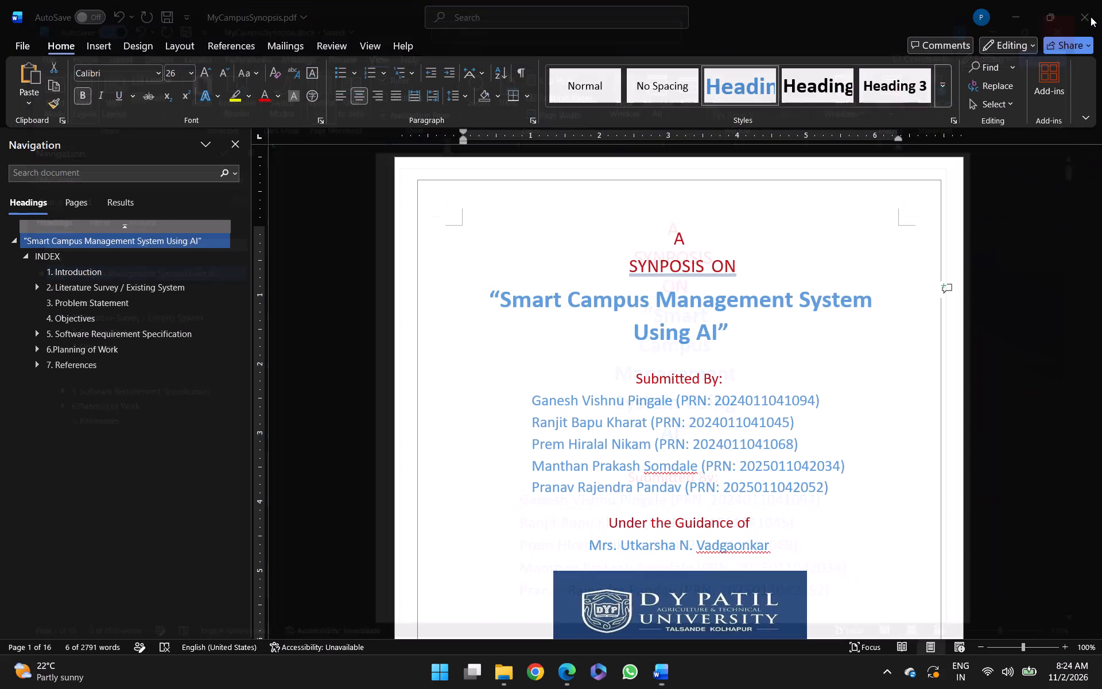
triple_click(1091, 17)
triple_click(1091, 17)
triple_click(1091, 17)
left_click(1091, 17)
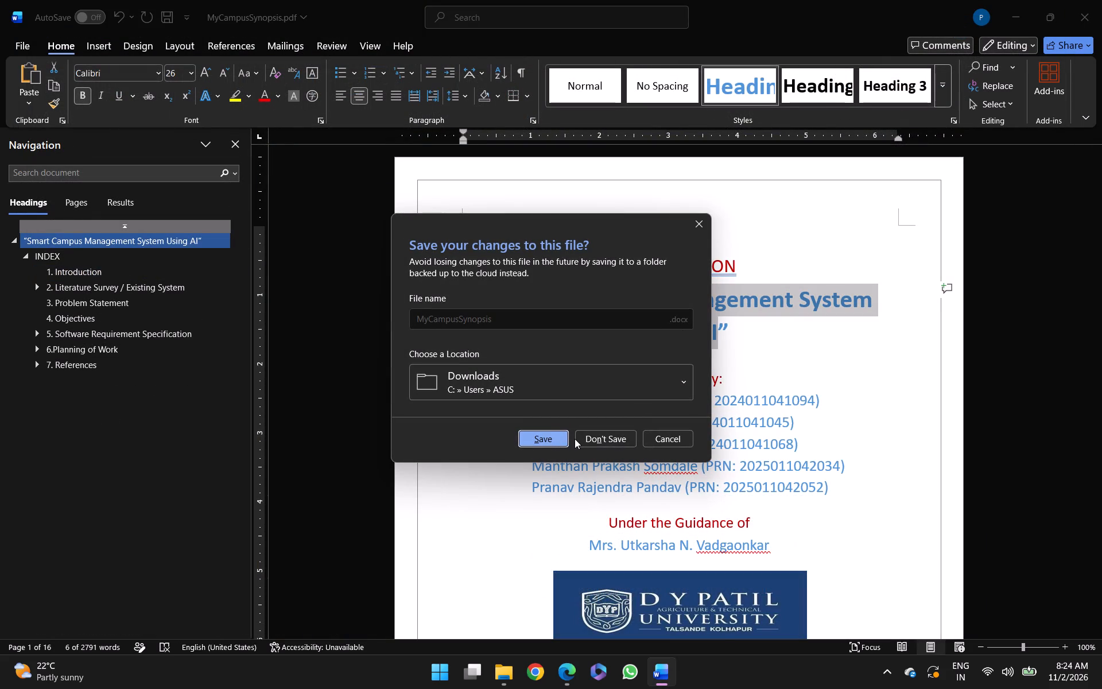
scroll(835, 423, "down", 1)
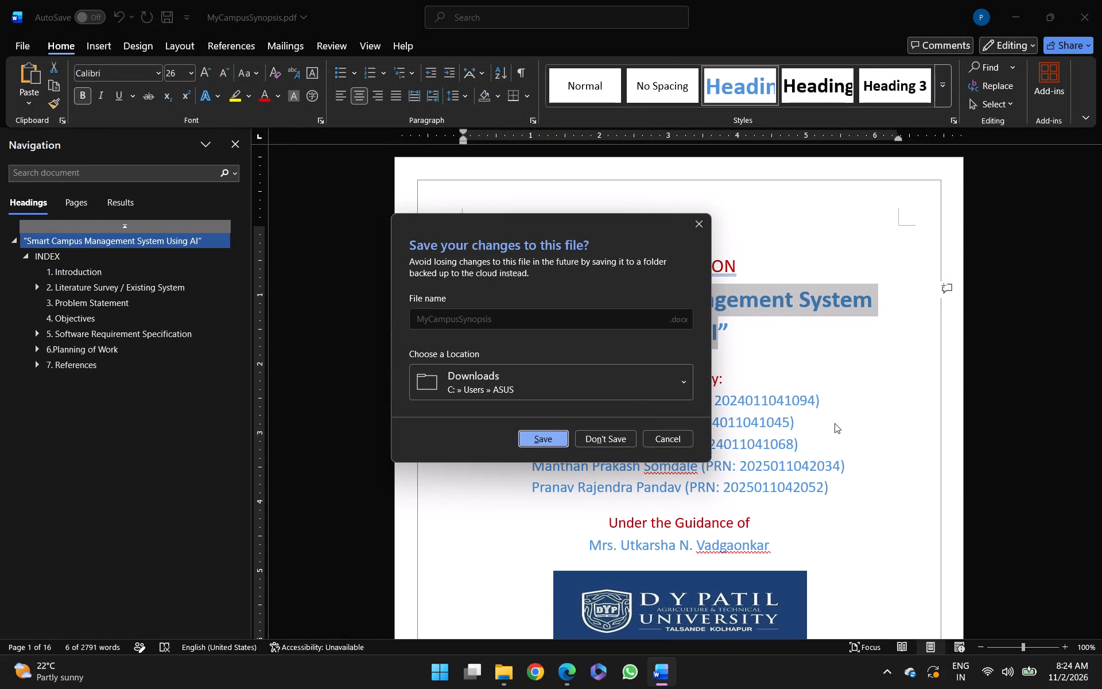
scroll(835, 423, "down", 1)
left_click(835, 423)
scroll(835, 423, "down", 3)
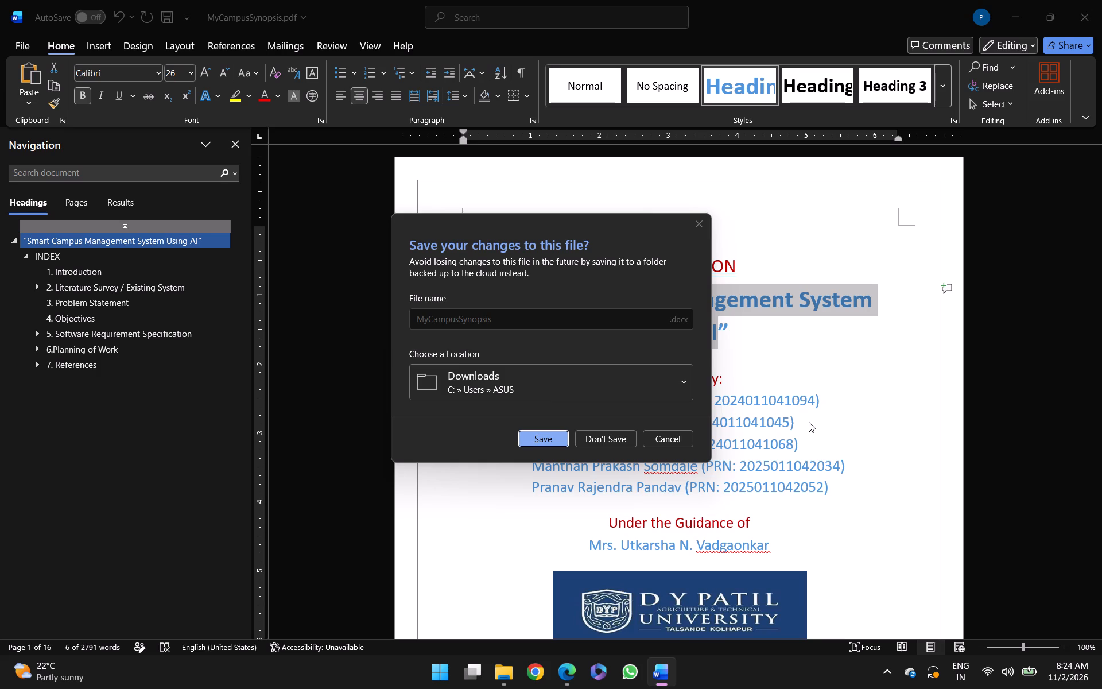
left_click(596, 444)
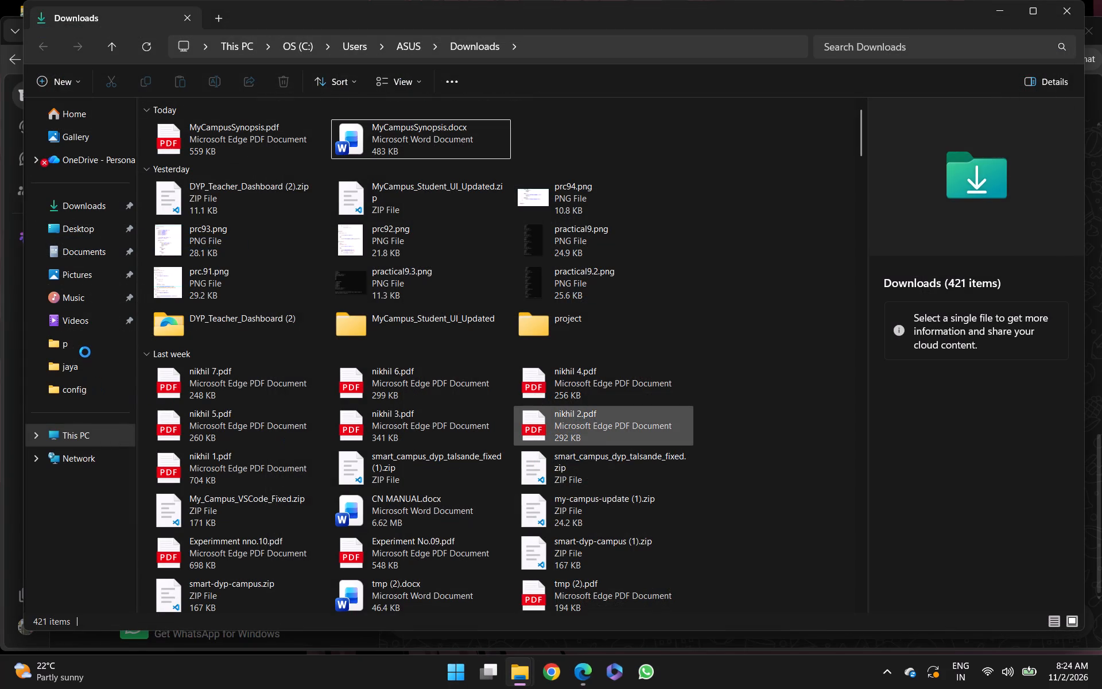
Look through the p folder's files in File Explorer.
left_click(84, 351)
key("Right")
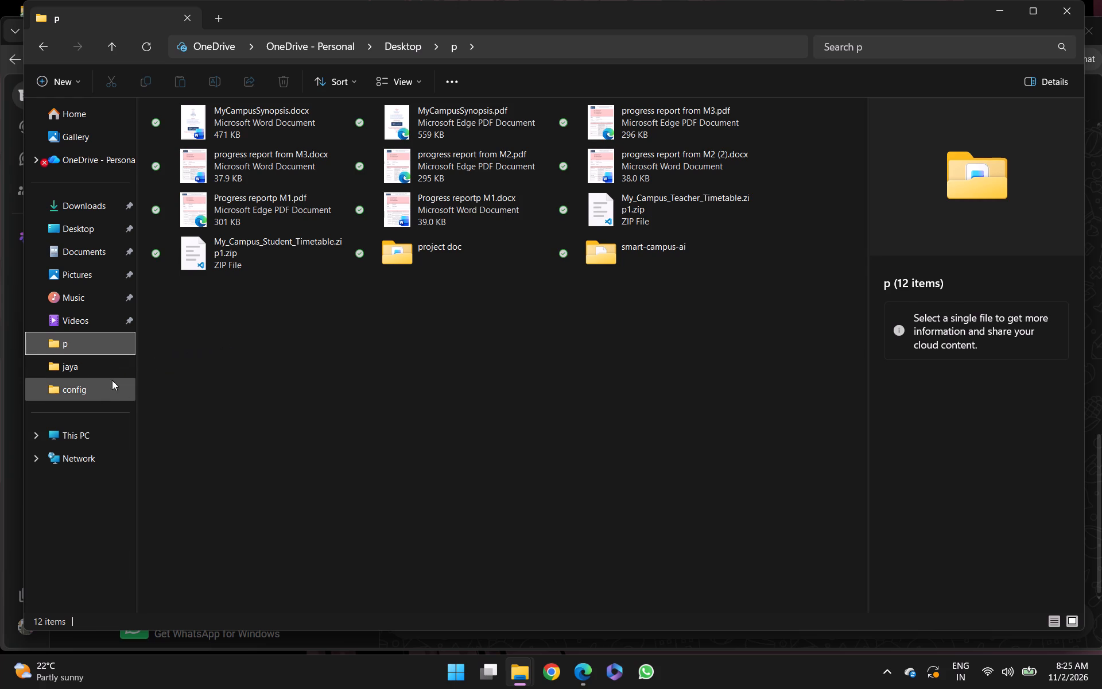
Find MyCampusSynopsis.newdocx.docx in the Desktop folder, maximise the window, and bring up the available actions for the file.
left_click(115, 229)
scroll(365, 436, "down", 2)
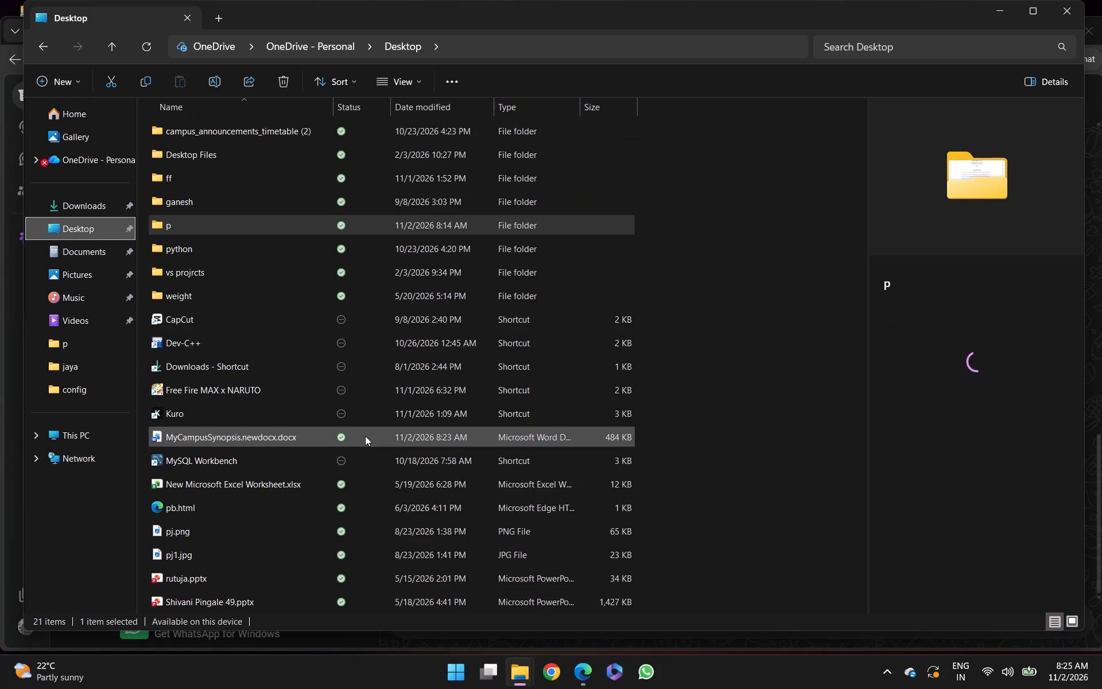
scroll(365, 436, "down", 3)
scroll(368, 319, "down", 2)
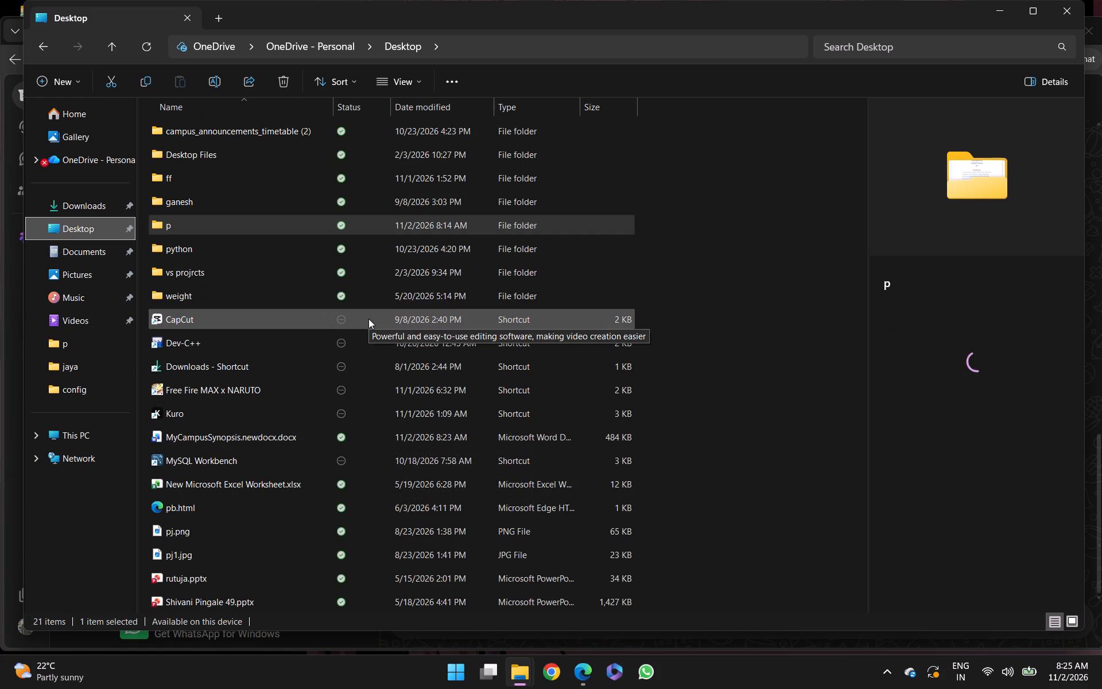
scroll(368, 319, "down", 1)
scroll(368, 319, "up", 2)
scroll(368, 319, "down", 3)
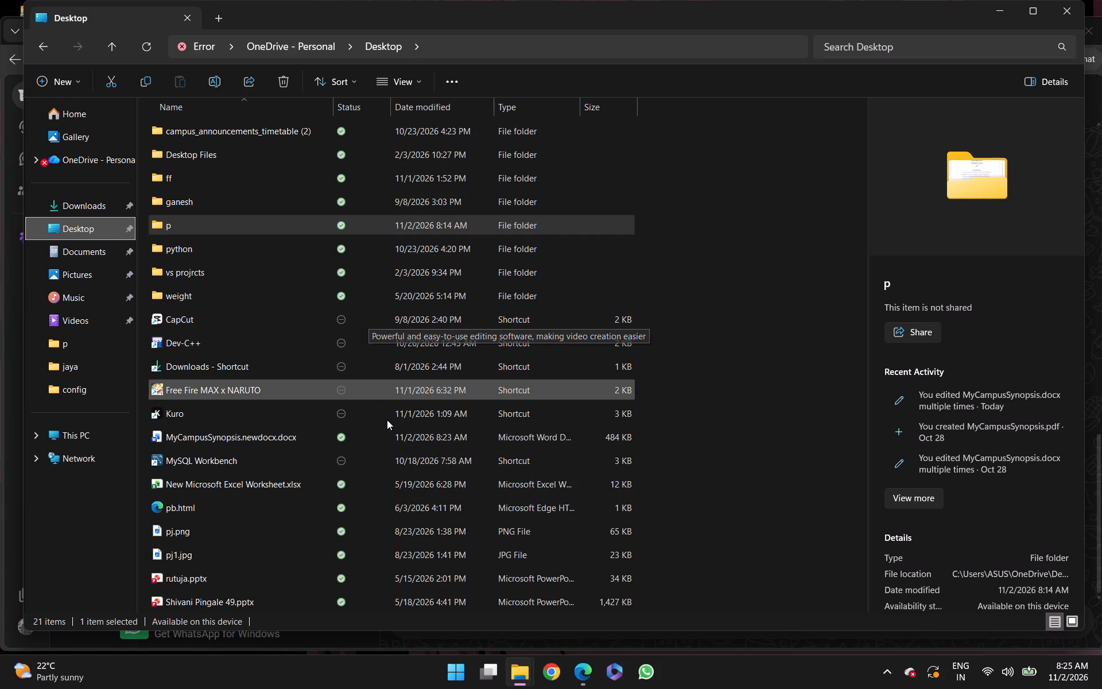
scroll(387, 420, "down", 4)
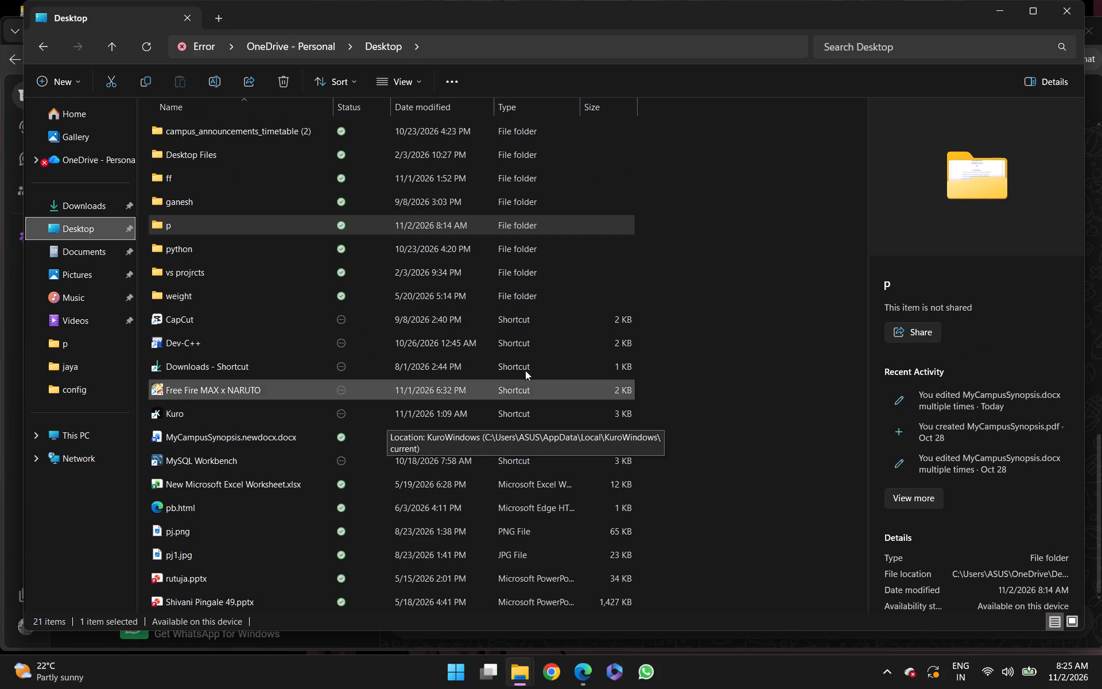
left_click(782, 312)
scroll(782, 312, "down", 3)
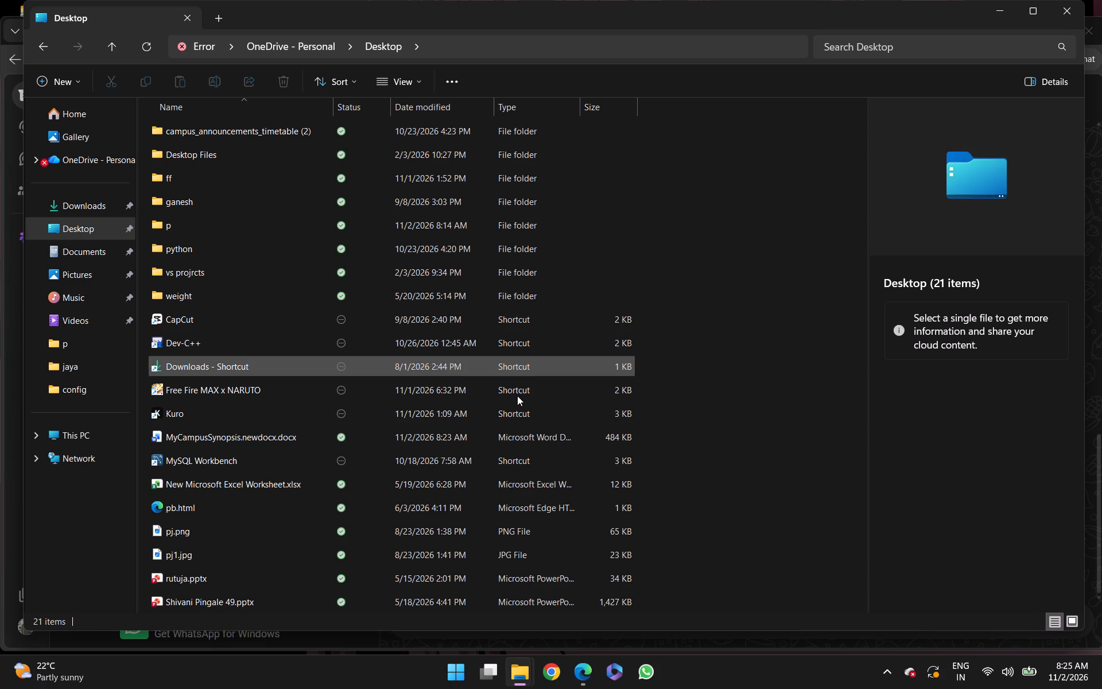
scroll(517, 396, "down", 3)
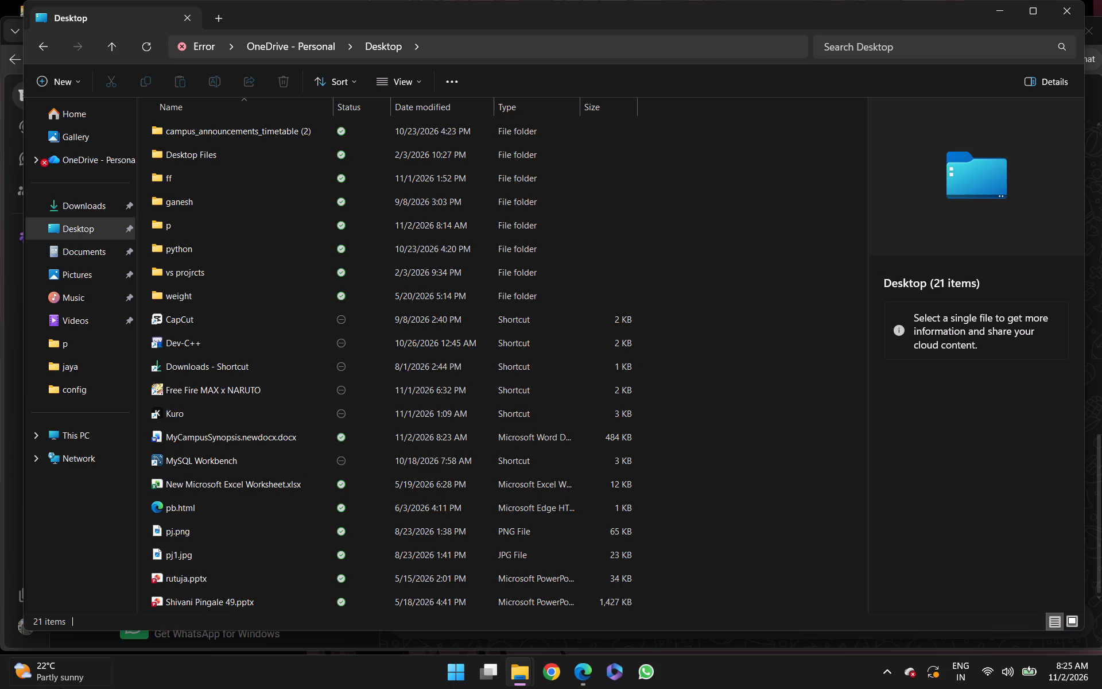
scroll(573, 309, "down", 3)
left_click(1039, 14)
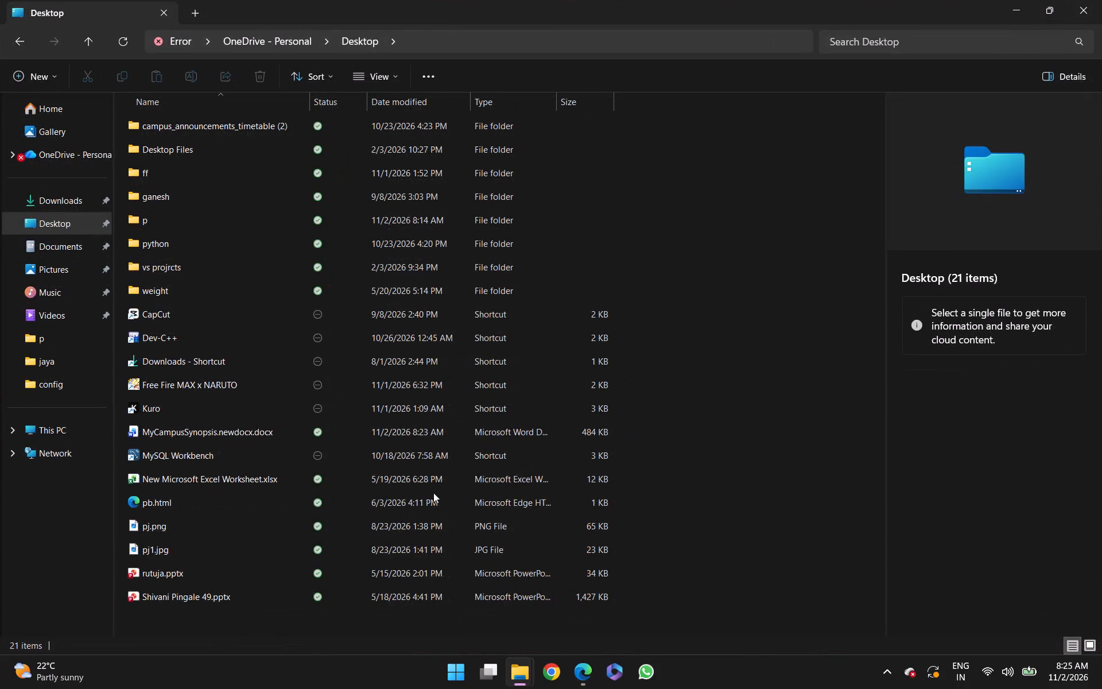
left_click(219, 427, "ctrl")
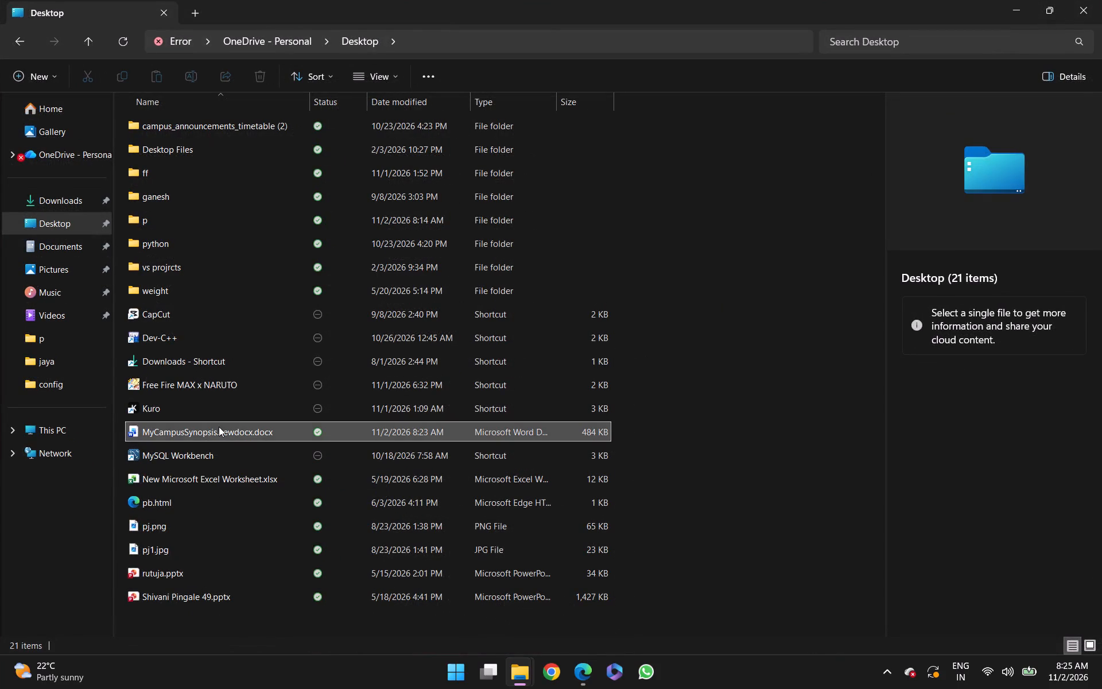
left_click(199, 435)
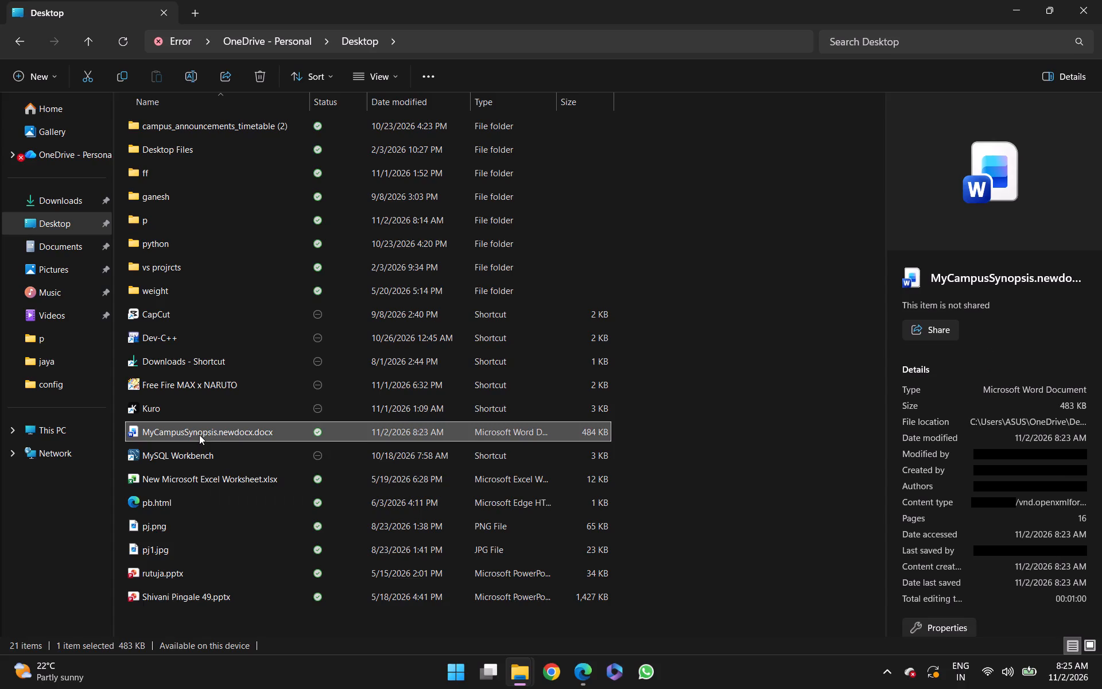
right_click(199, 435)
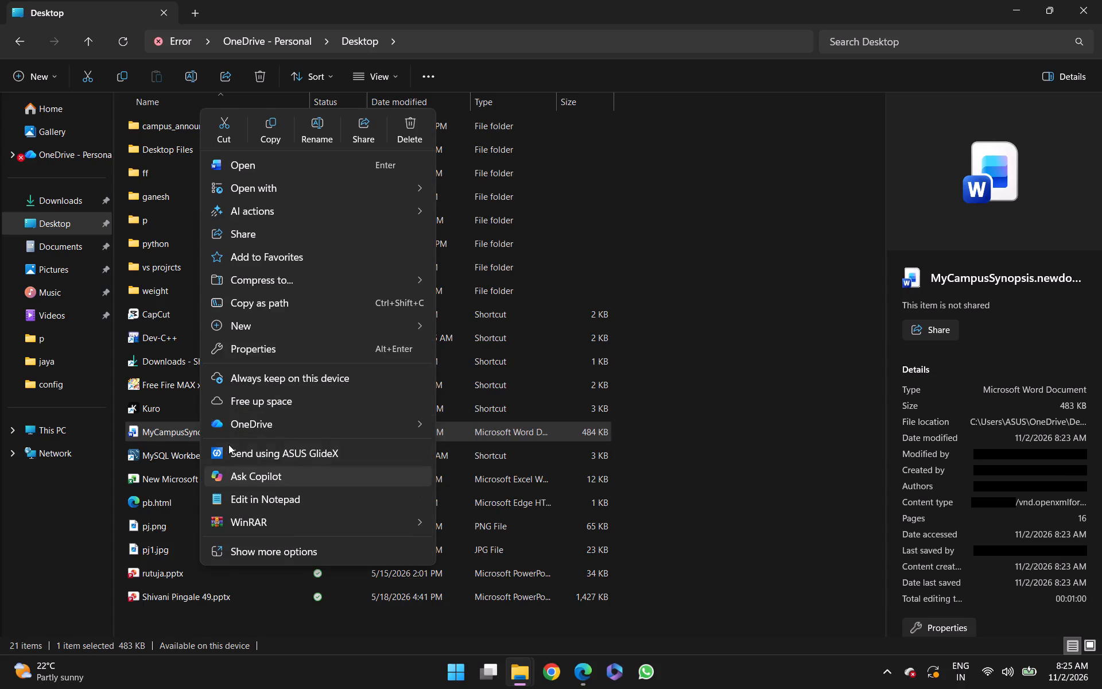
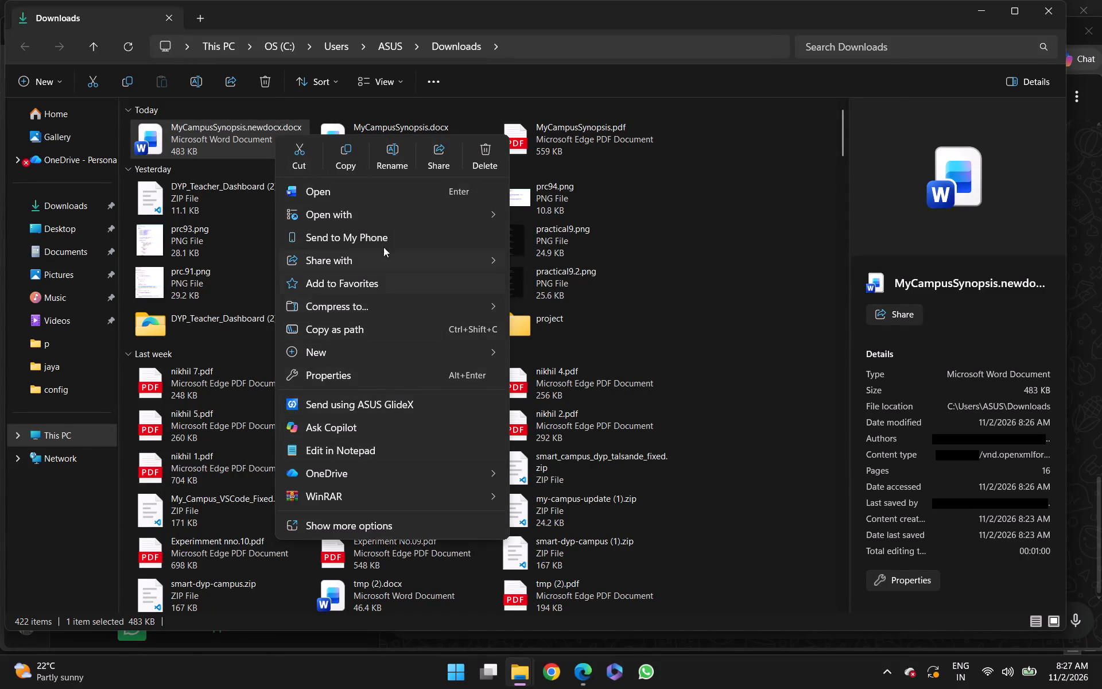
Open MyCampusSynopsis.newdocx.docx from Downloads in Word with editing enabled and look over its cover page.
left_click(378, 217)
left_click(522, 219)
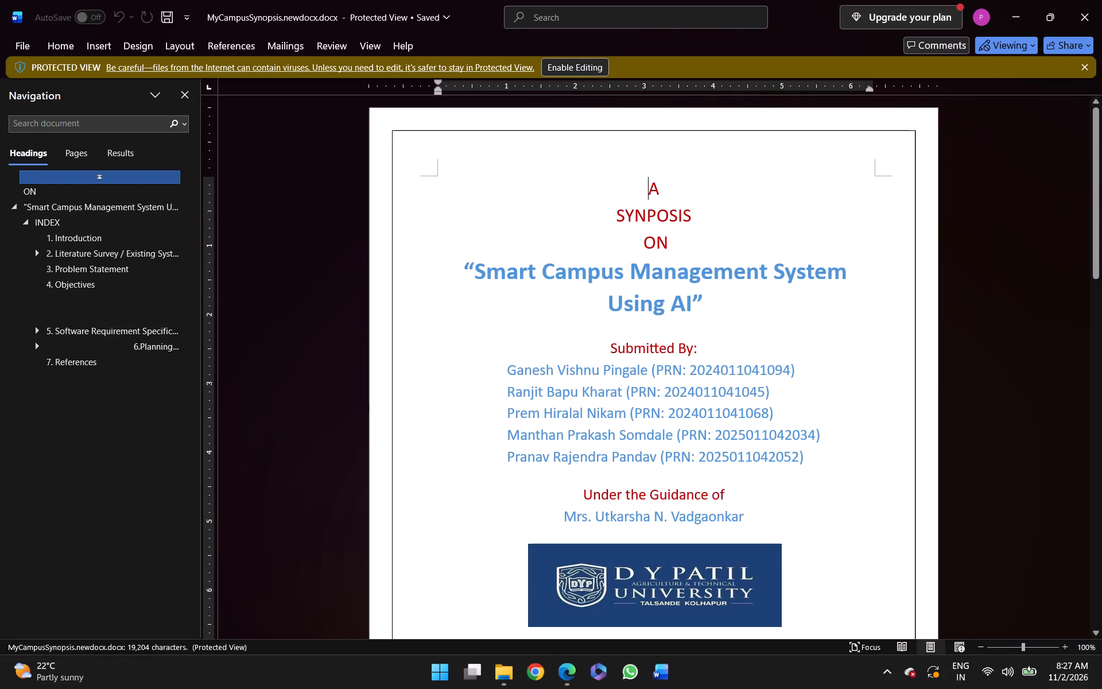
left_click(581, 61)
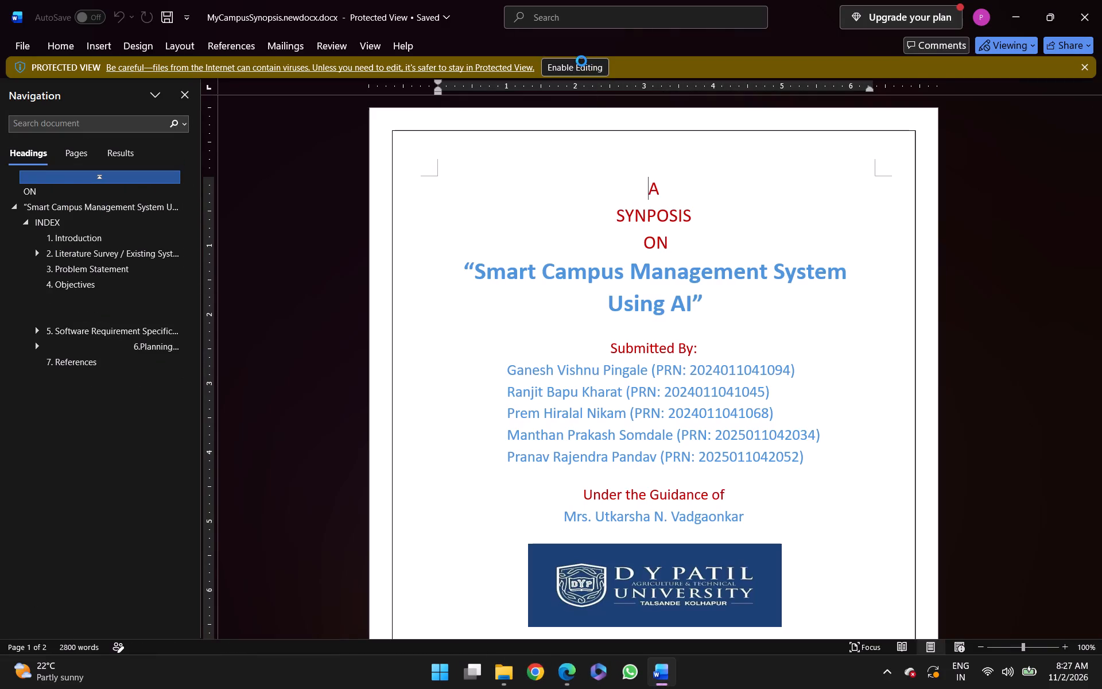
scroll(688, 279, "down", 1)
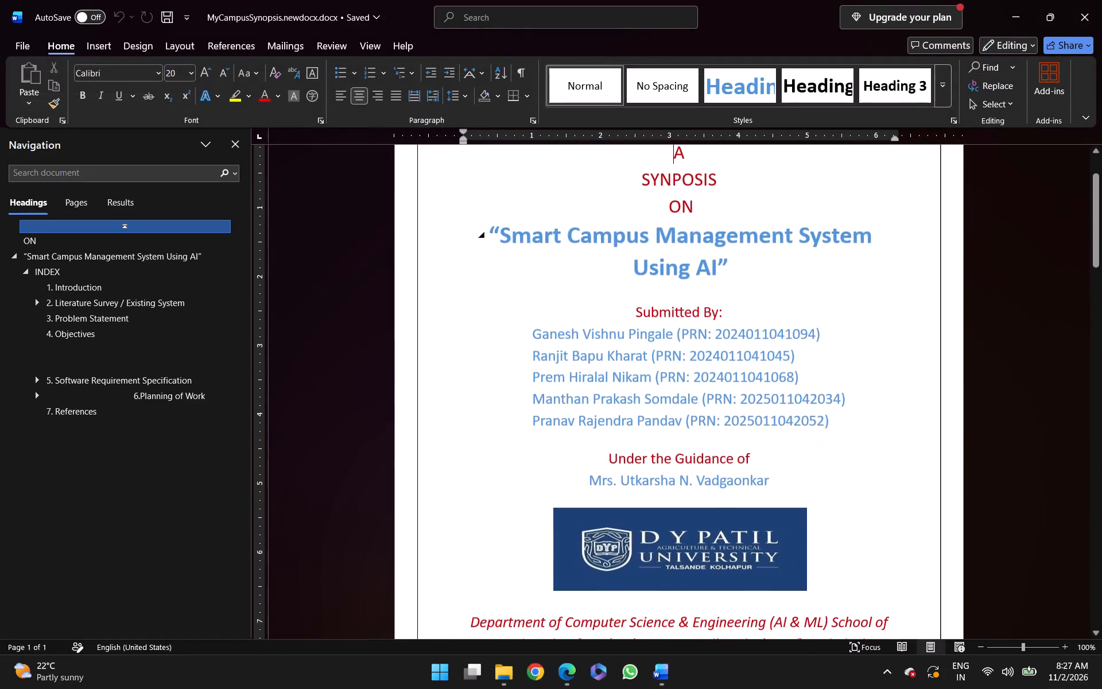
scroll(688, 279, "down", 6)
scroll(688, 279, "up", 1)
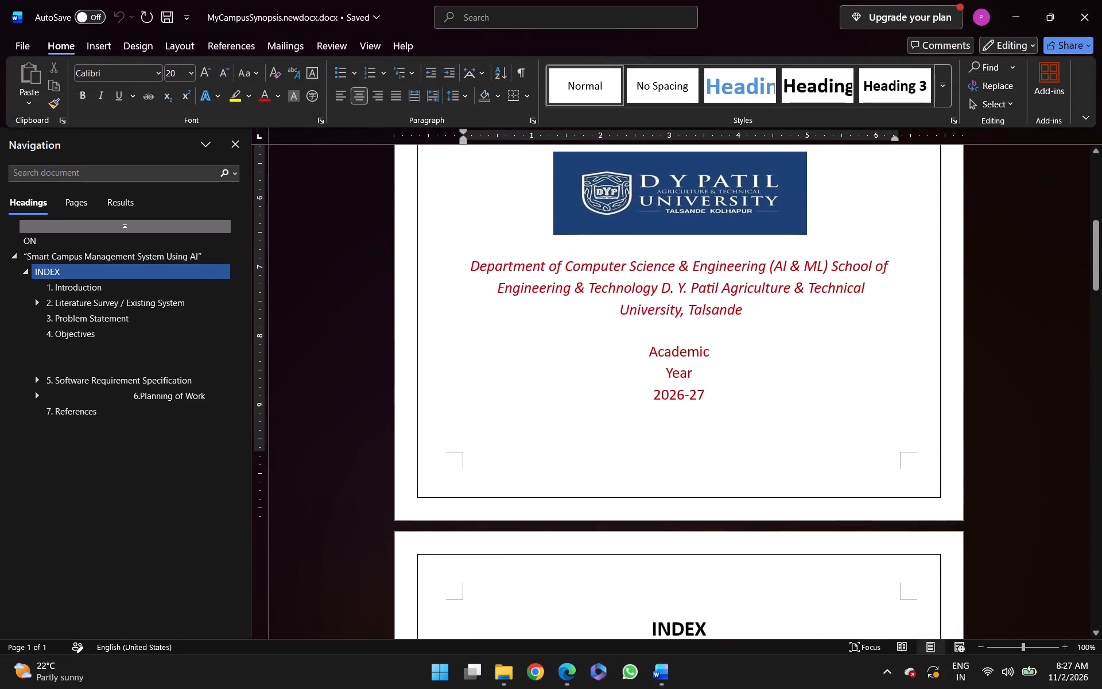
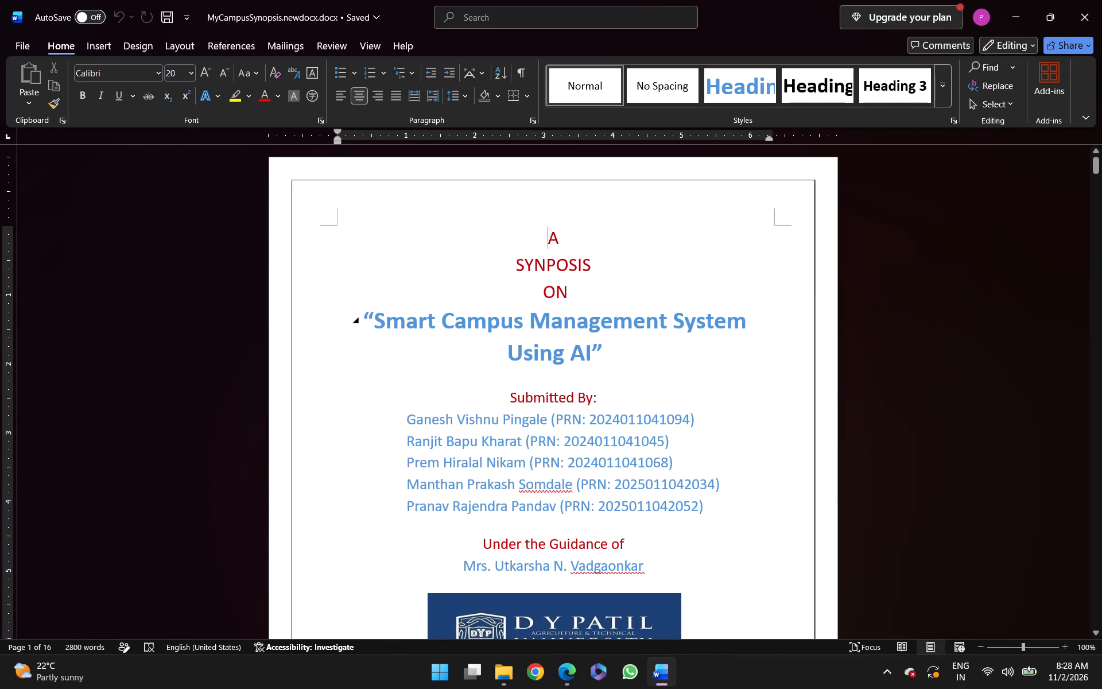
Set the page border to None for the whole document.
left_click(146, 42)
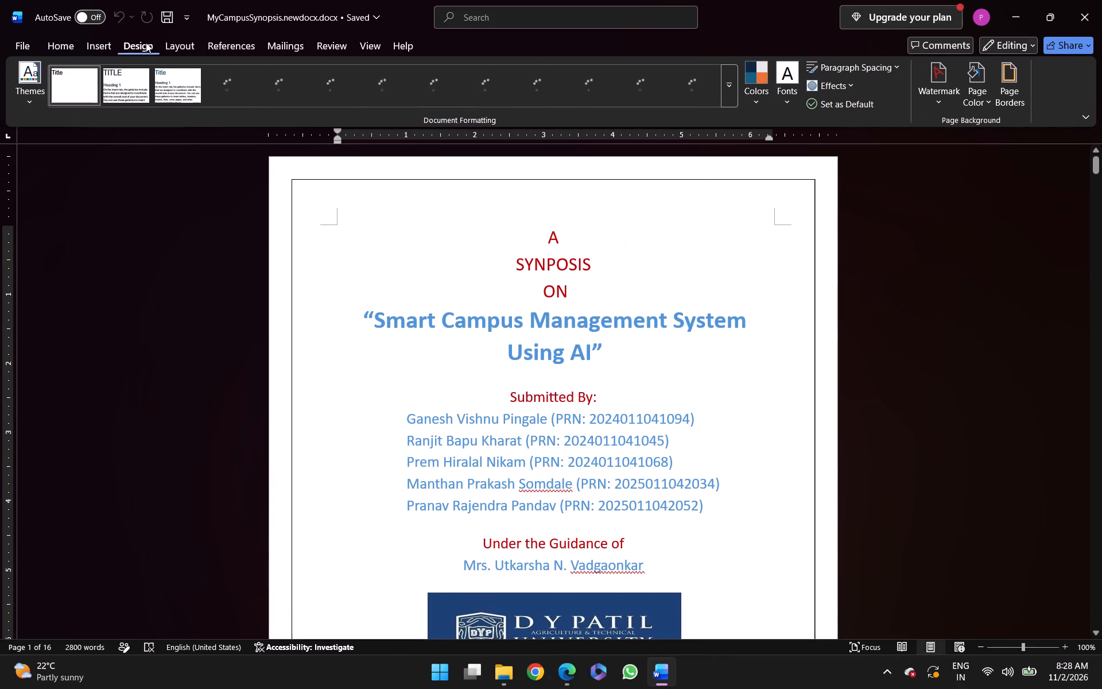
left_click(1012, 105)
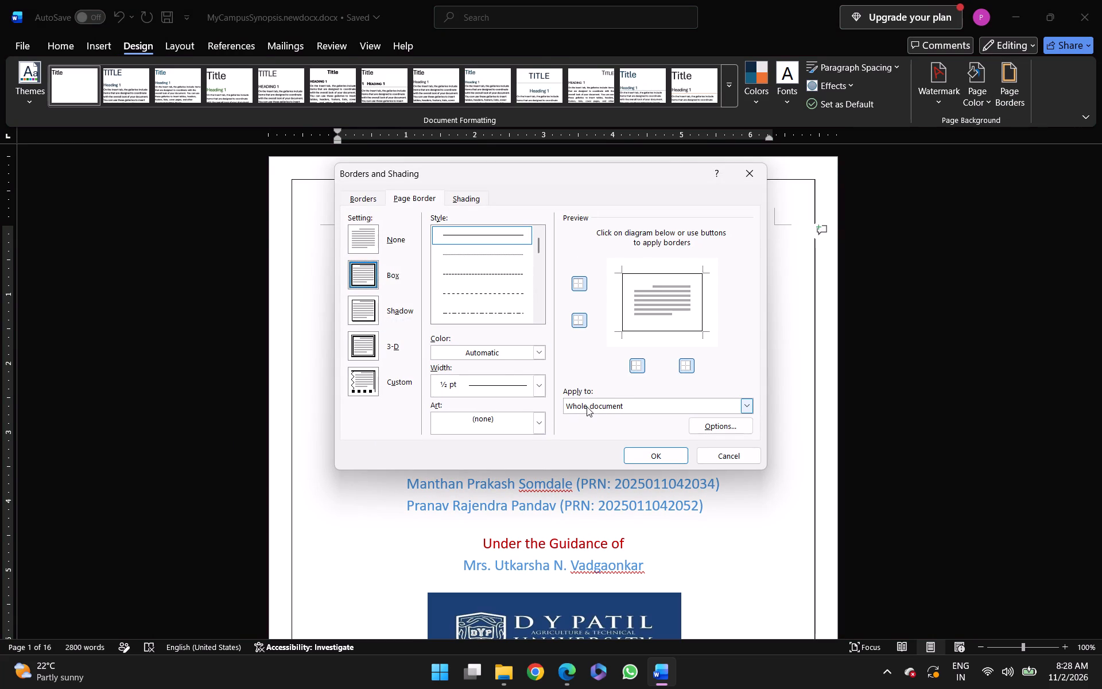
left_click(377, 239)
left_click(654, 450)
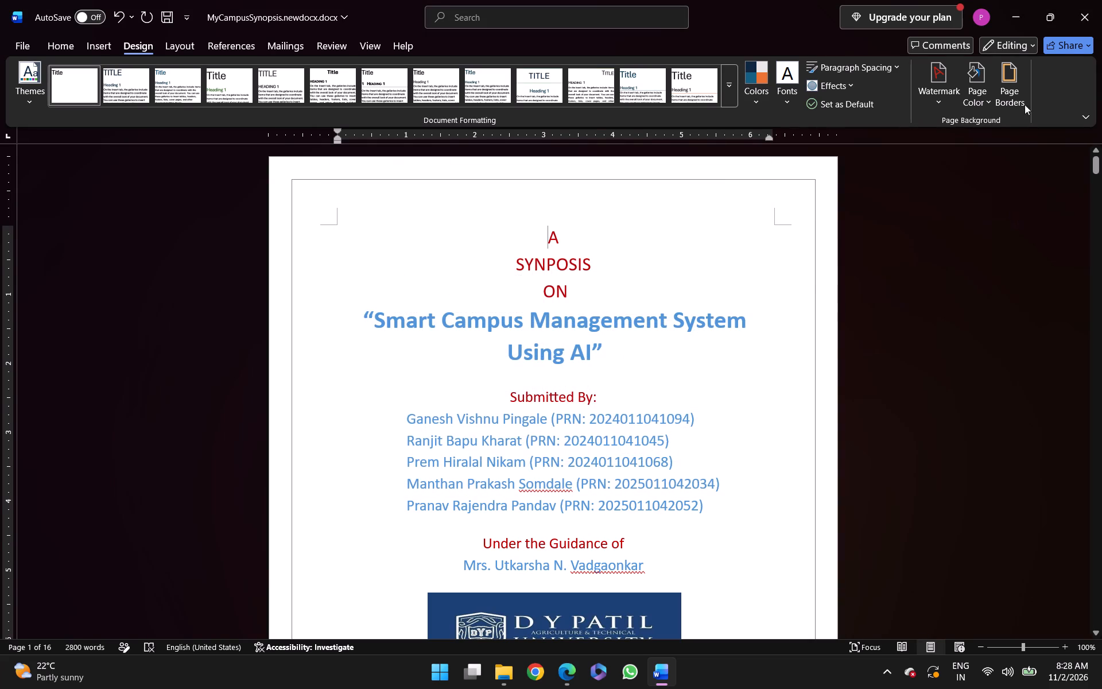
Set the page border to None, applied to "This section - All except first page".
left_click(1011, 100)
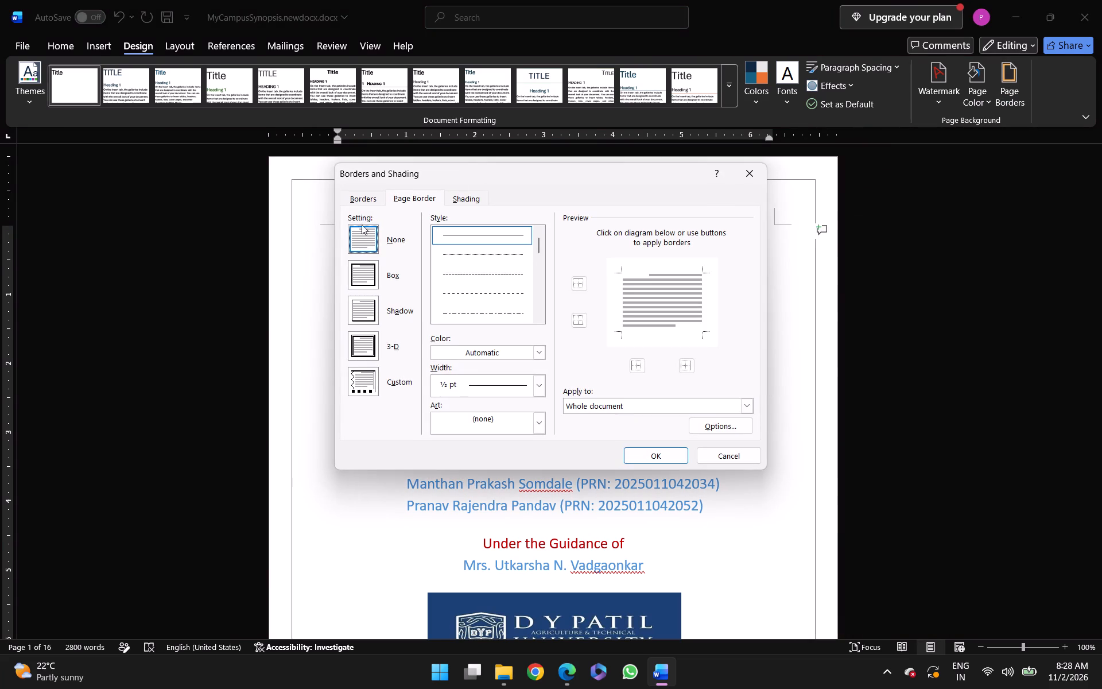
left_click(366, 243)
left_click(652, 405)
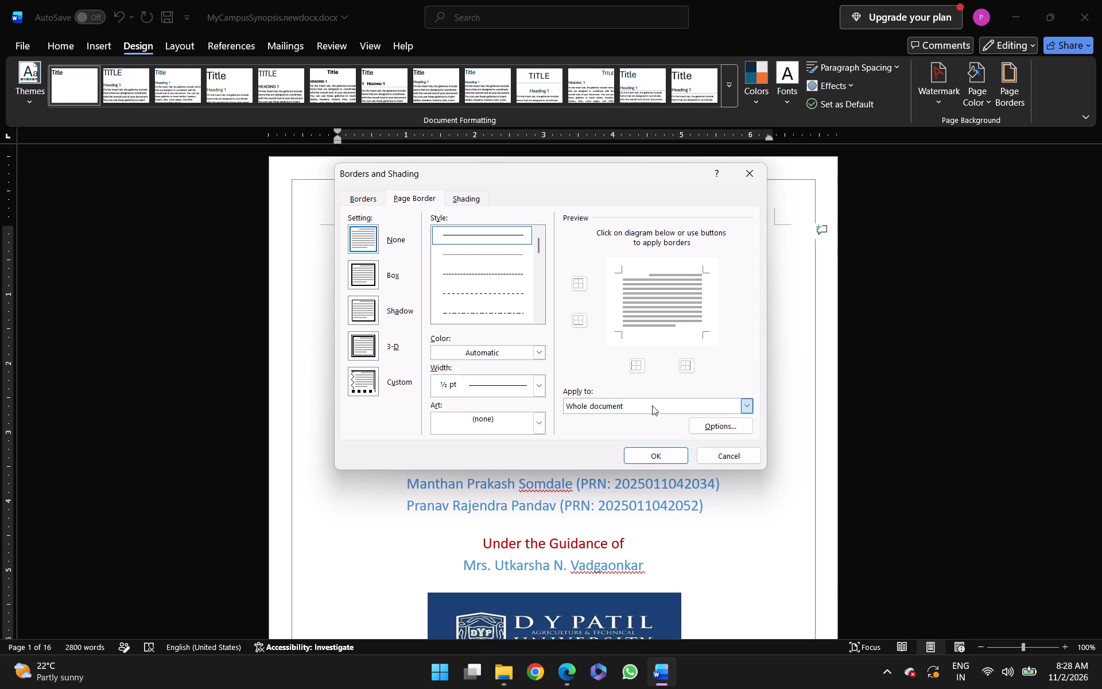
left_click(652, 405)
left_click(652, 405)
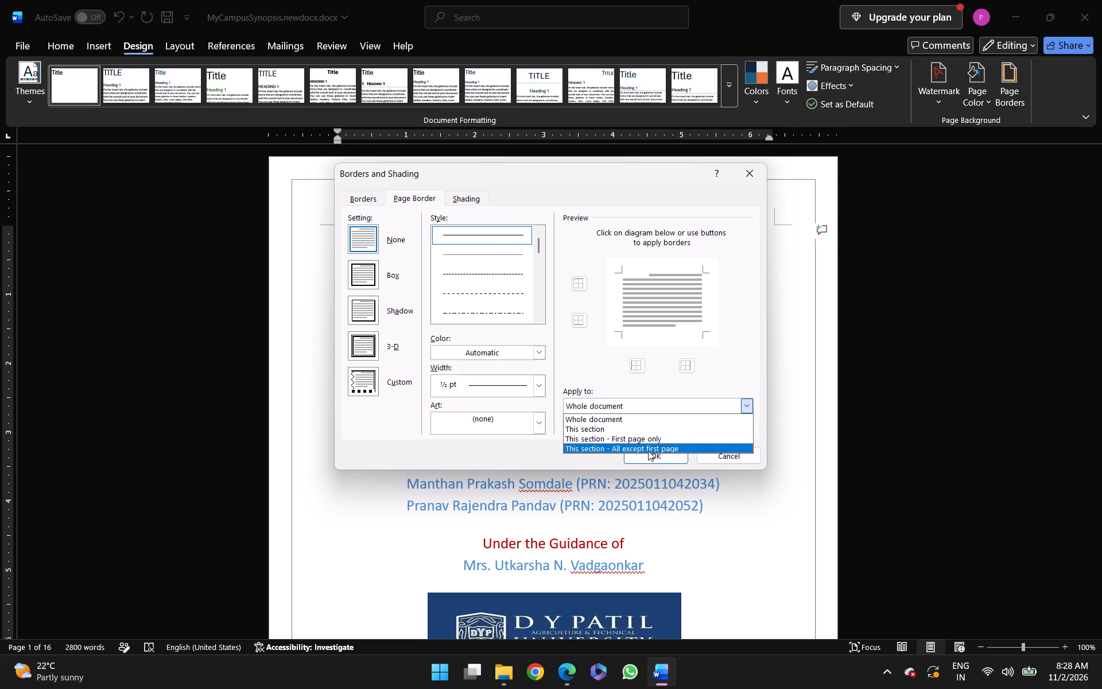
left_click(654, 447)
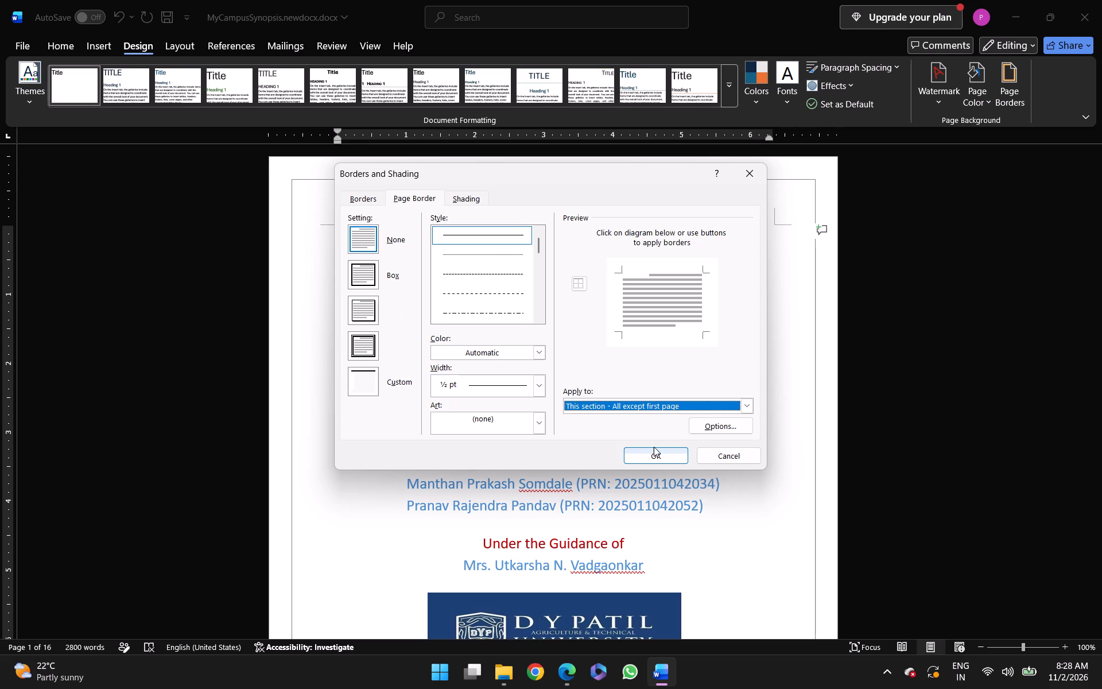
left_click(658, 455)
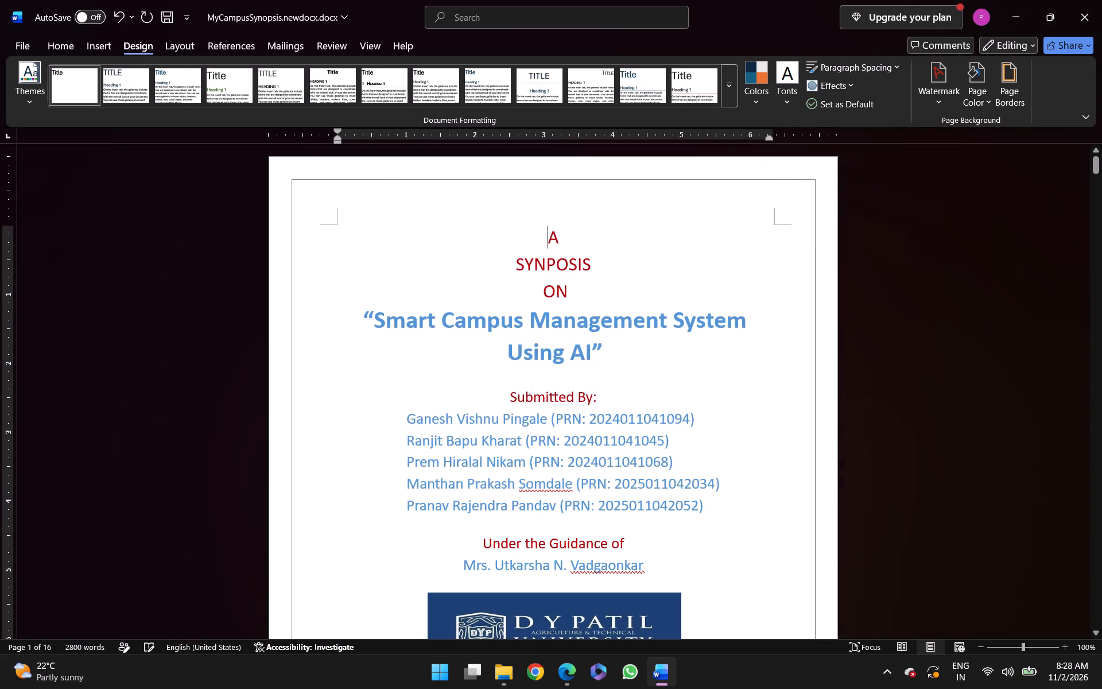
Set the paragraph border to None for the empty last paragraph on the index page.
scroll(658, 455, "down", 9)
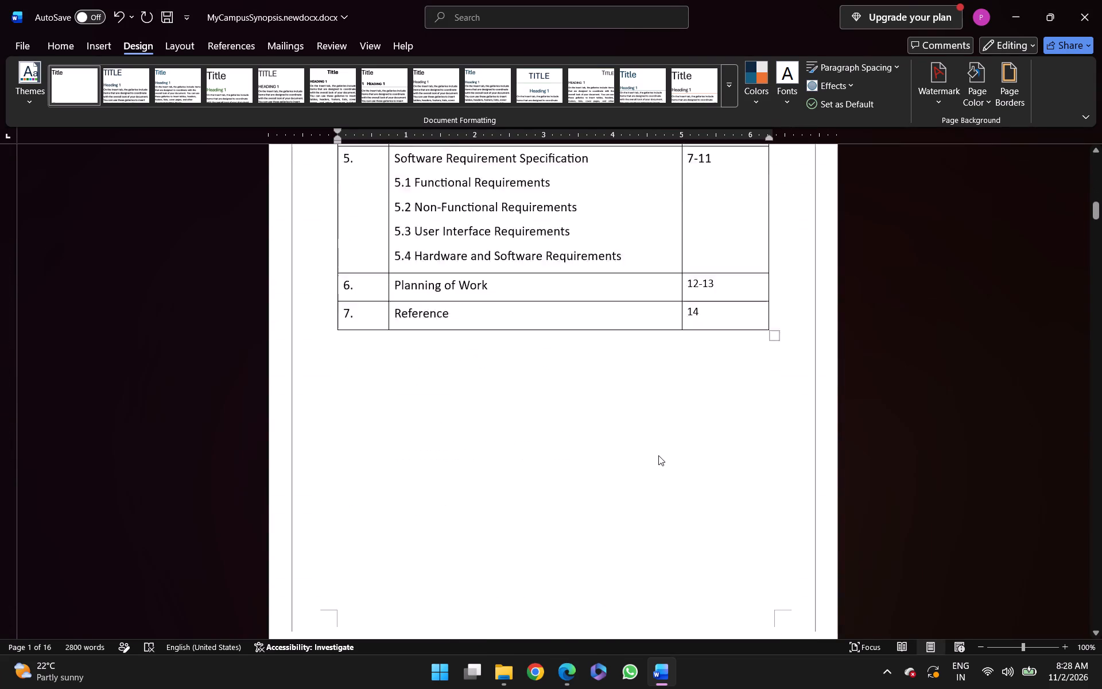
scroll(658, 455, "down", 1)
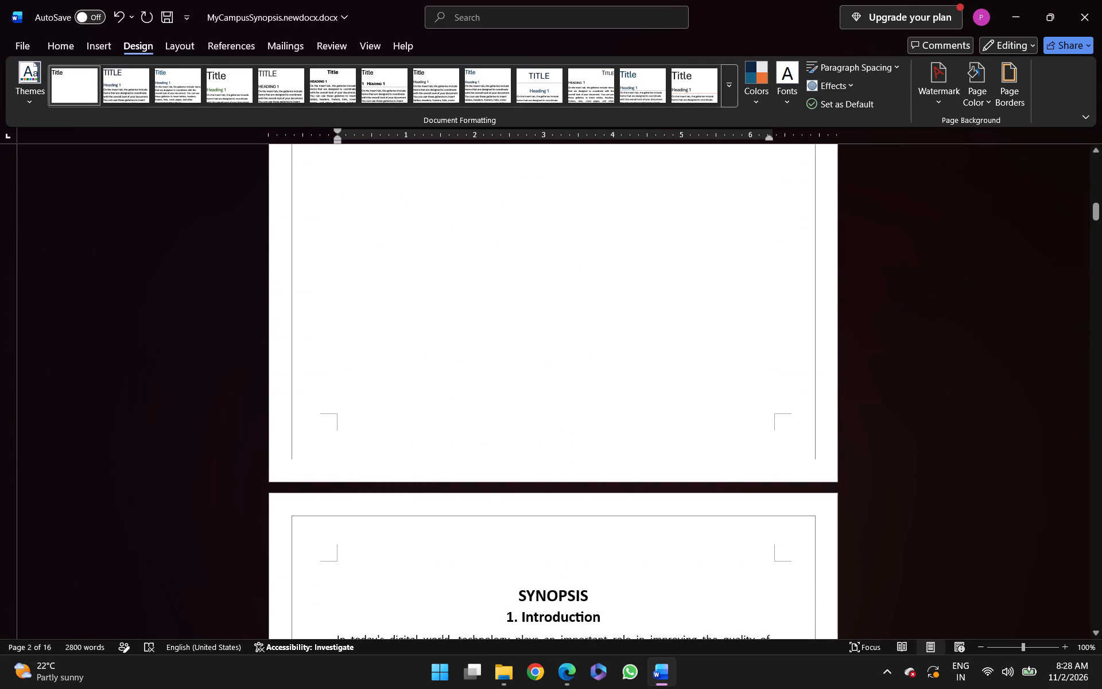
double_click(292, 391)
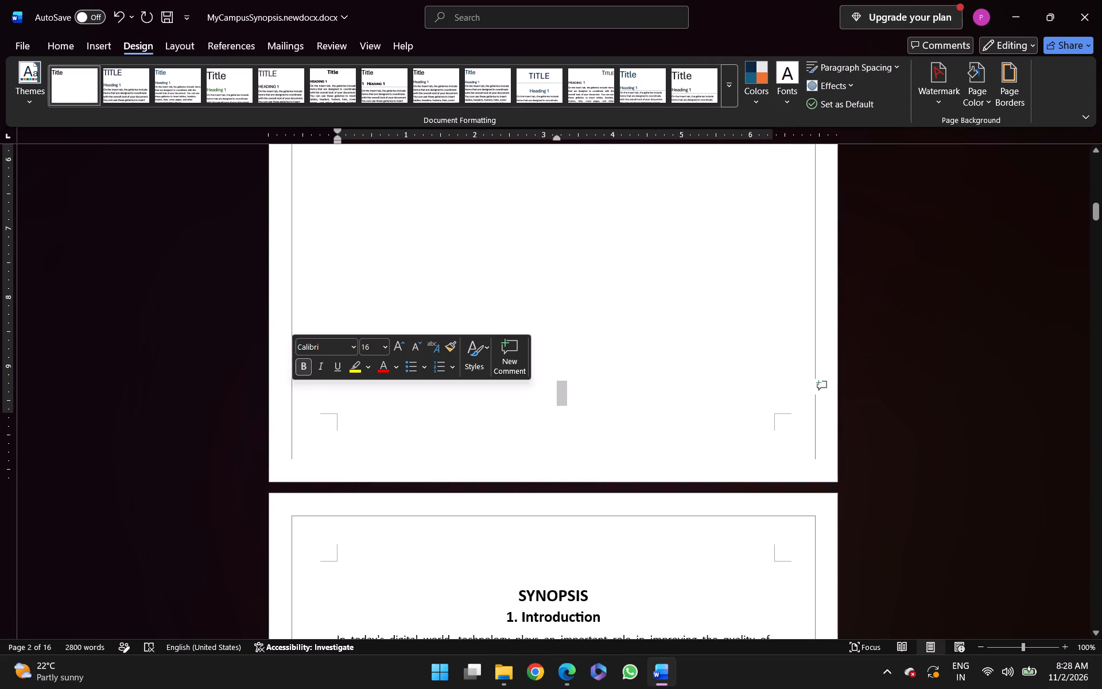
left_click(689, 386)
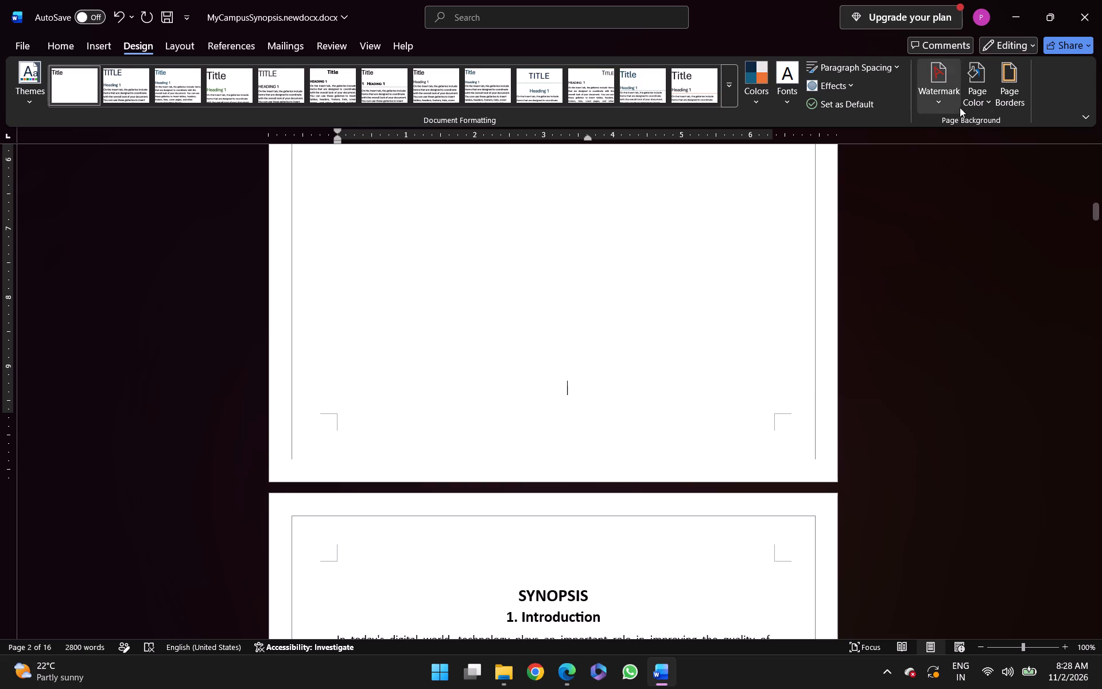
left_click(1005, 106)
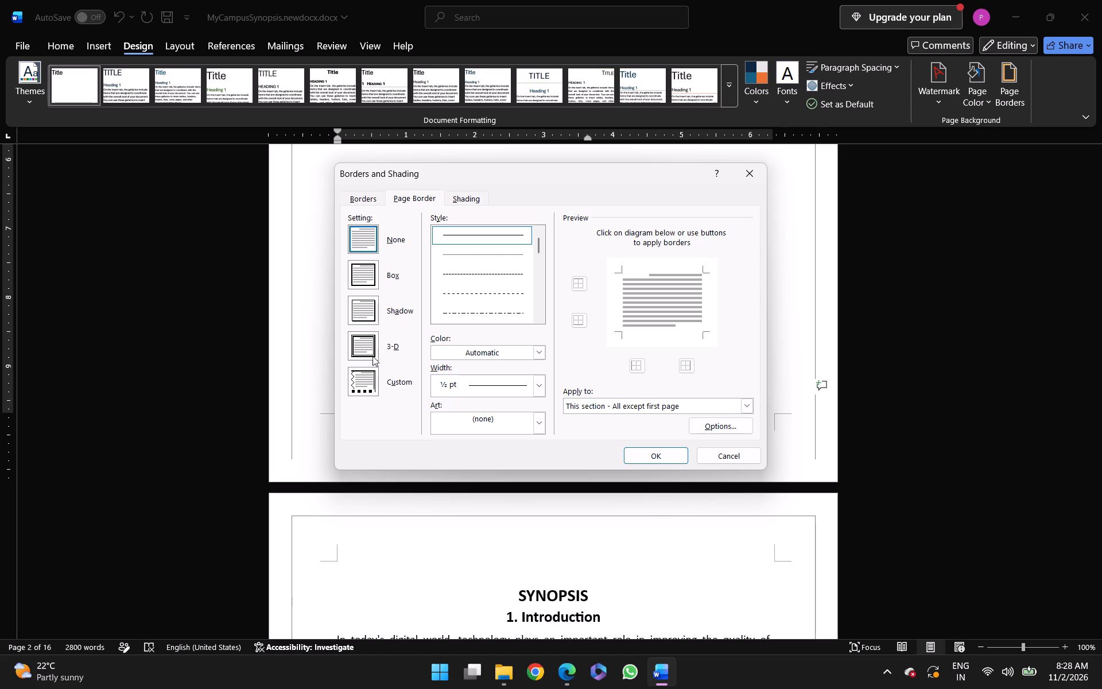
left_click(360, 197)
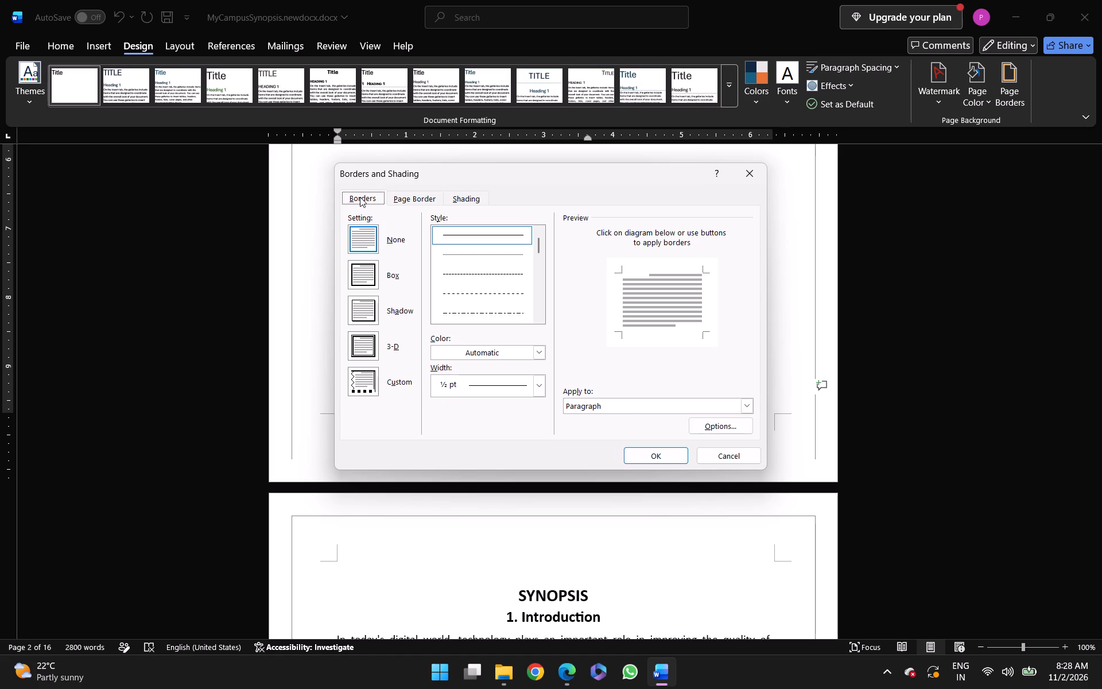
left_click(367, 236)
left_click(660, 413)
left_click(660, 413)
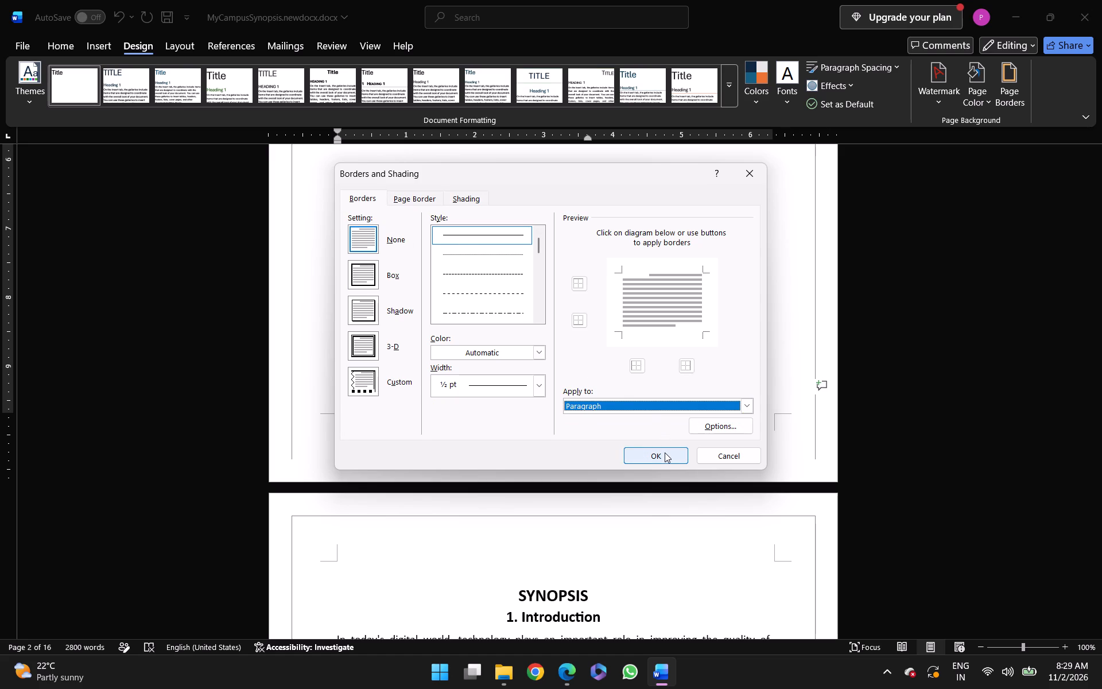
left_click(665, 452)
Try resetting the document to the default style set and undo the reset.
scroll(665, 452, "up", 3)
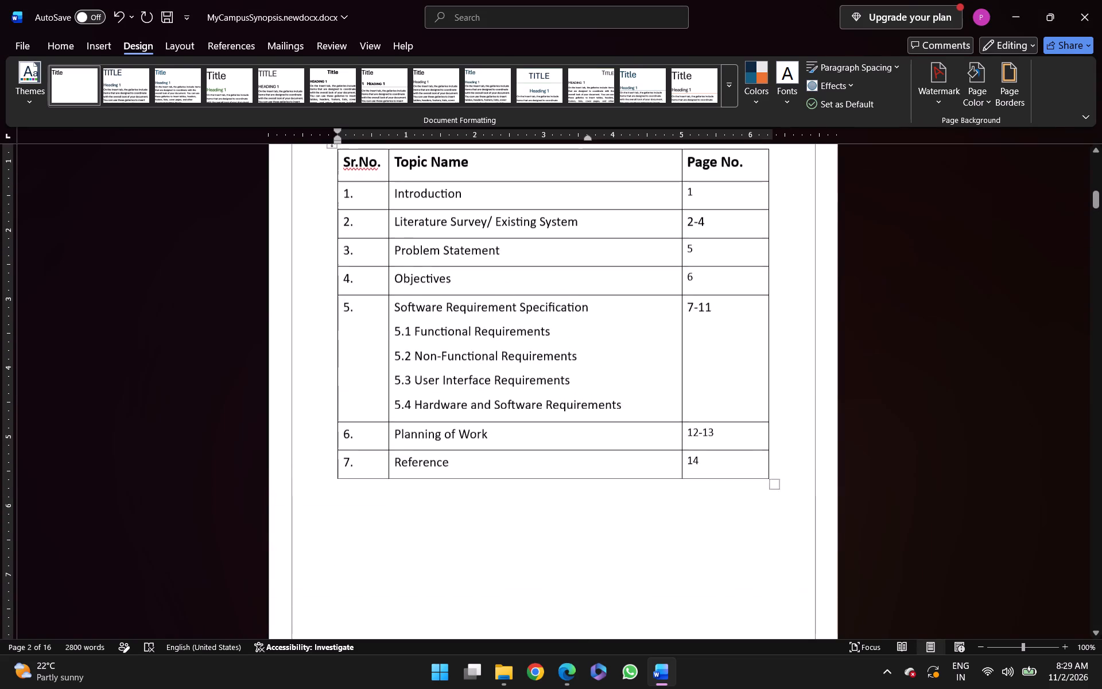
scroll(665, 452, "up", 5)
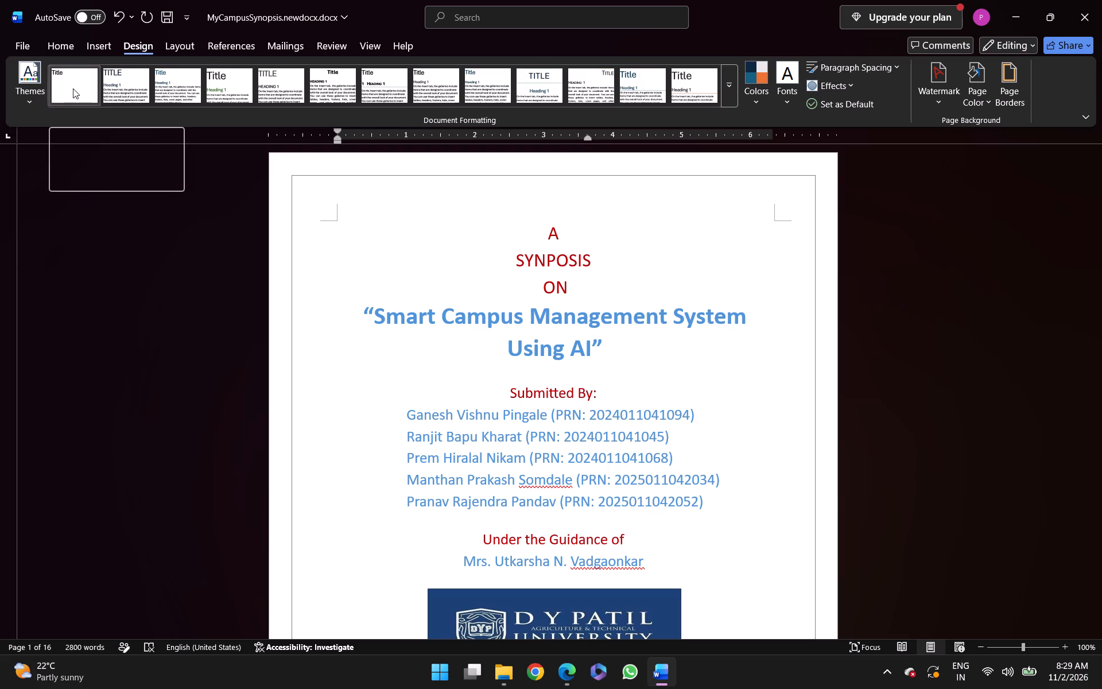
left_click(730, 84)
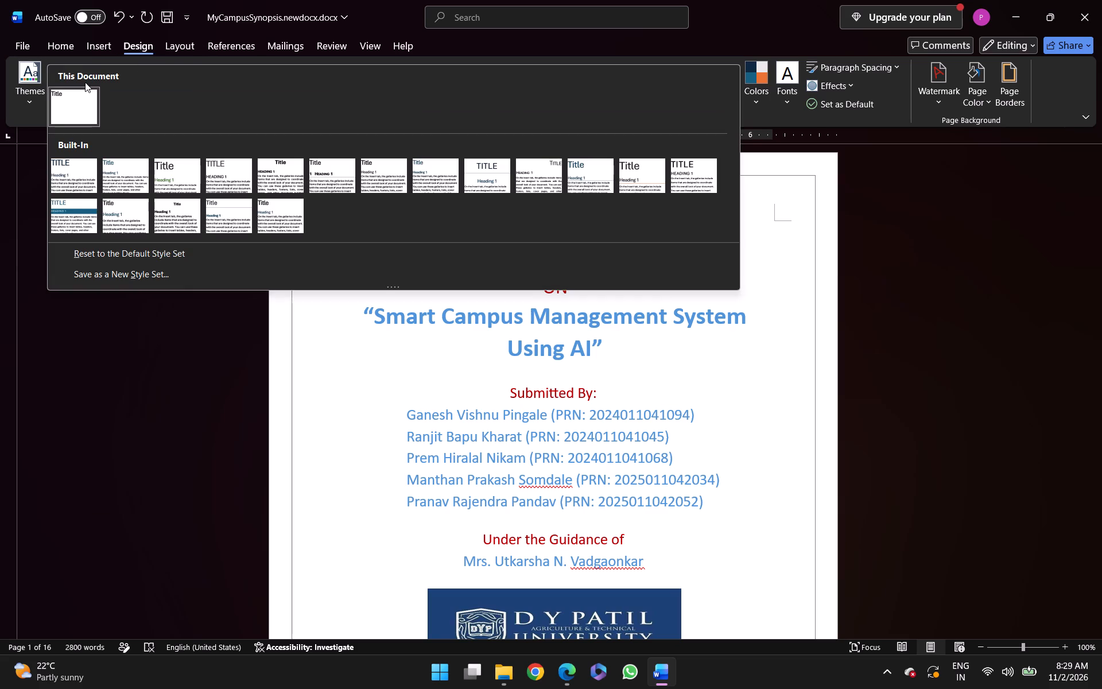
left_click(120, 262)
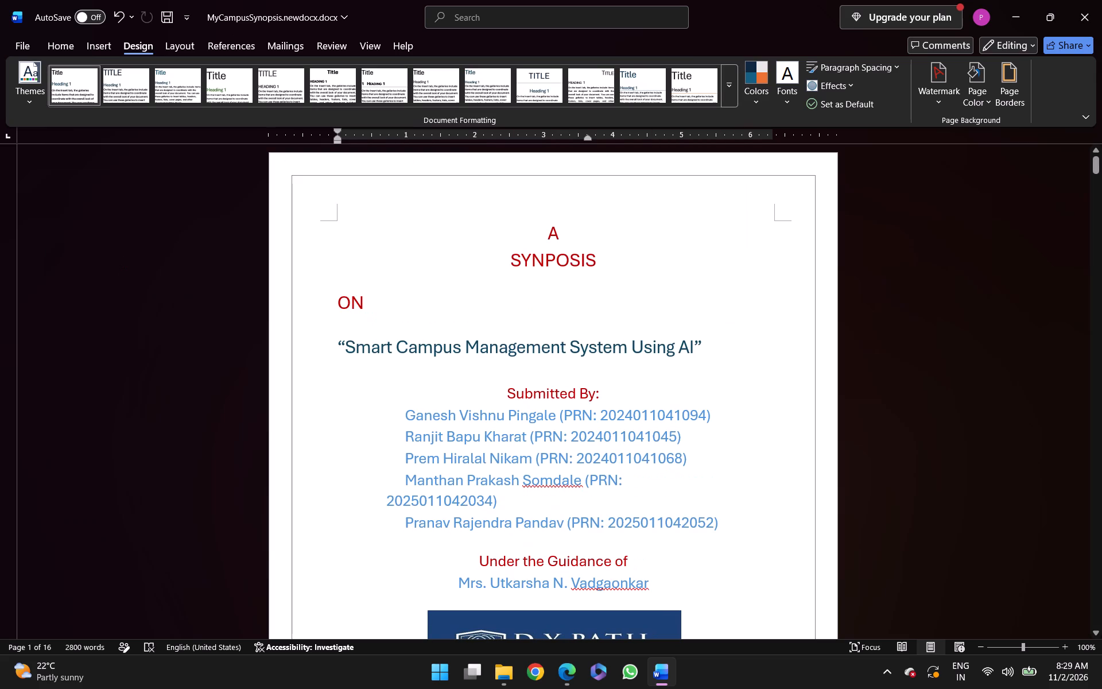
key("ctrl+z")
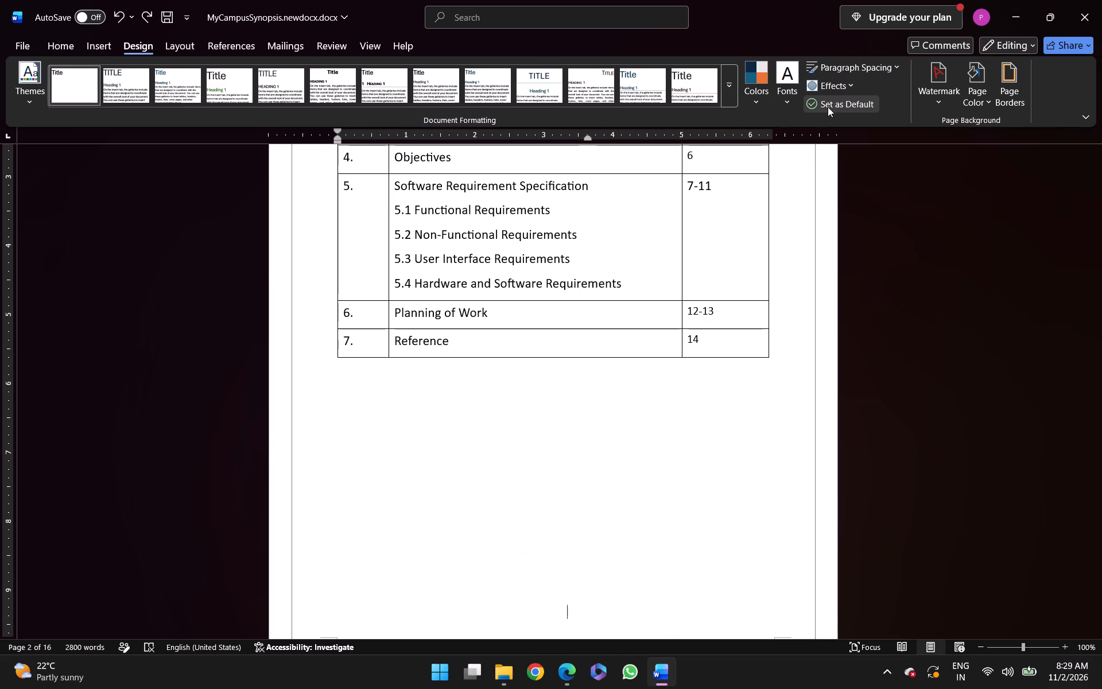
Reapply the None page border setting from the index page, with its scope set to Whole document.
left_click(1015, 108)
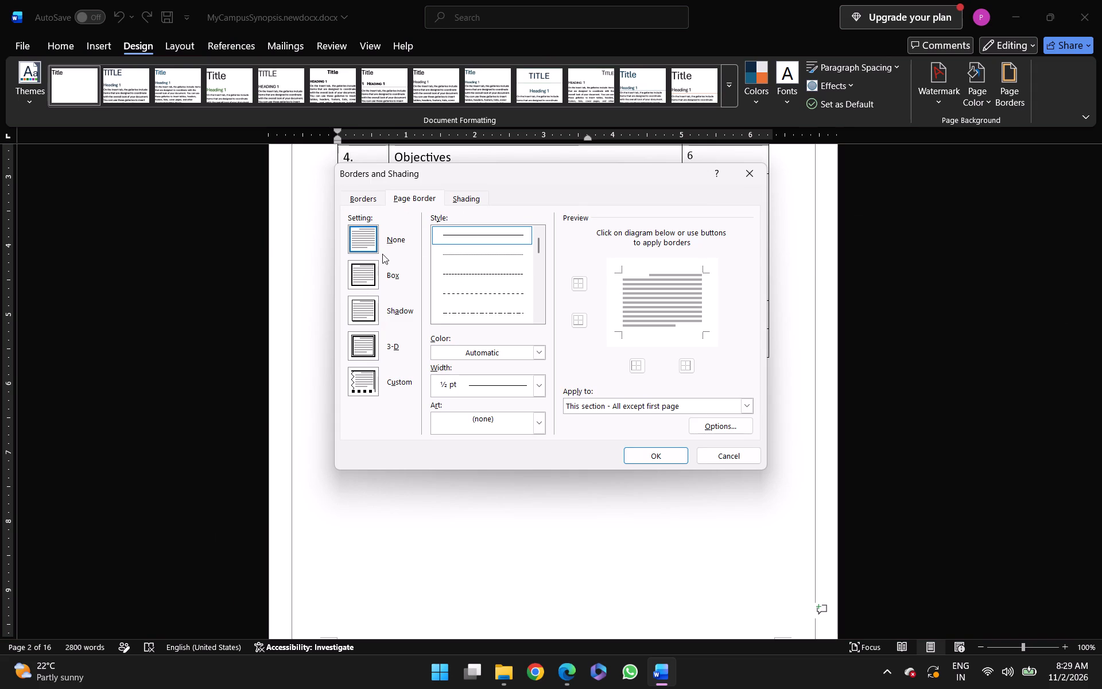
left_click(597, 401)
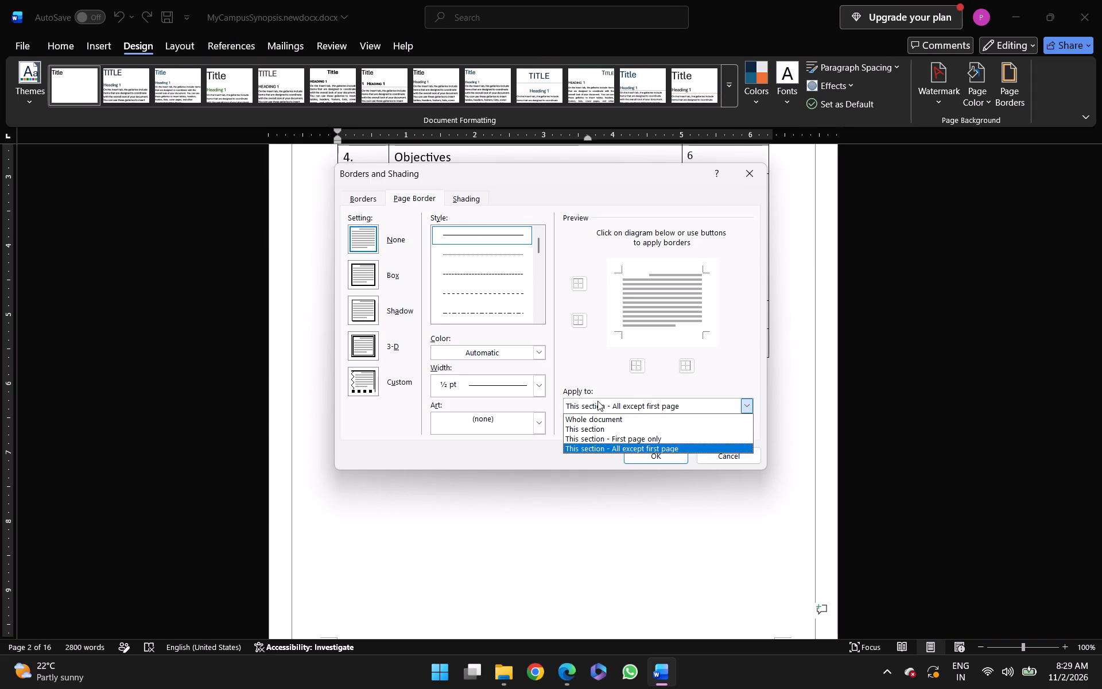
left_click(600, 417)
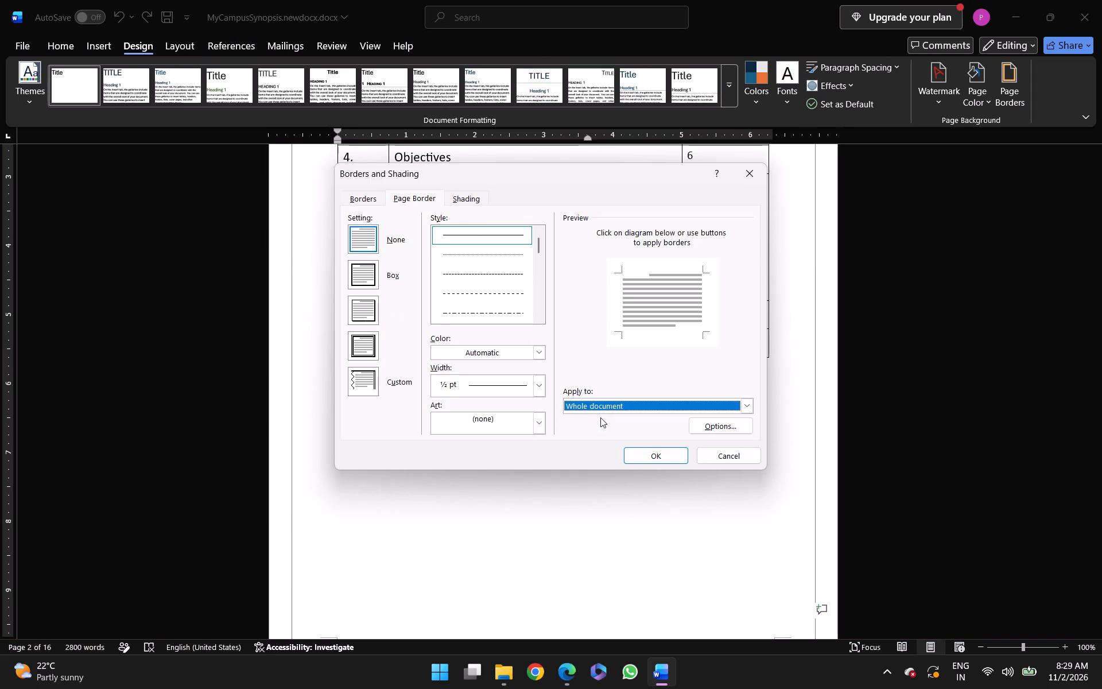
left_click(366, 233)
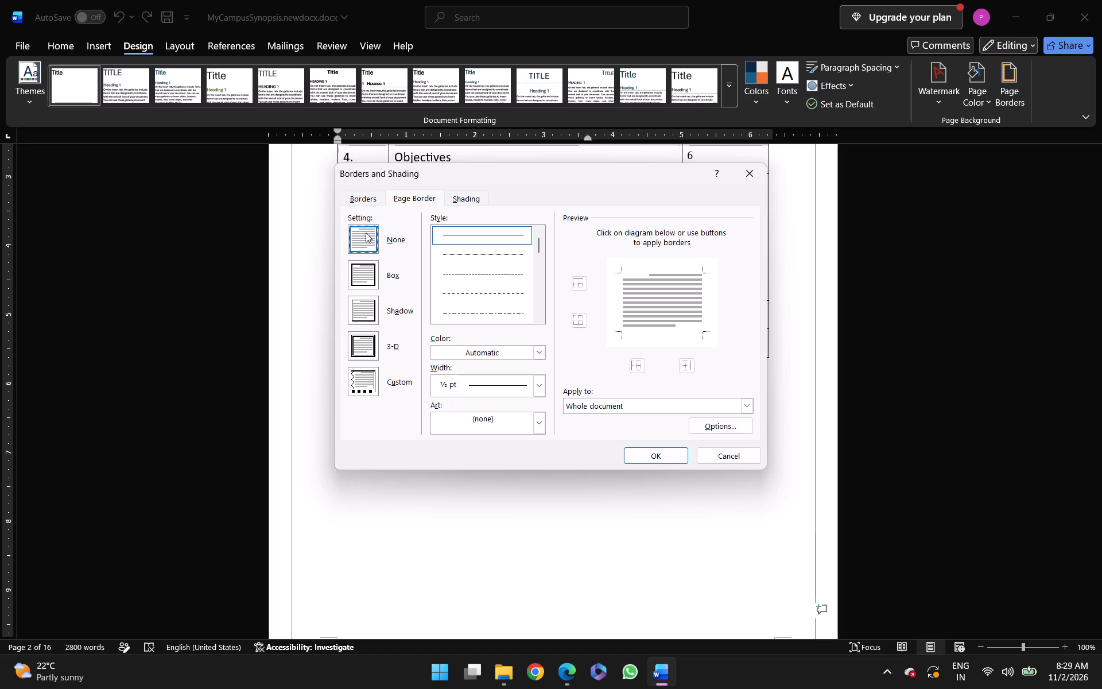
scroll(475, 282, "down", 5)
scroll(475, 282, "up", 5)
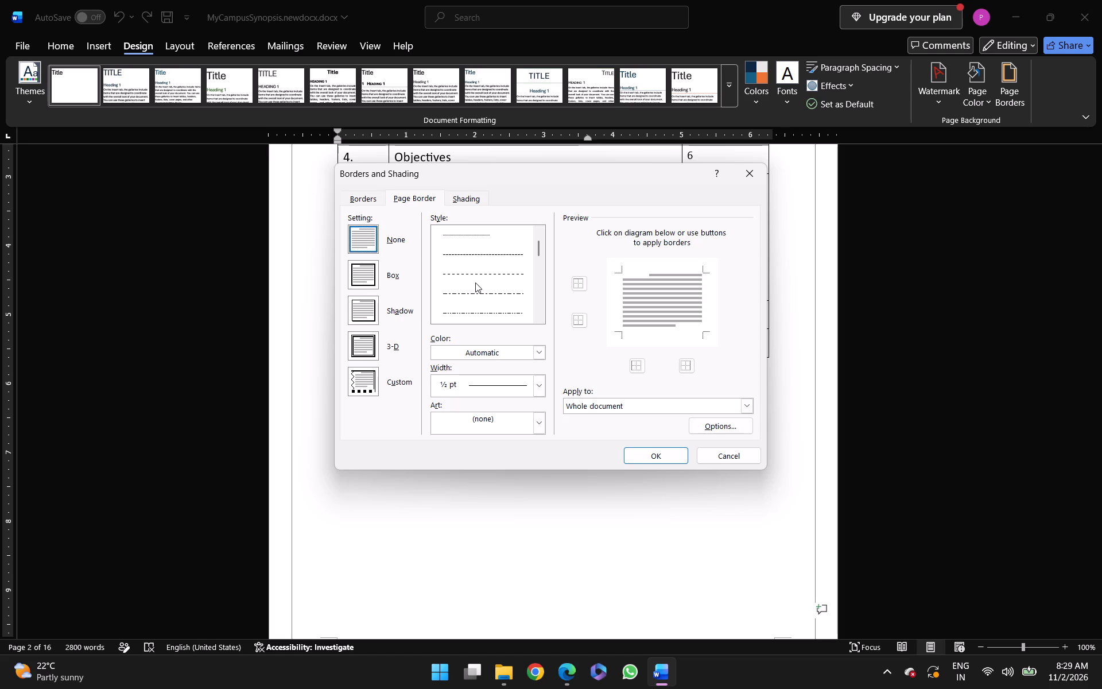
scroll(475, 282, "up", 1)
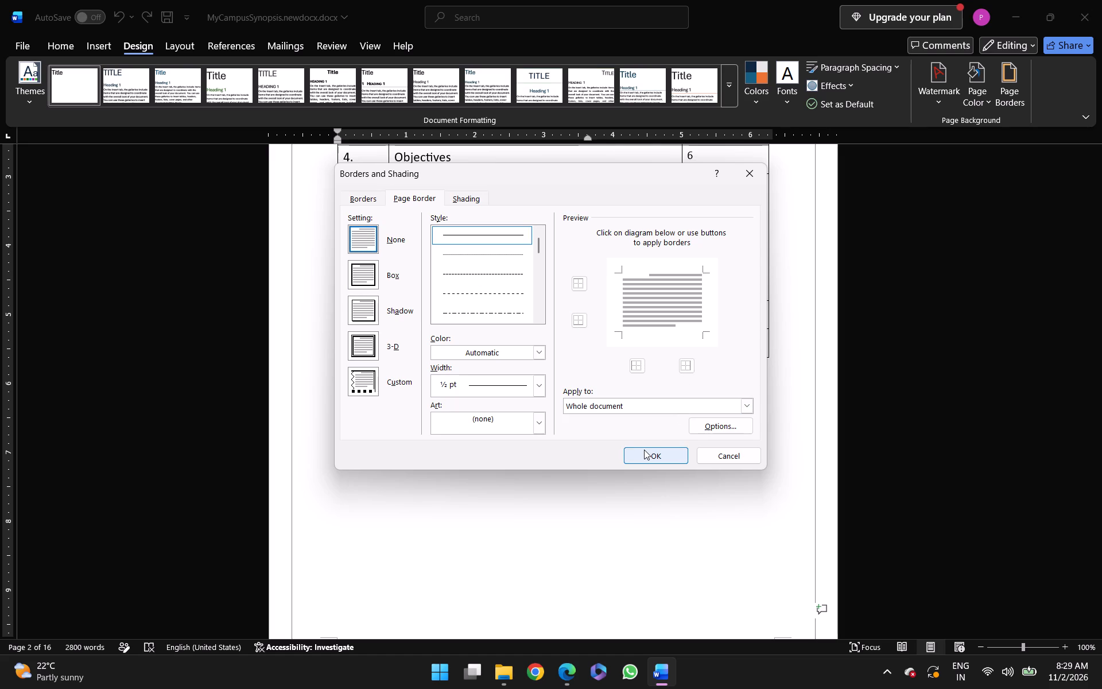
left_click(644, 450)
Apply a Box page border to the whole document, using the 3 pt double-line style with a thick outer and thin inner line.
scroll(644, 450, "down", 3)
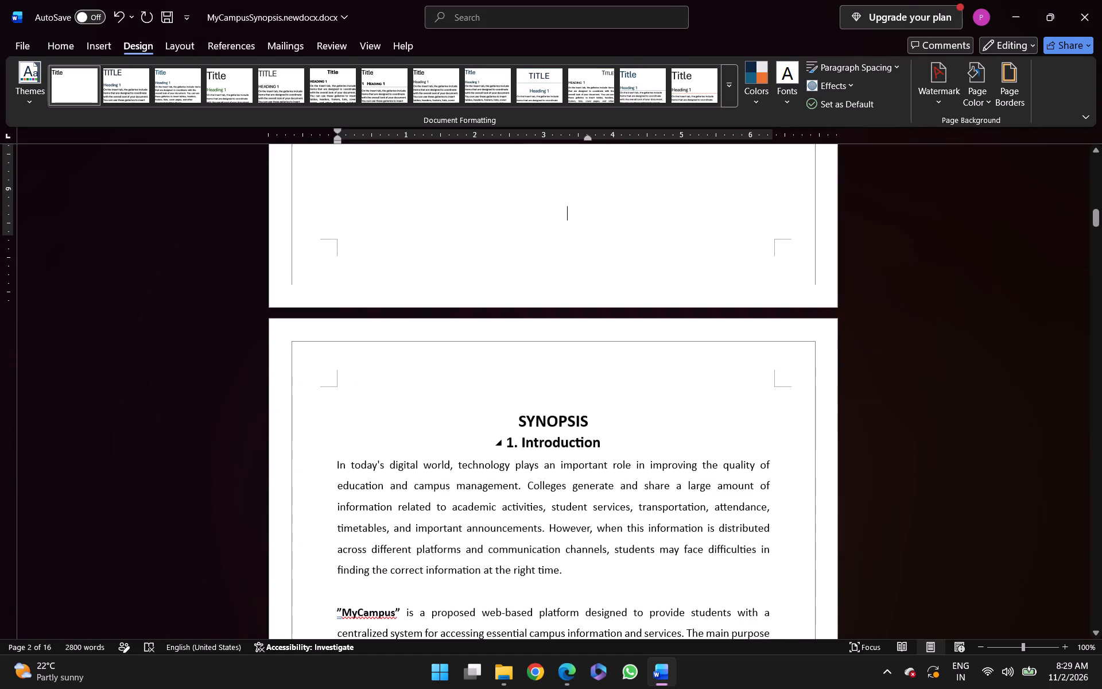
scroll(644, 450, "down", 1)
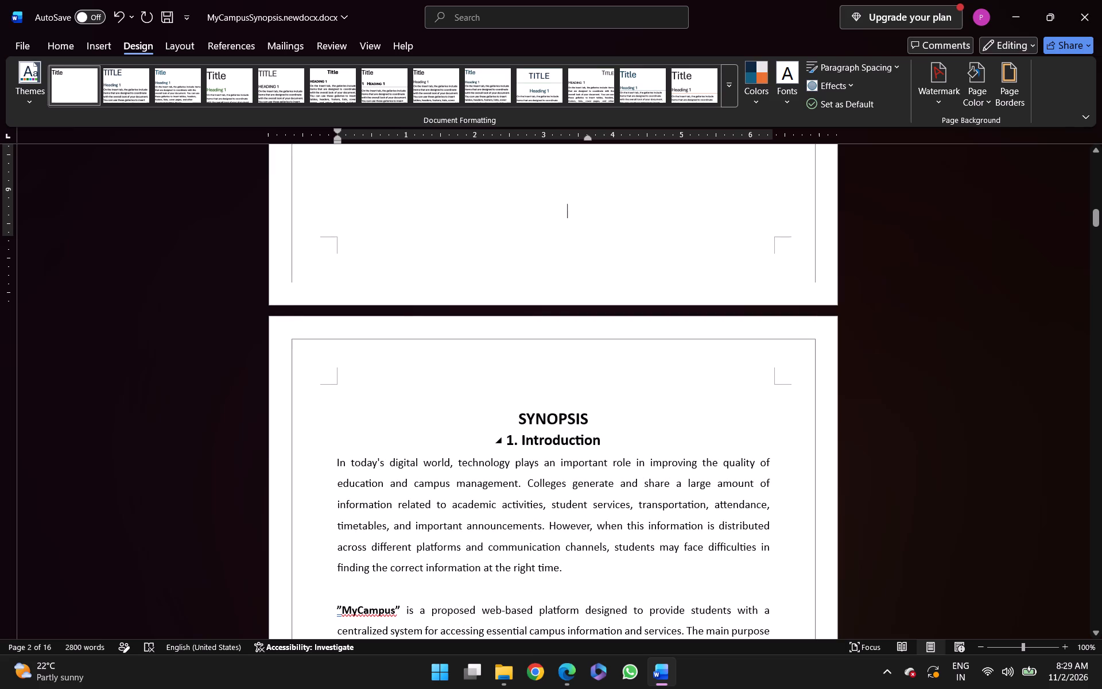
scroll(644, 450, "right", 6)
left_click(618, 15)
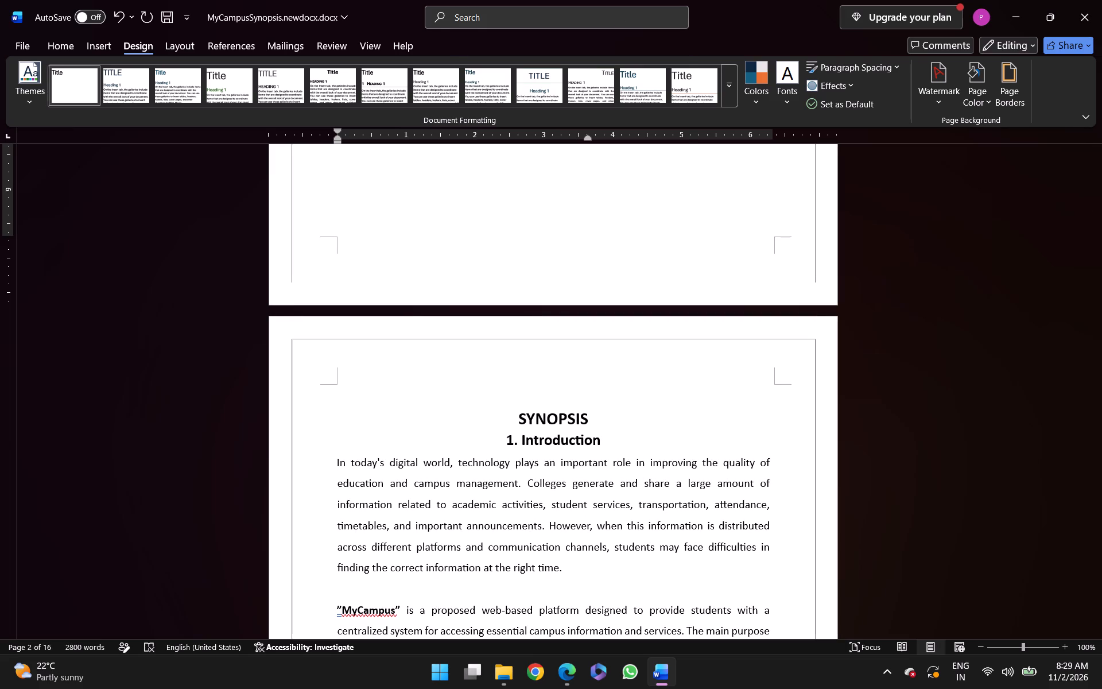
type("page")
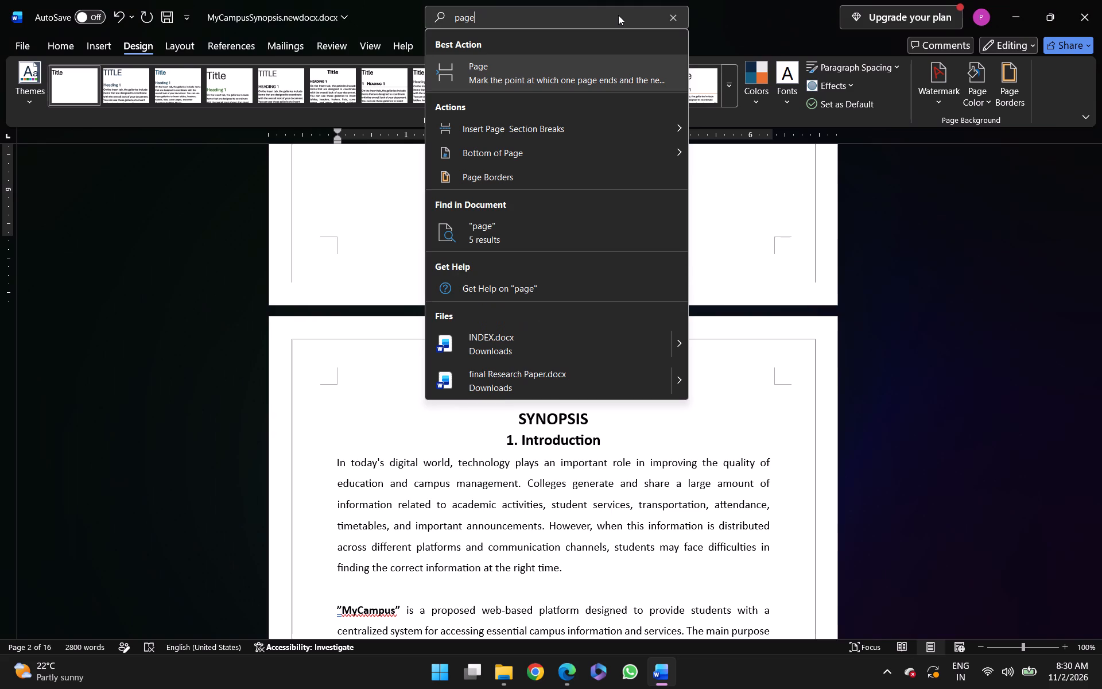
left_click(527, 180)
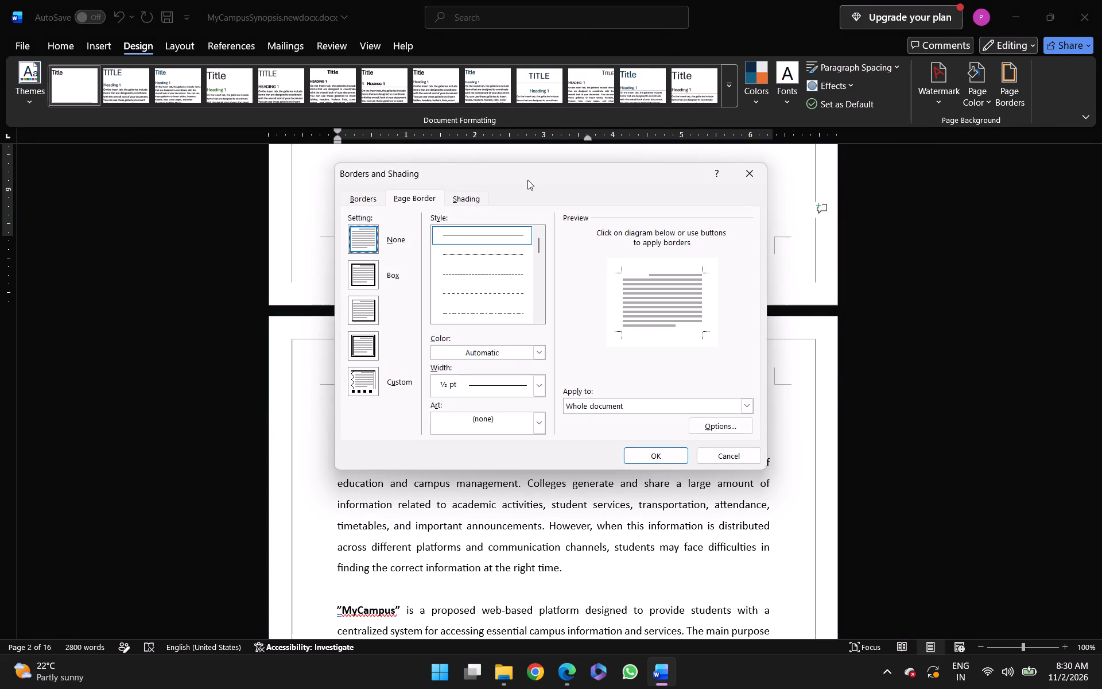
left_click(470, 193)
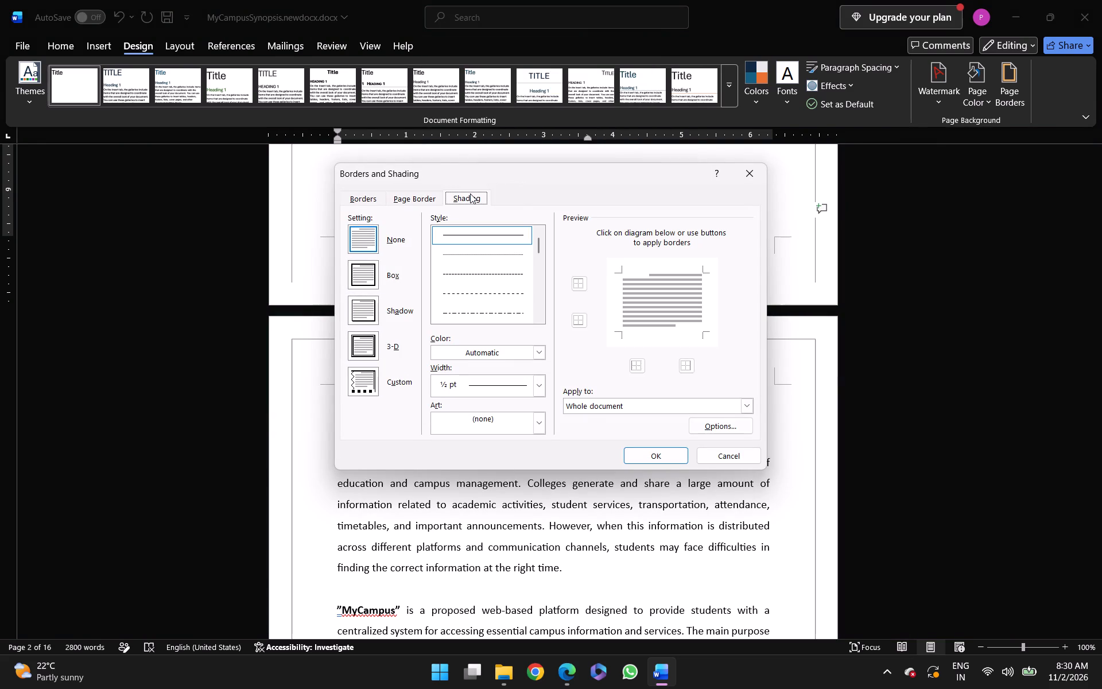
left_click(428, 198)
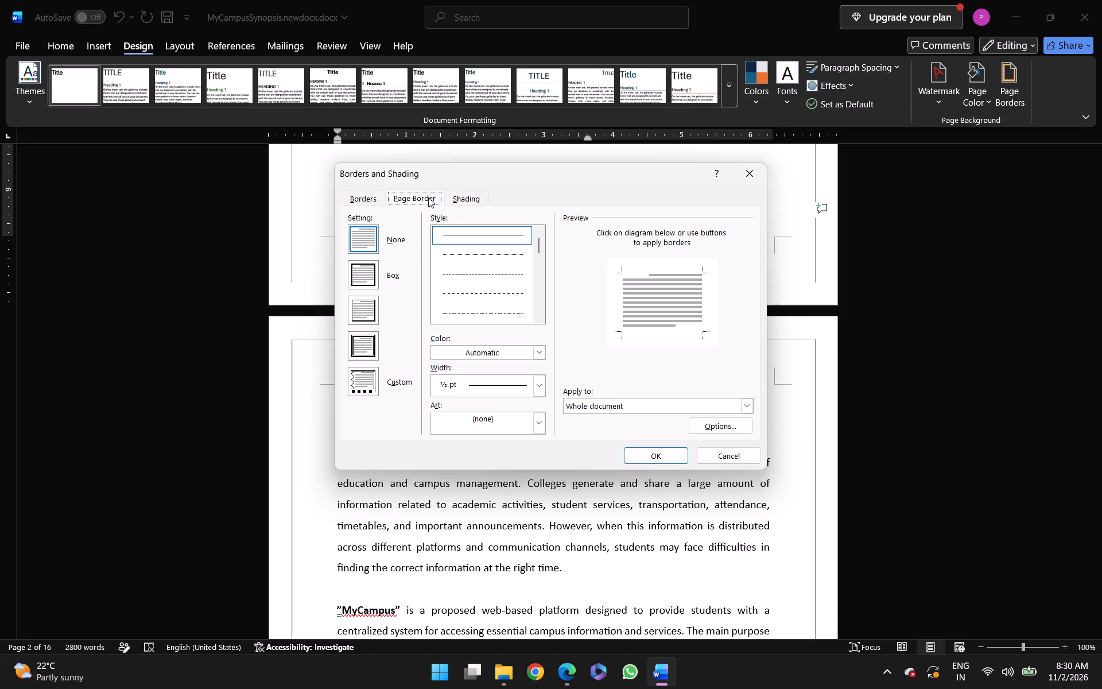
left_click(369, 272)
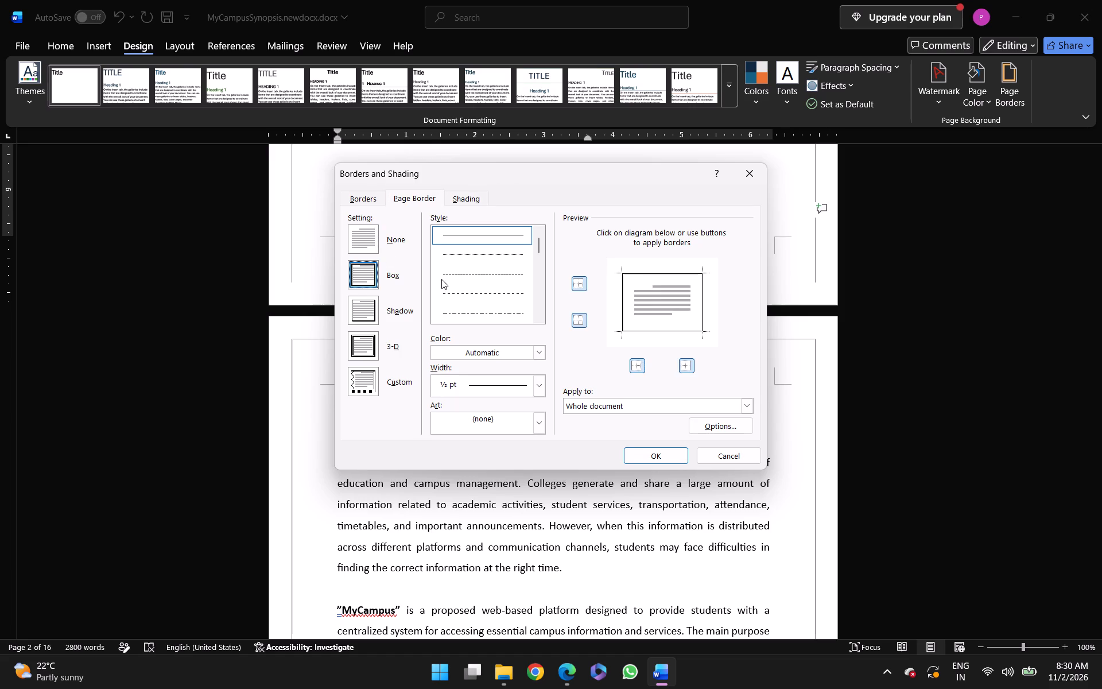
scroll(465, 280, "down", 5)
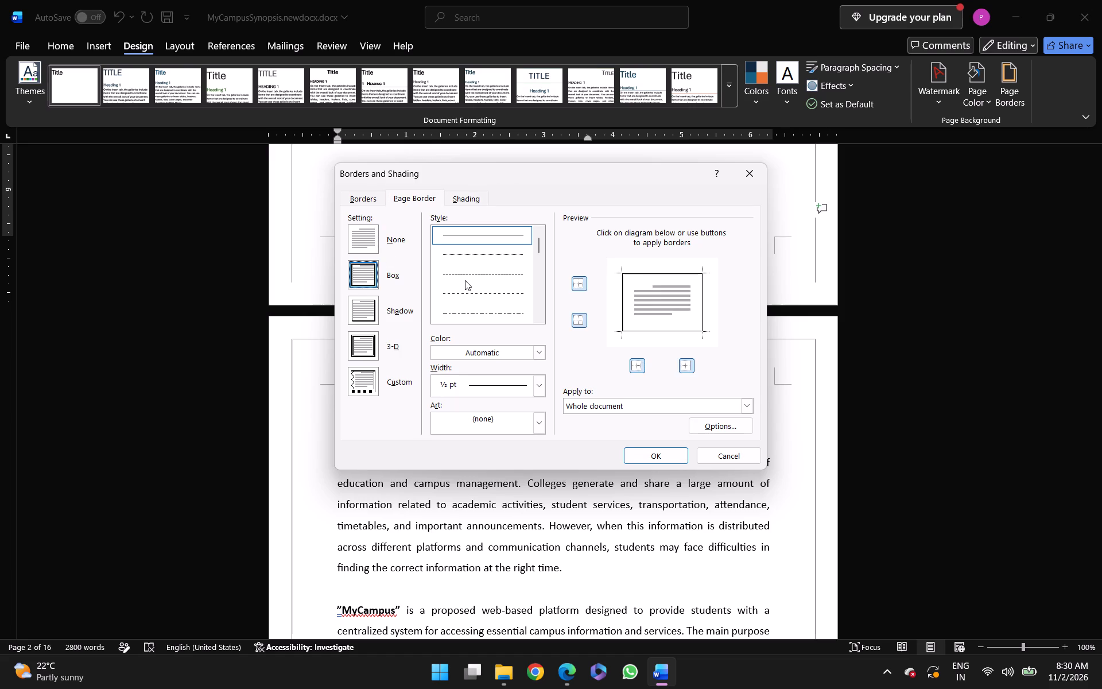
left_click(465, 280)
scroll(465, 280, "down", 6)
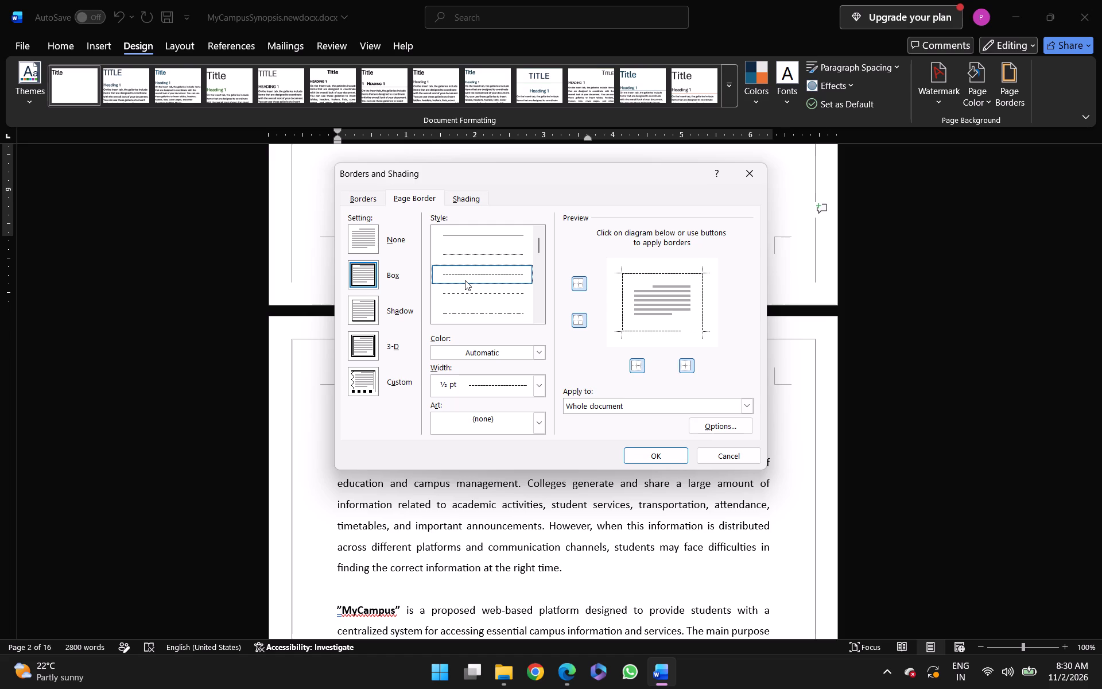
scroll(465, 280, "down", 3)
scroll(465, 280, "up", 3)
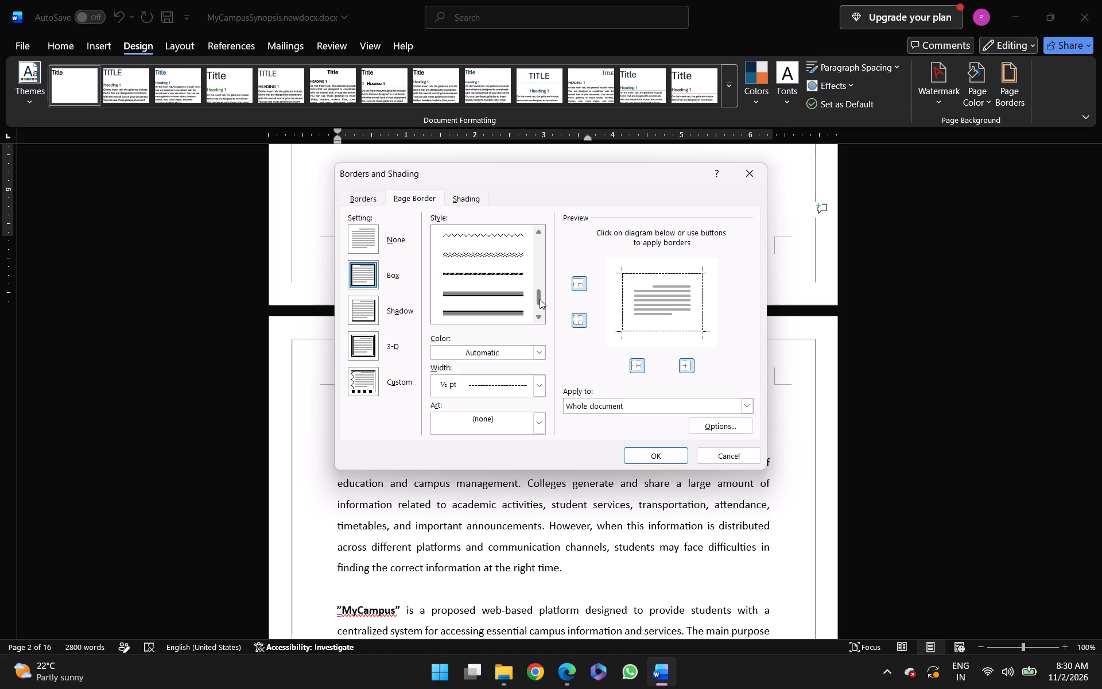
left_click_drag(540, 299, 542, 282)
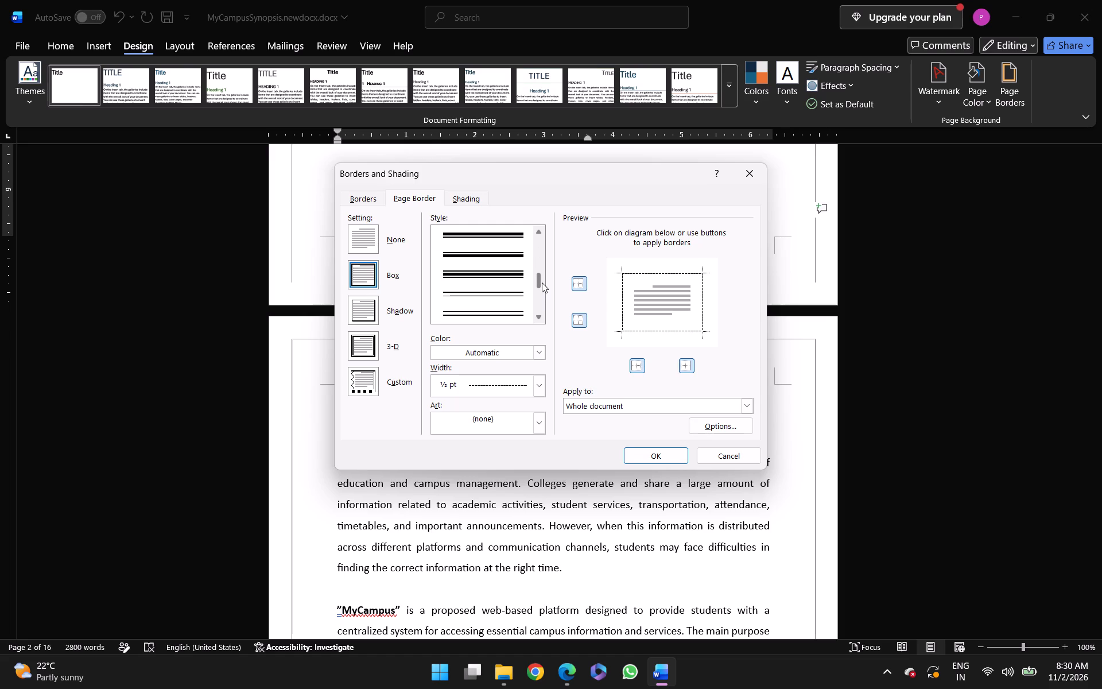
left_click_drag(542, 282, 545, 278)
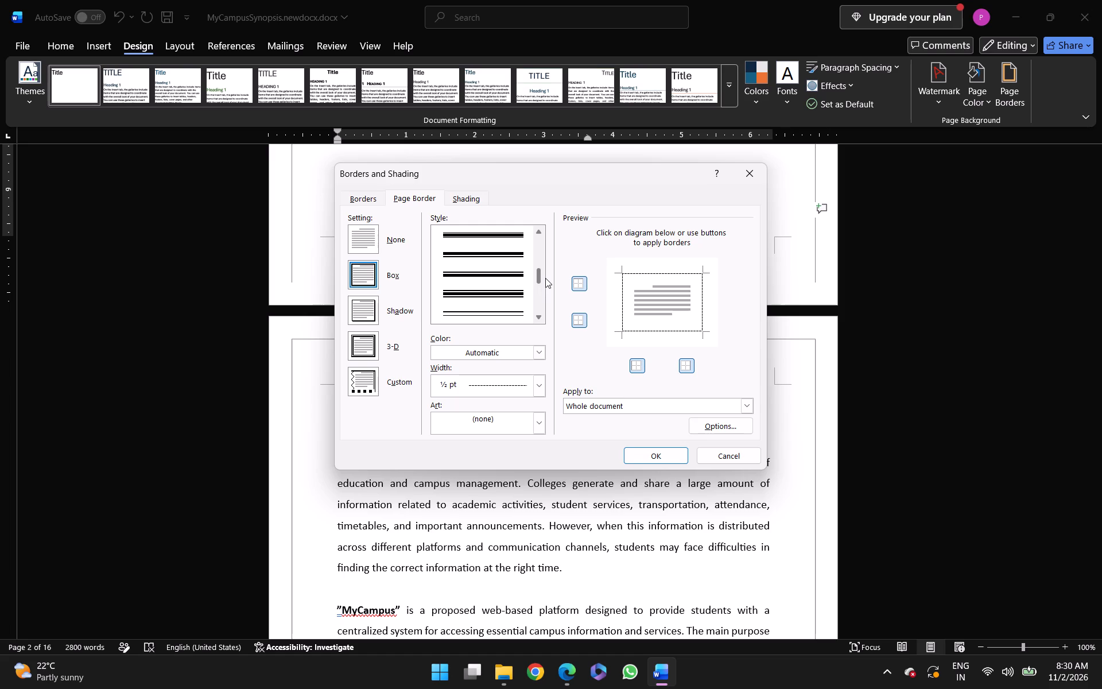
left_click_drag(545, 278, 545, 274)
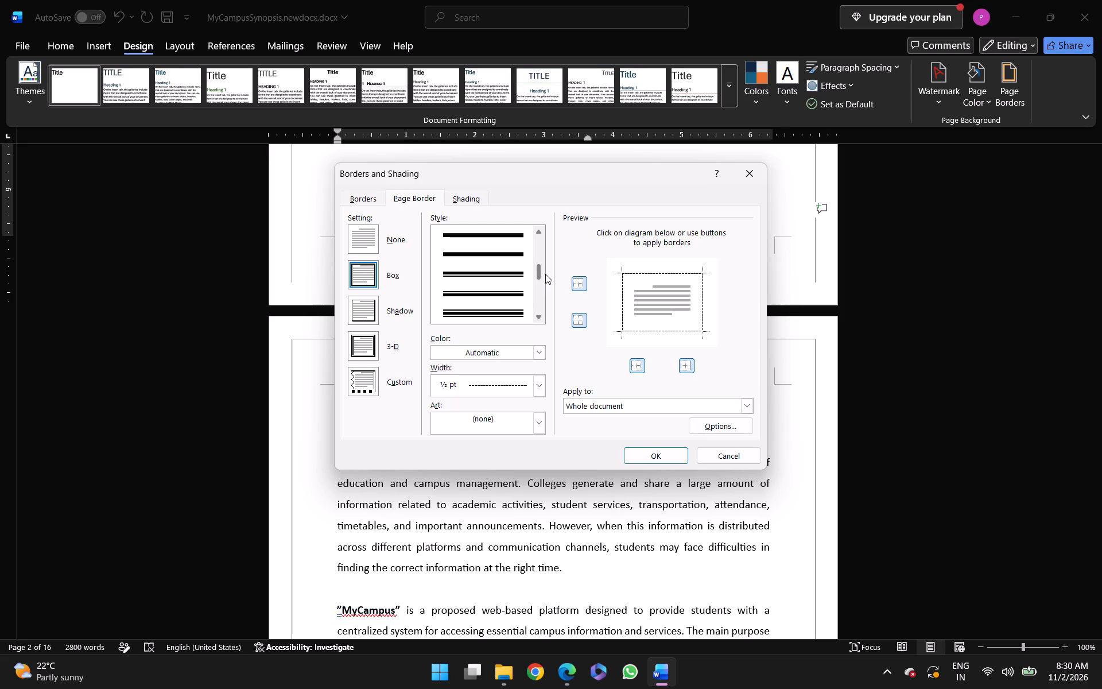
left_click_drag(545, 274, 545, 277)
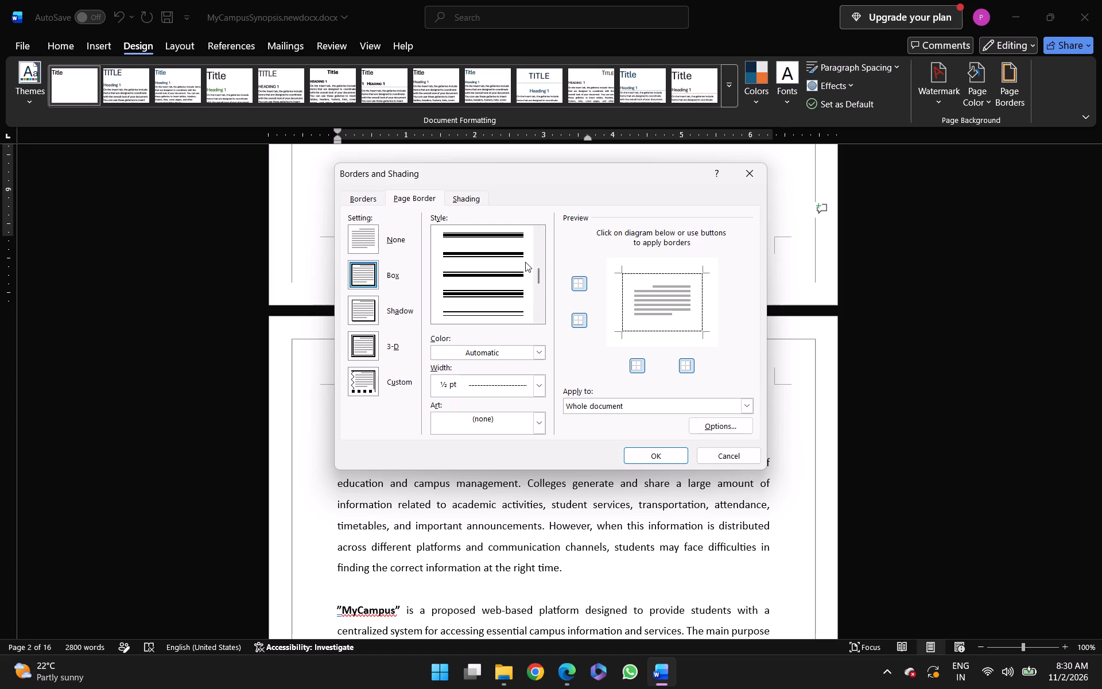
left_click(510, 255)
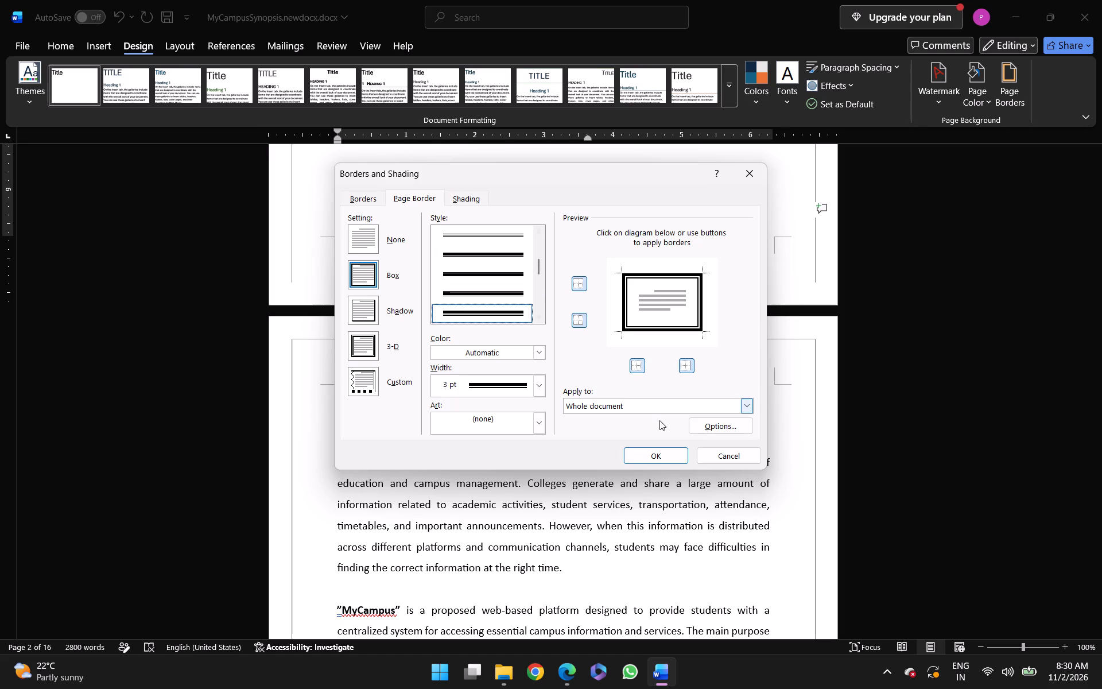
left_click(655, 450)
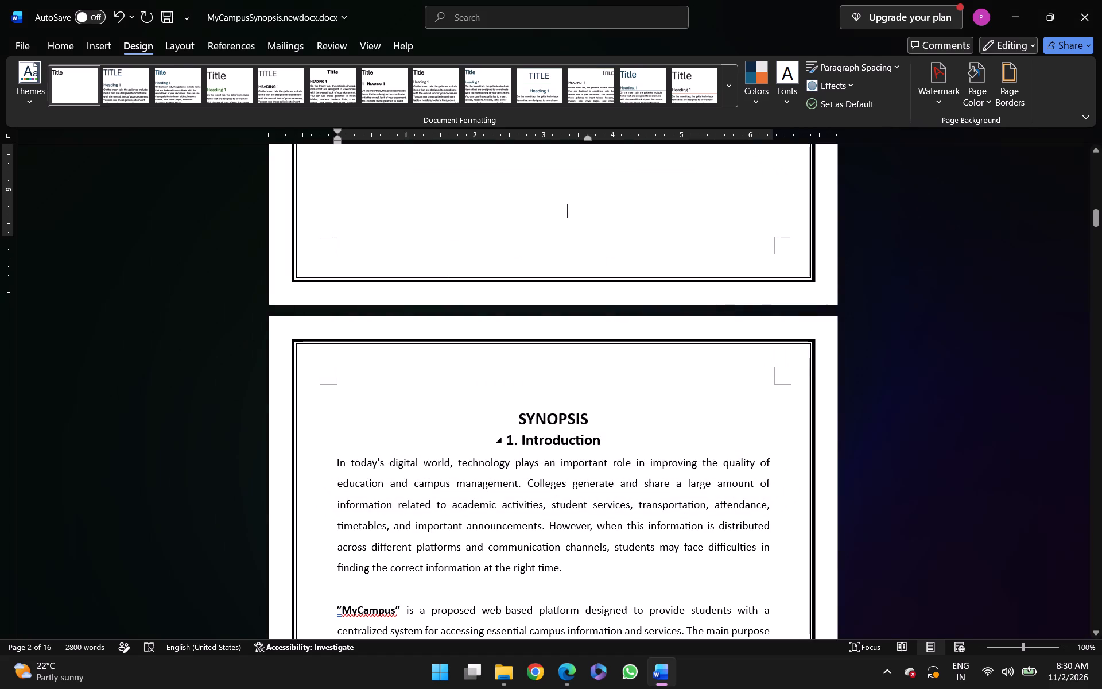
Examine the page border from the title page through to the references page with the signature block.
scroll(655, 450, "up", 10)
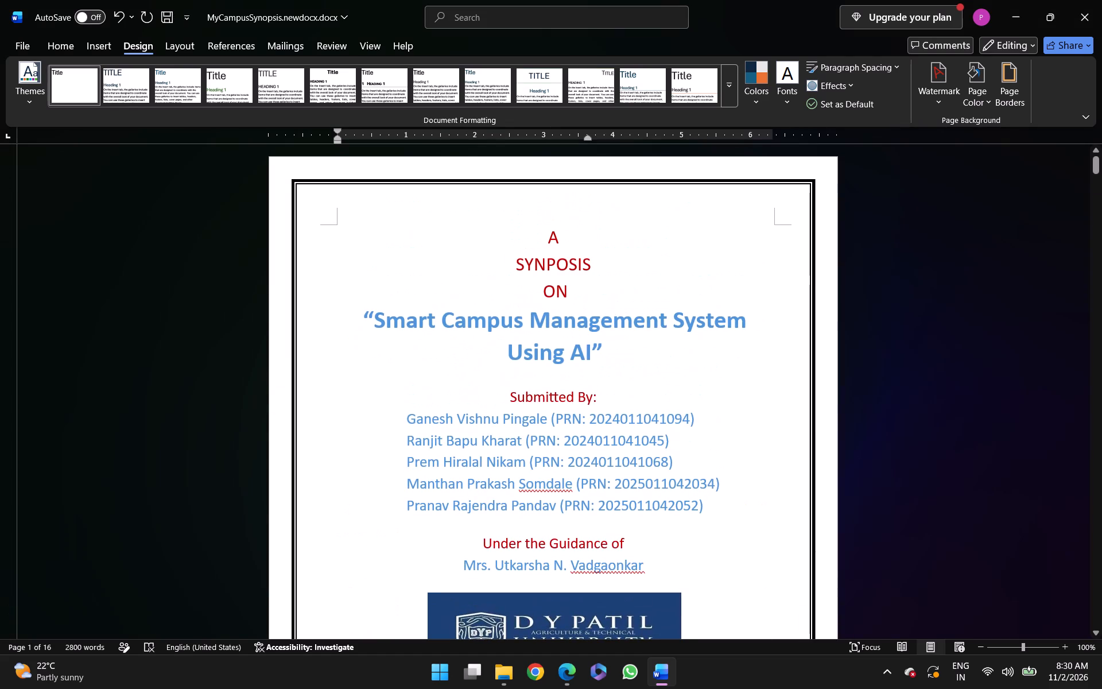
scroll(655, 450, "down", 11)
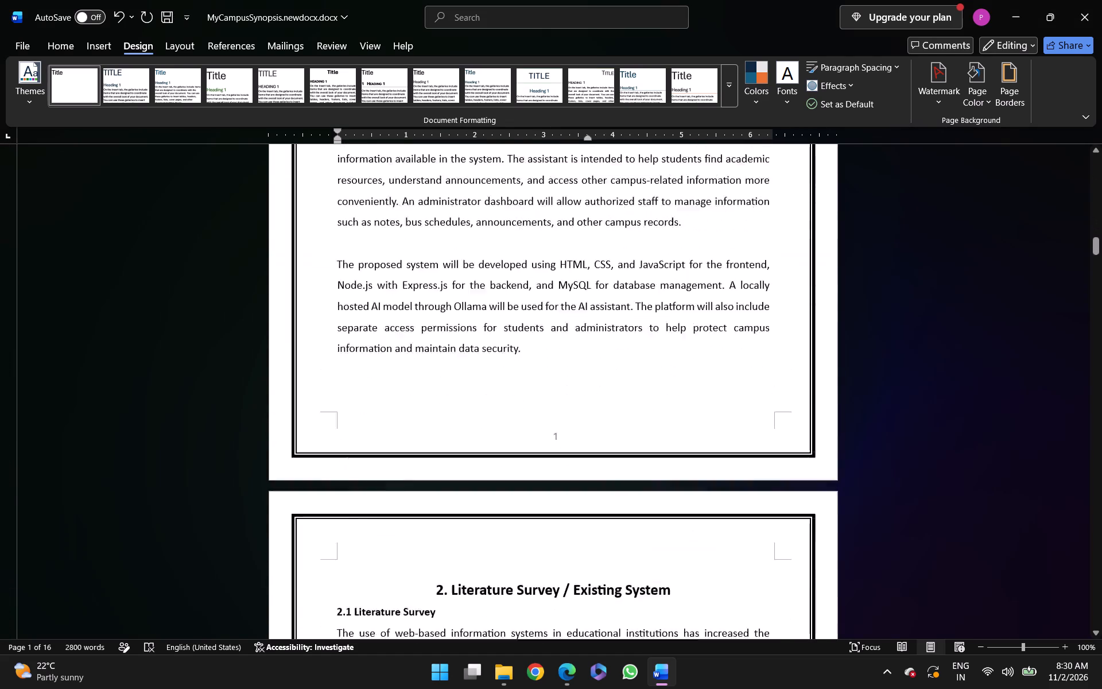
scroll(655, 450, "down", 6)
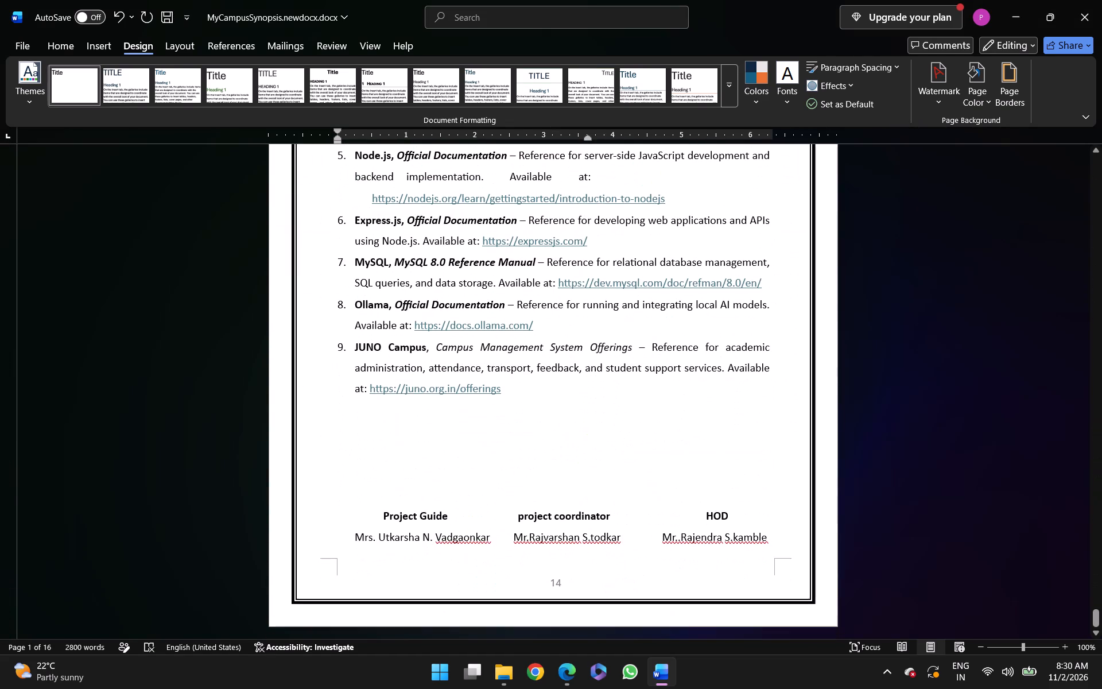
scroll(655, 450, "up", 16)
scroll(655, 450, "down", 14)
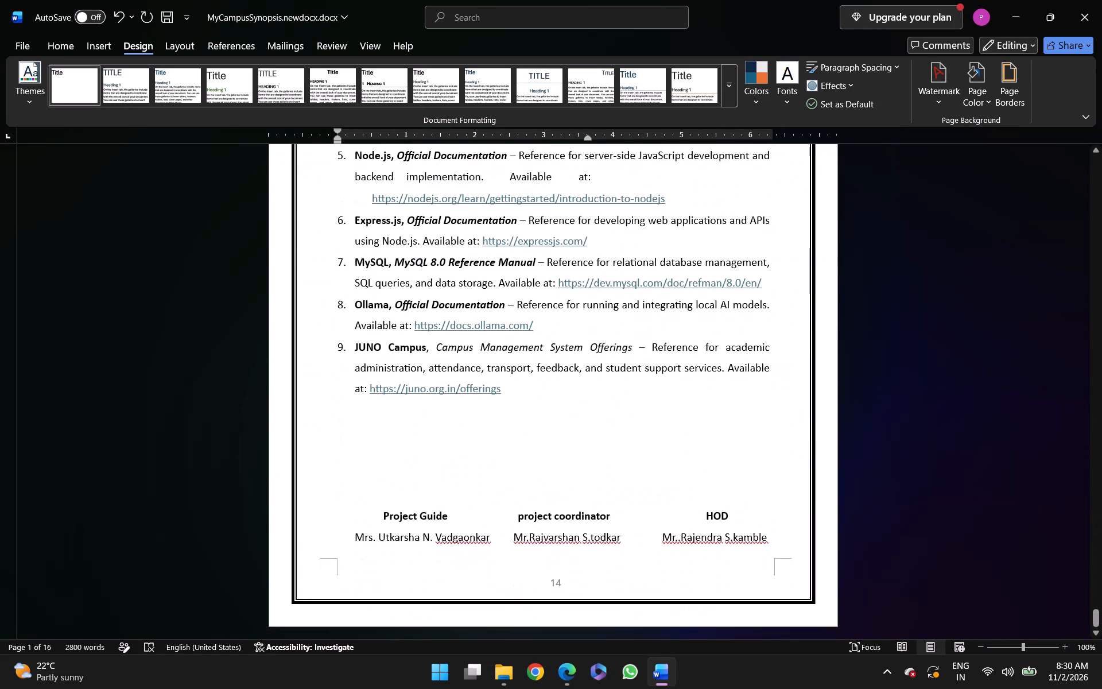
Set the paper size to A4 (8.27" x 11.69").
left_click(188, 45)
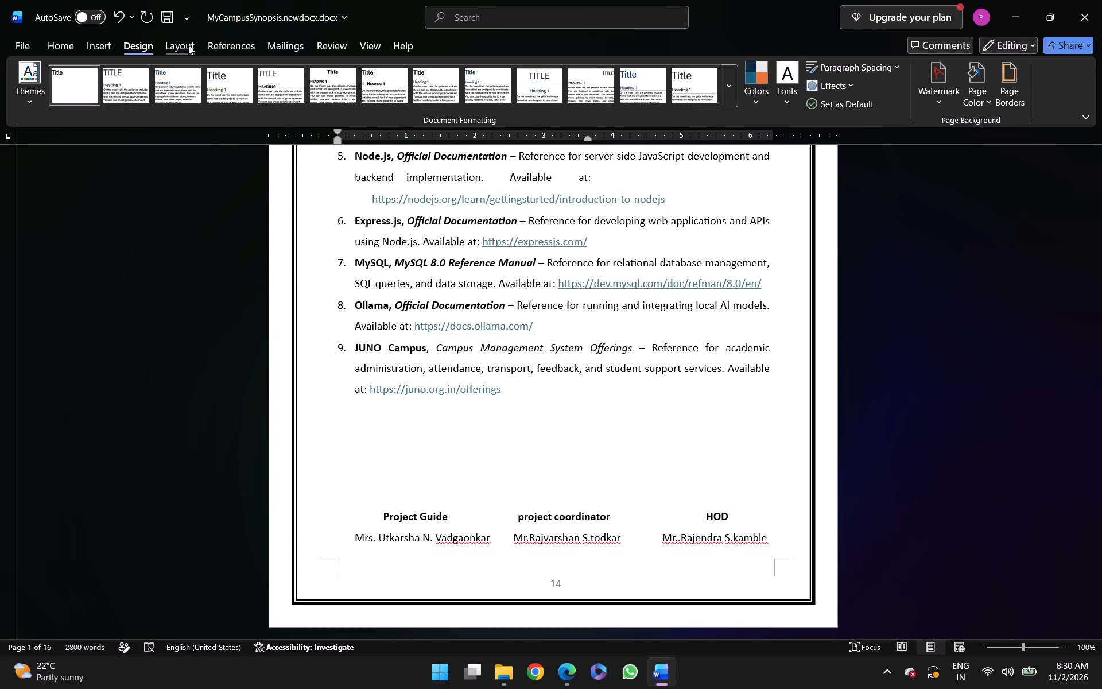
left_click(150, 100)
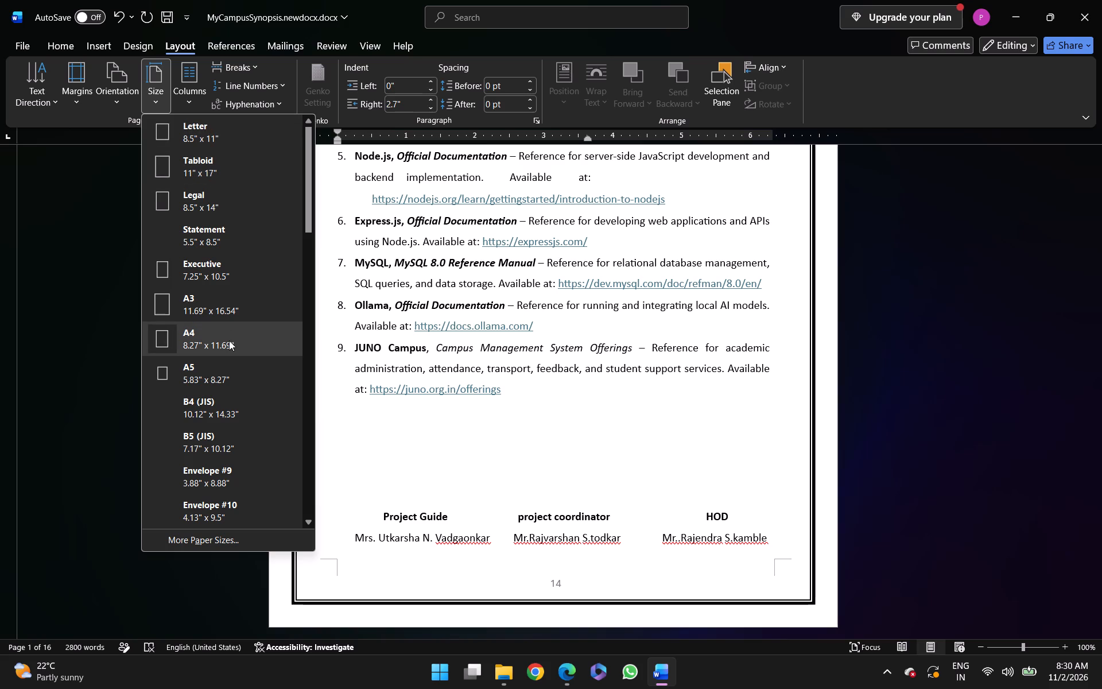
left_click(231, 343)
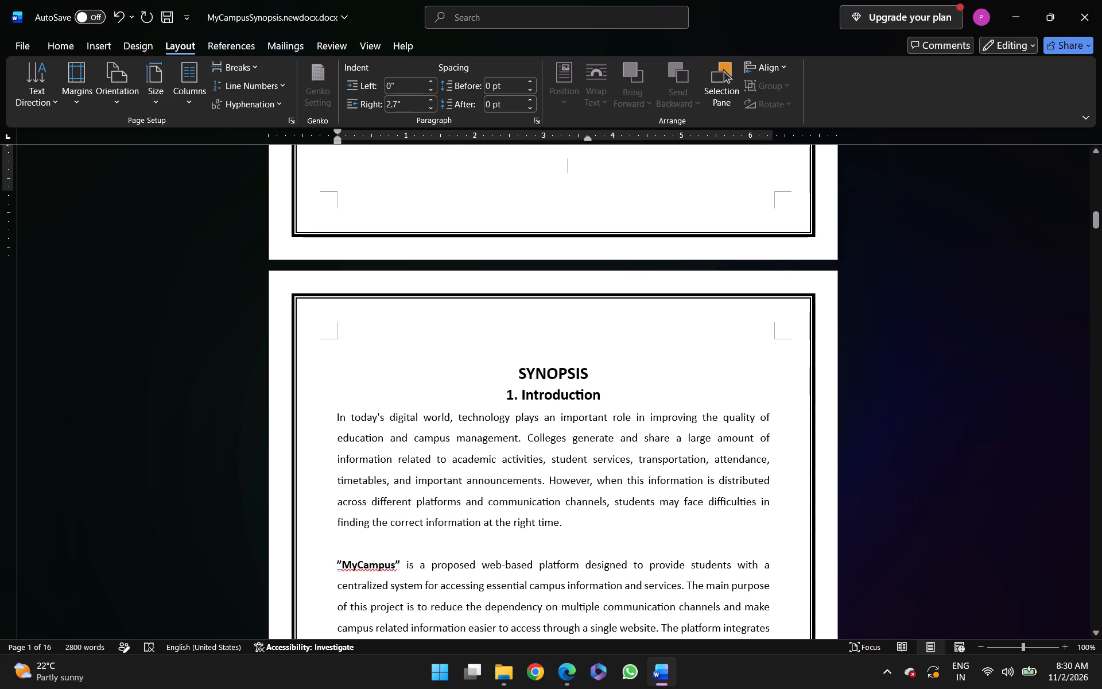
Set the index page section's margins to the Normal preset, 1" on all sides.
left_click(71, 106)
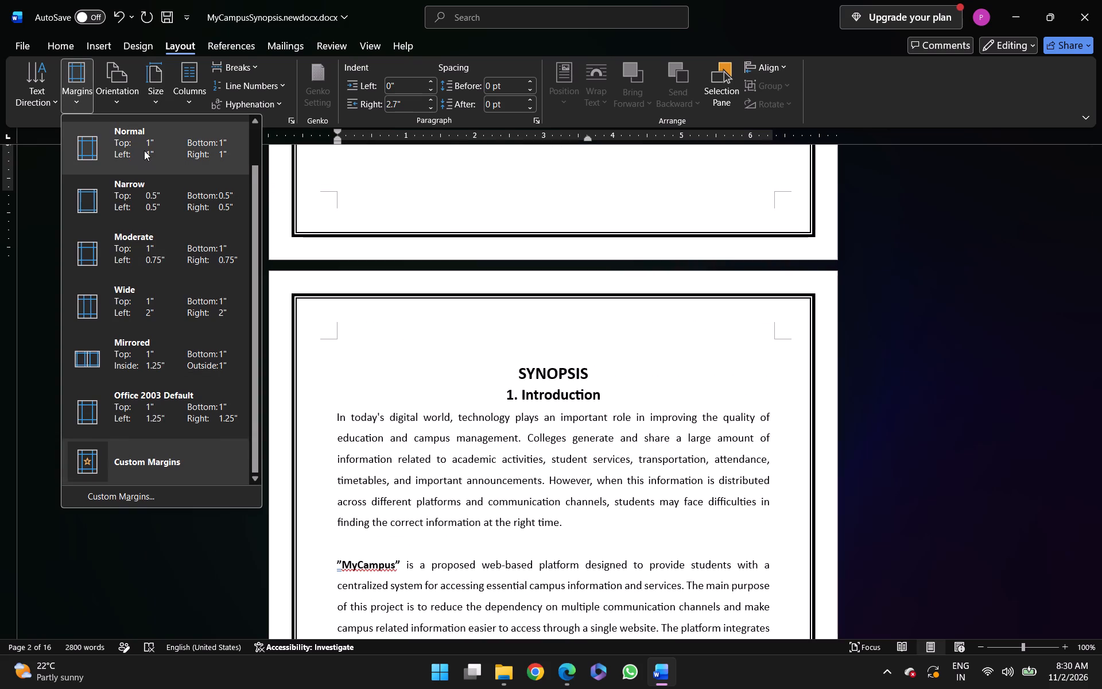
left_click(144, 150)
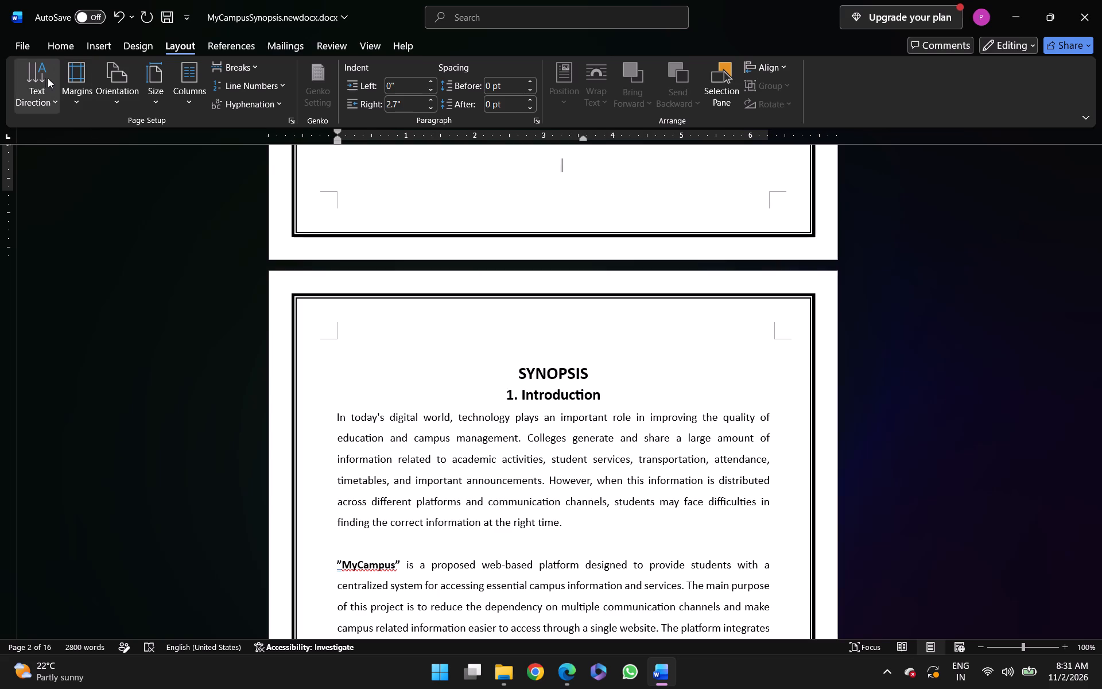
left_click(68, 94)
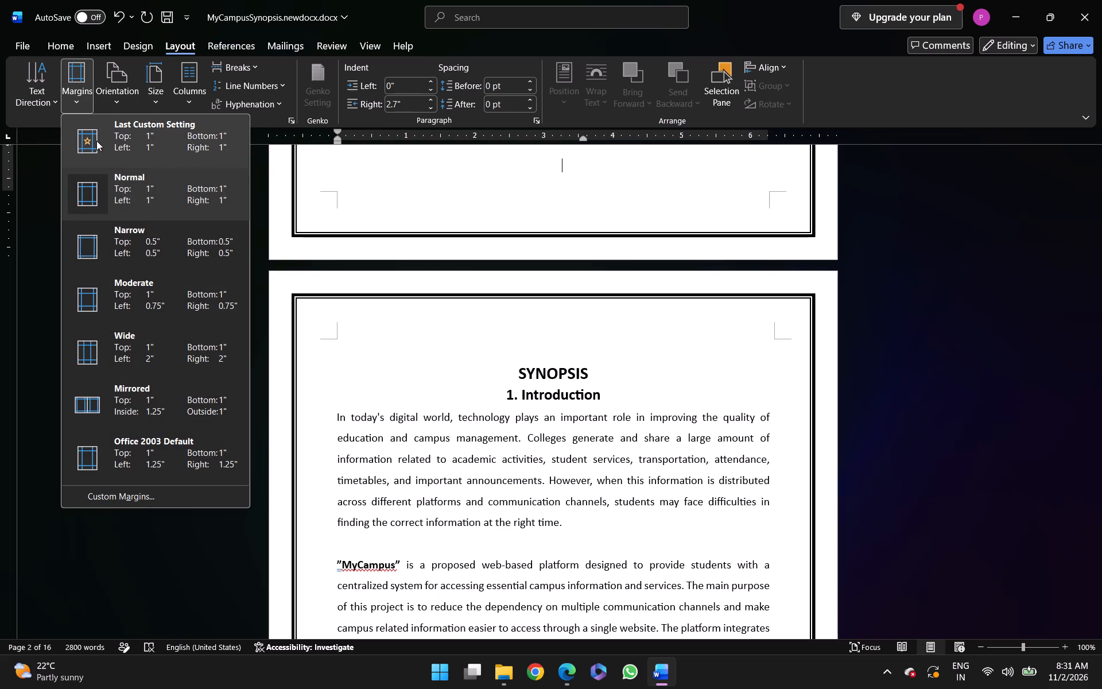
left_click(39, 233)
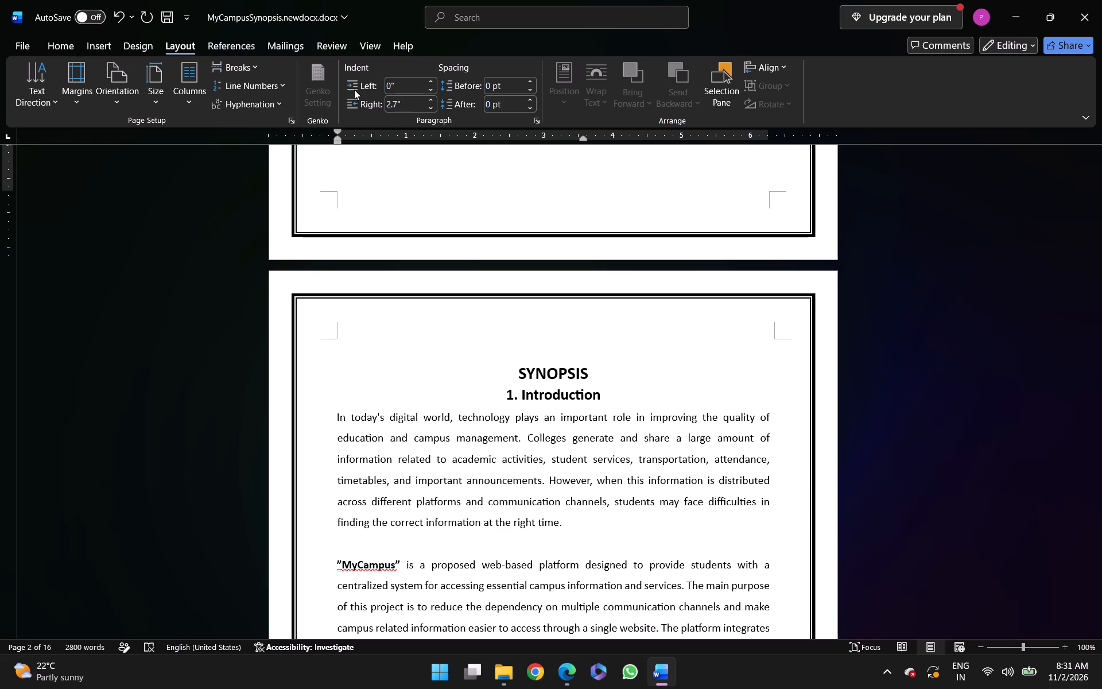
Set the right indent of the empty last paragraph on the index page to 0".
triple_click(430, 109)
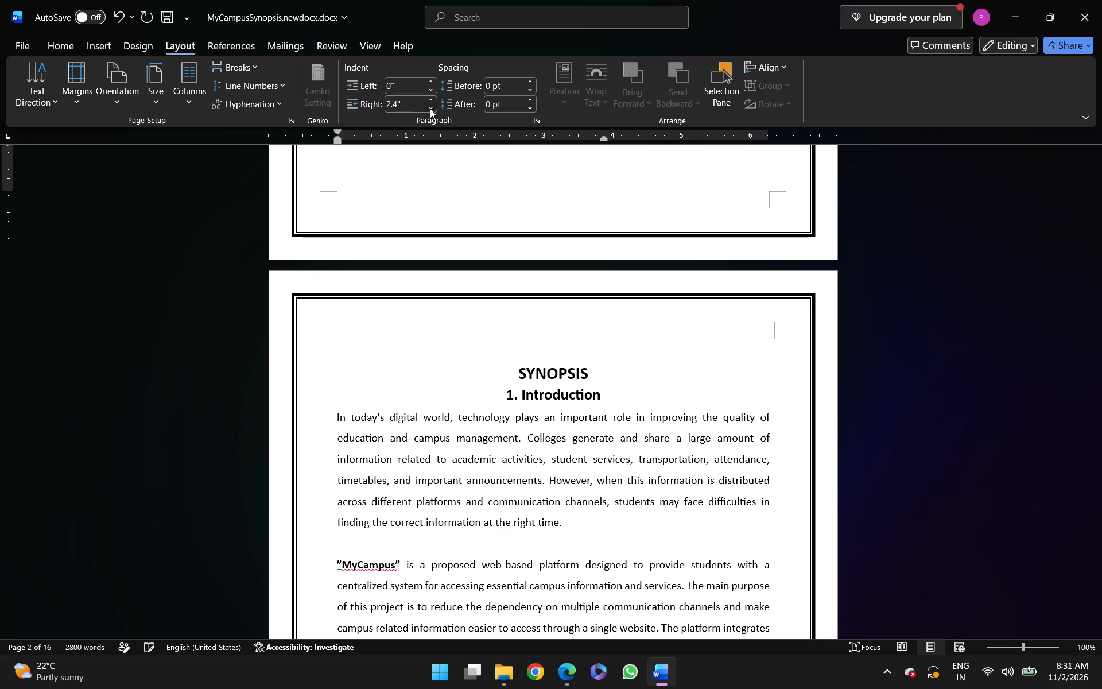
triple_click(430, 109)
triple_click(430, 109)
triple_click(430, 109)
triple_click(430, 109)
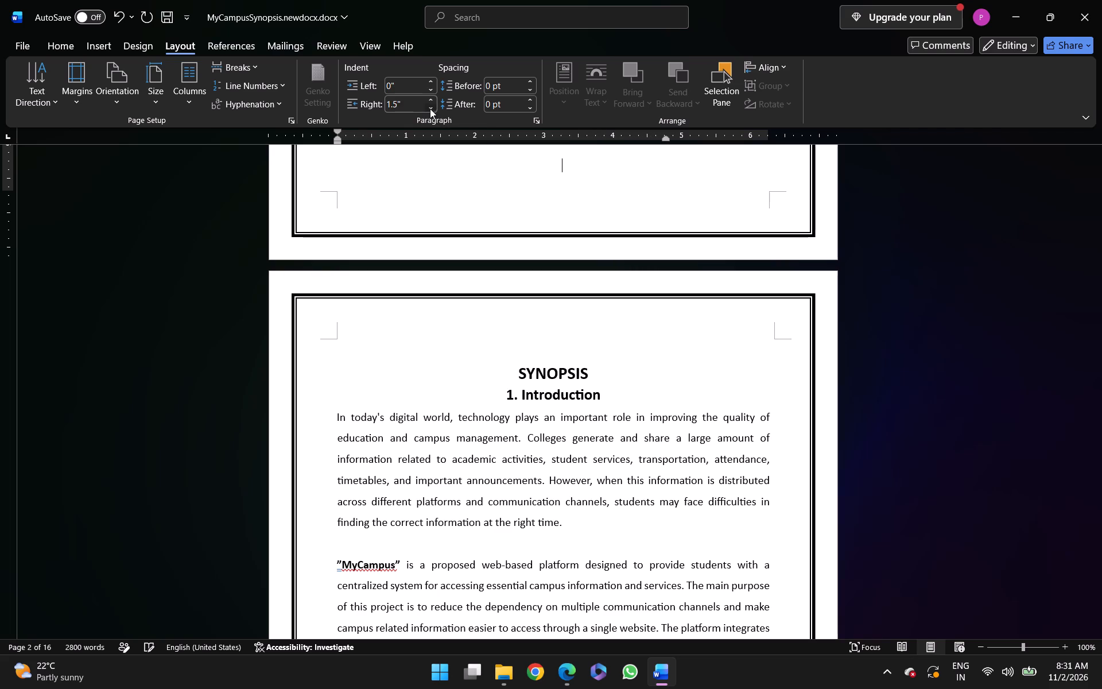
triple_click(430, 109)
left_click(430, 109)
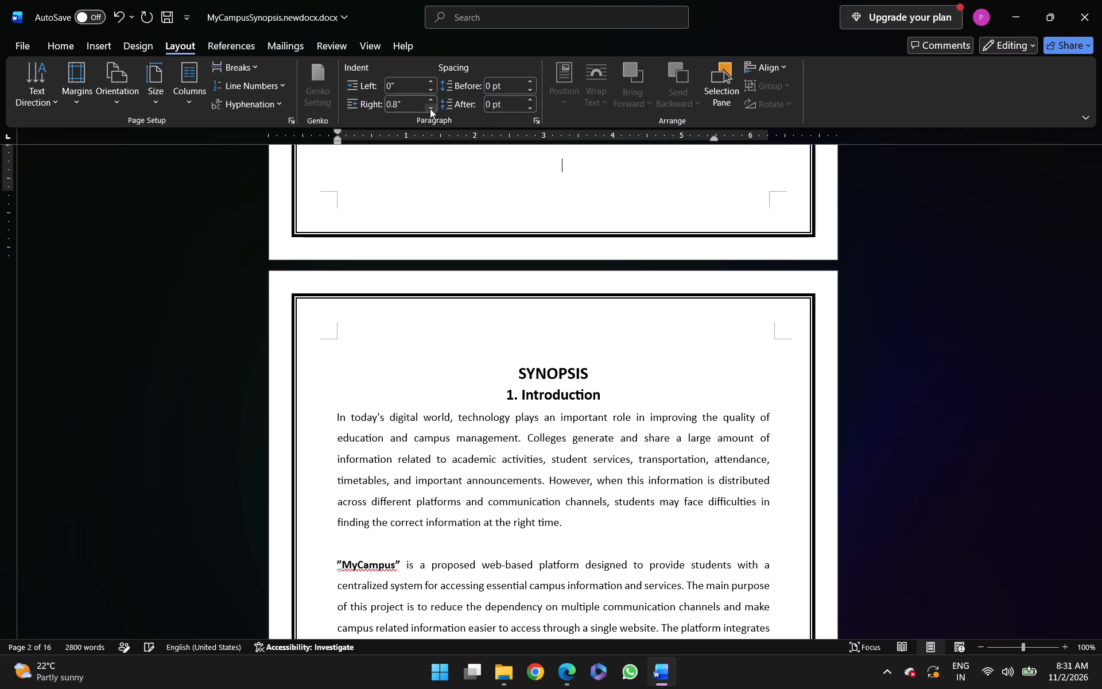
left_click(430, 109)
left_click(430, 109)
triple_click(430, 109)
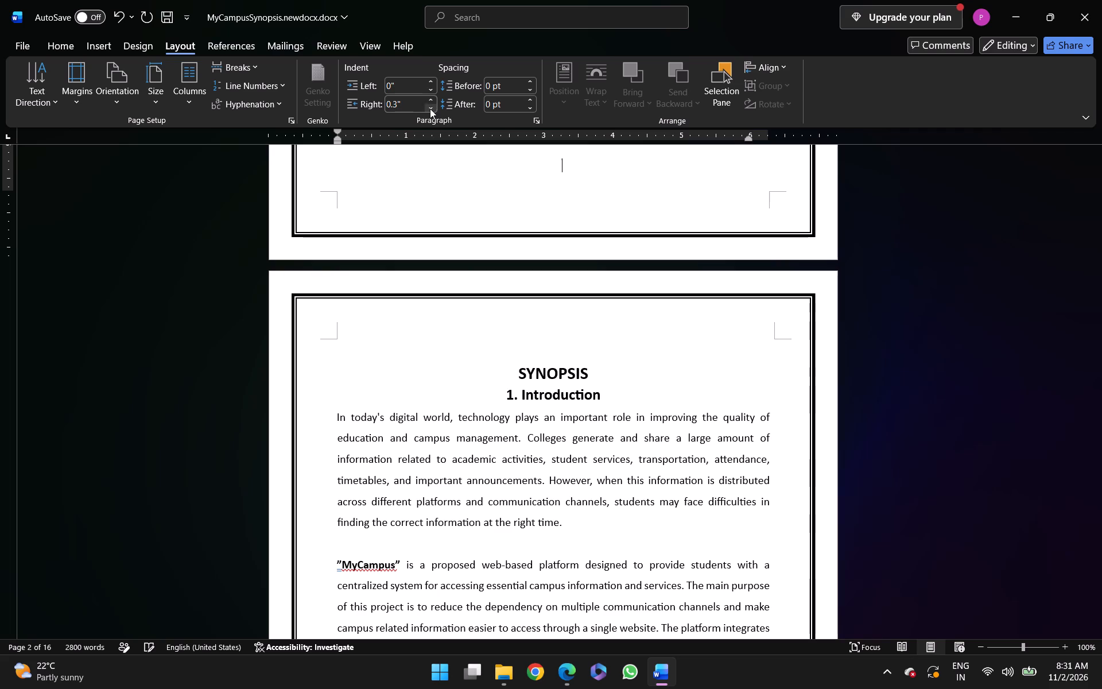
left_click(430, 109)
left_click(430, 109)
left_click(430, 109)
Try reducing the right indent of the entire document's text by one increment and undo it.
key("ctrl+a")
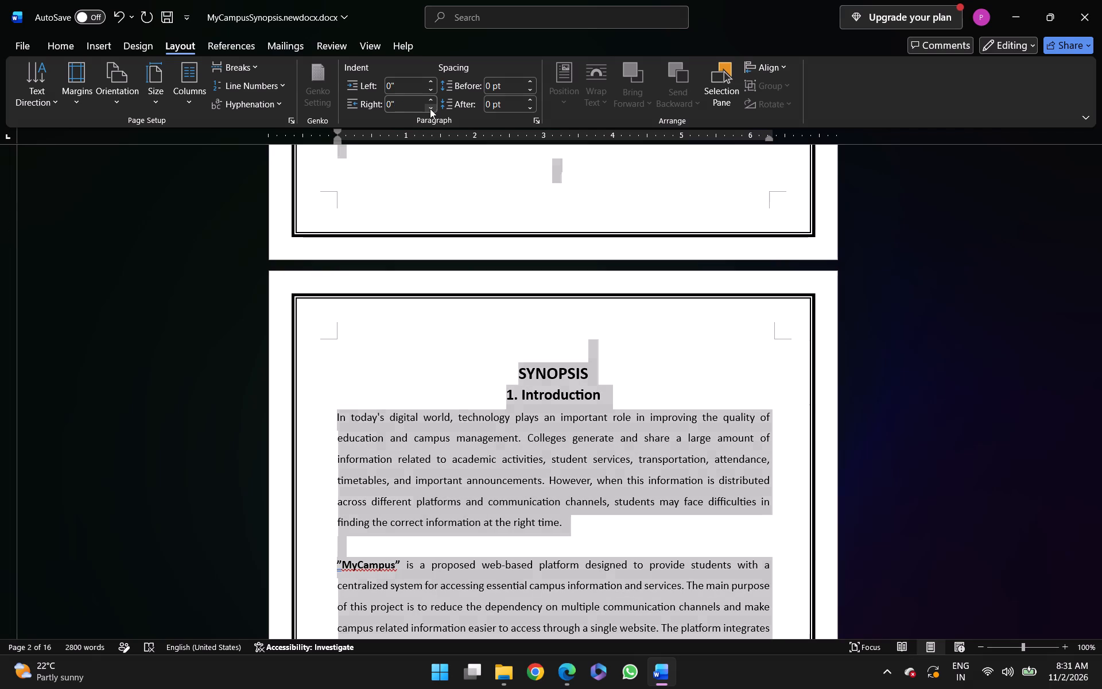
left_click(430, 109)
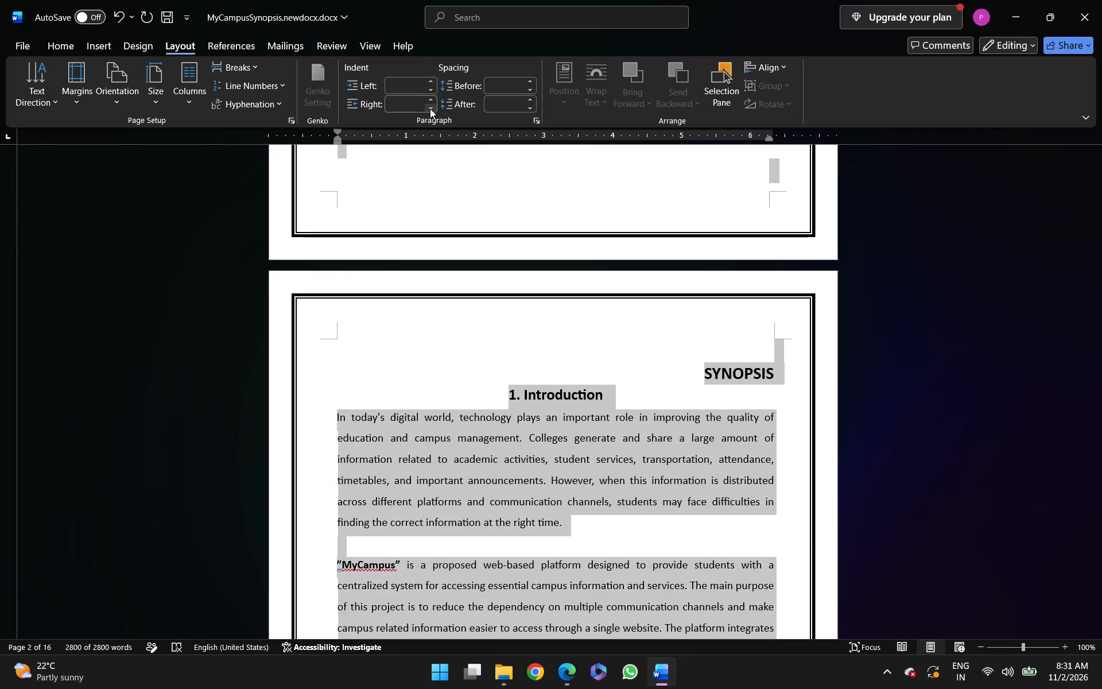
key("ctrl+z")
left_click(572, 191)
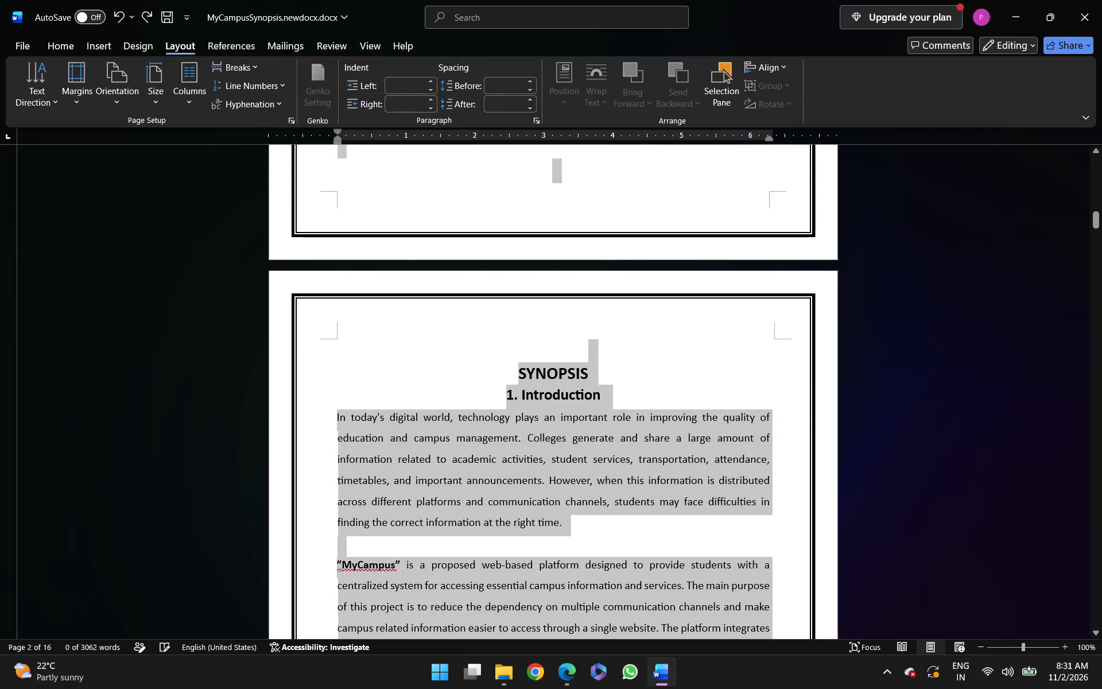
Examine the page border and layout from the title page through to the references page with the signature block.
scroll(572, 191, "up", 13)
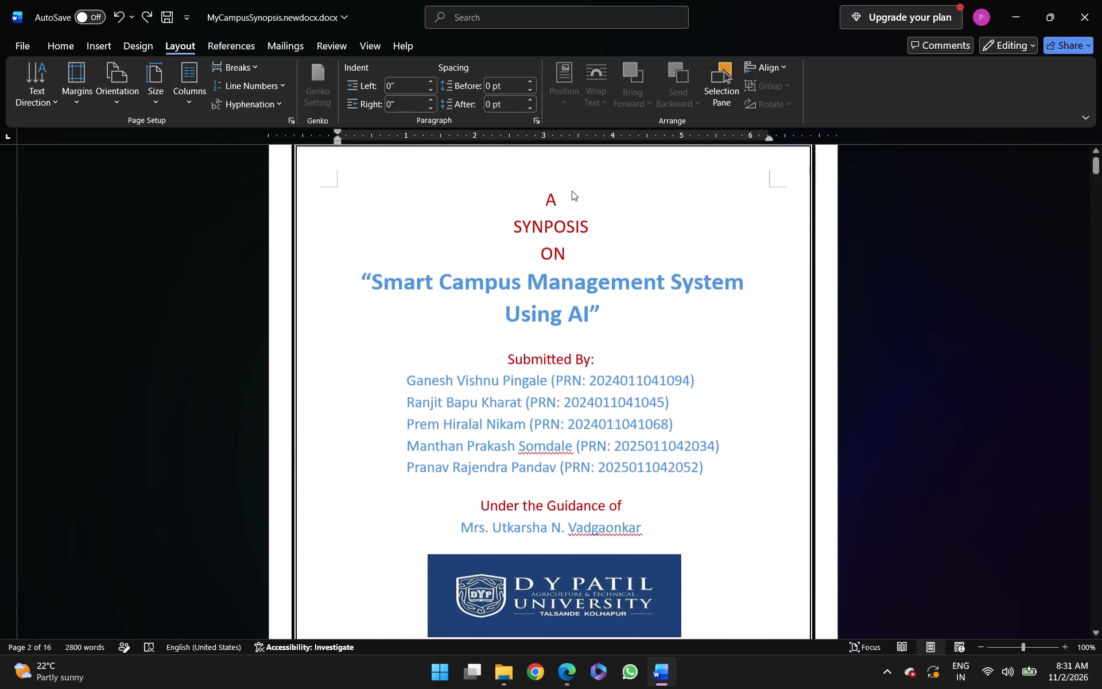
scroll(572, 191, "up", 1)
scroll(572, 191, "down", 20)
scroll(572, 191, "down", 10)
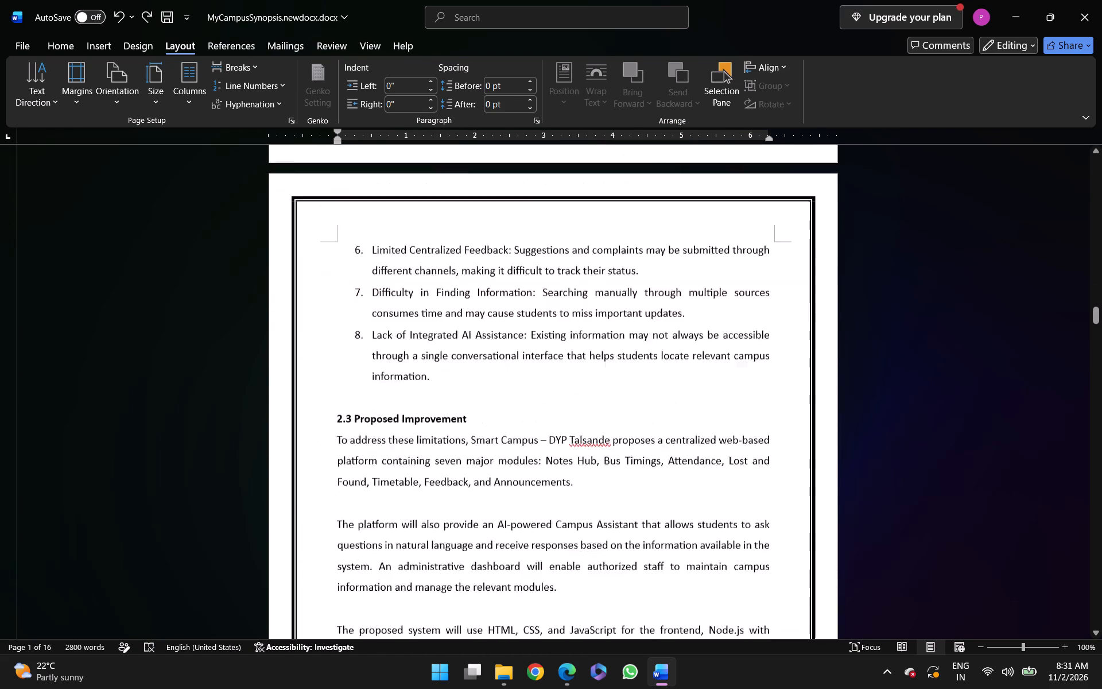
scroll(572, 191, "down", 19)
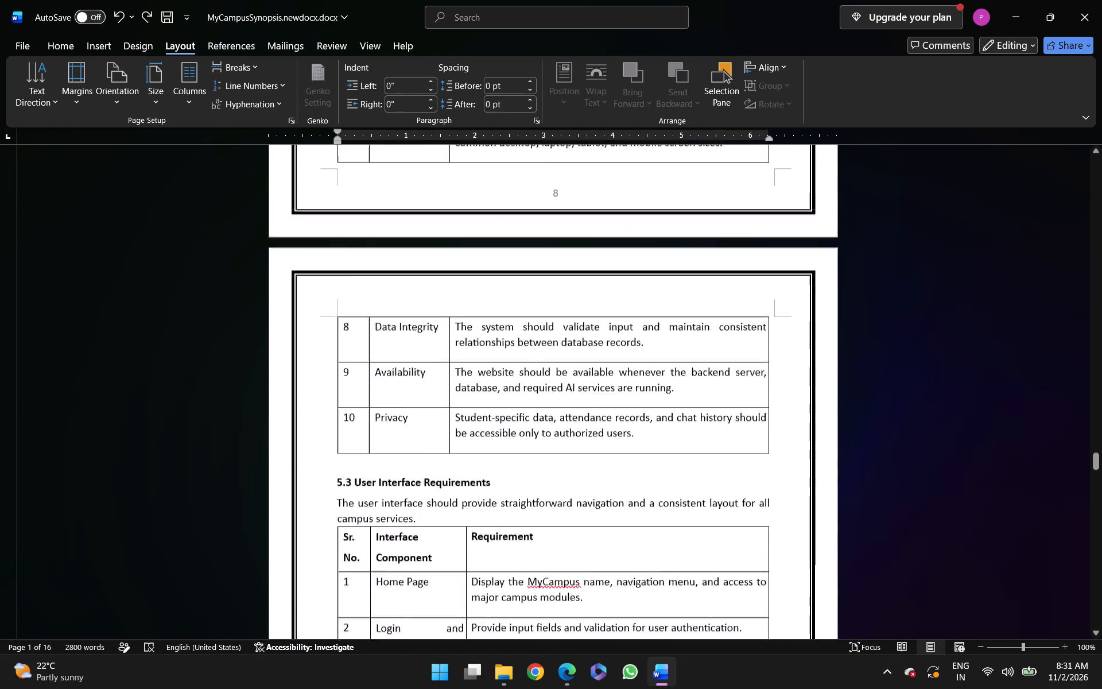
scroll(572, 191, "down", 3)
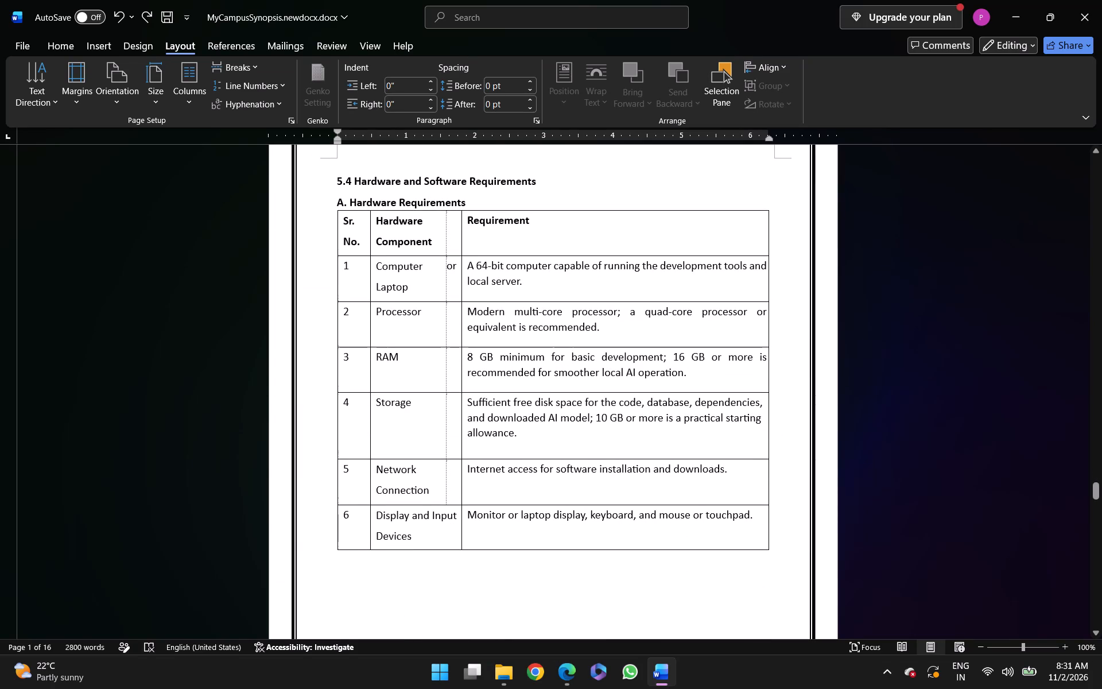
scroll(572, 191, "down", 15)
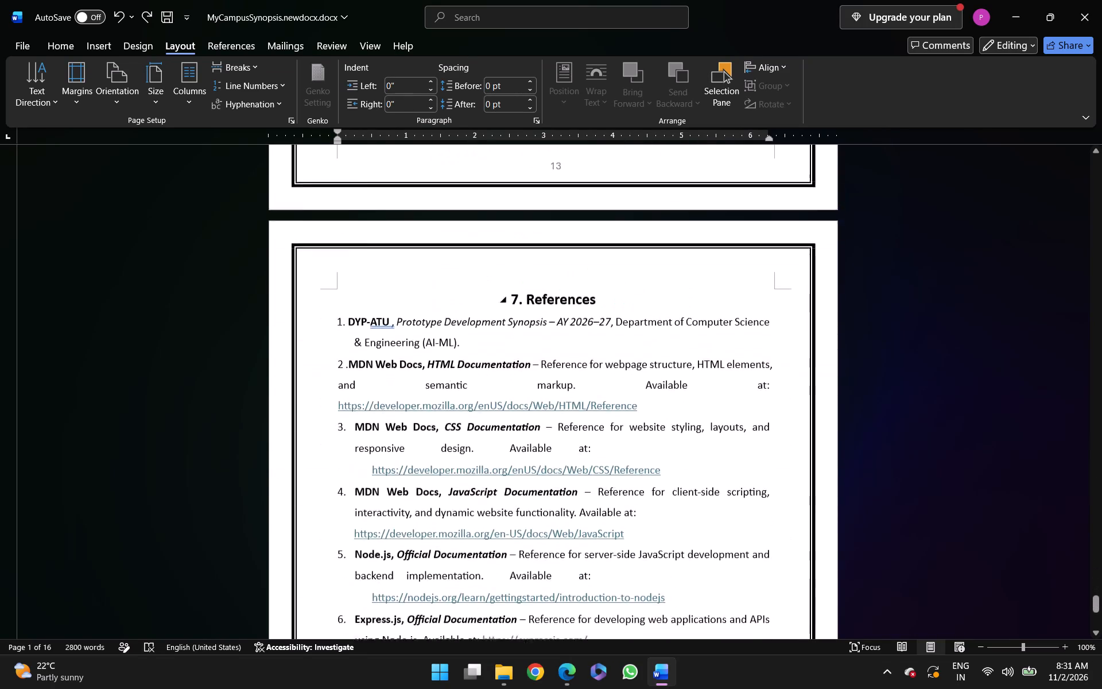
scroll(572, 191, "down", 7)
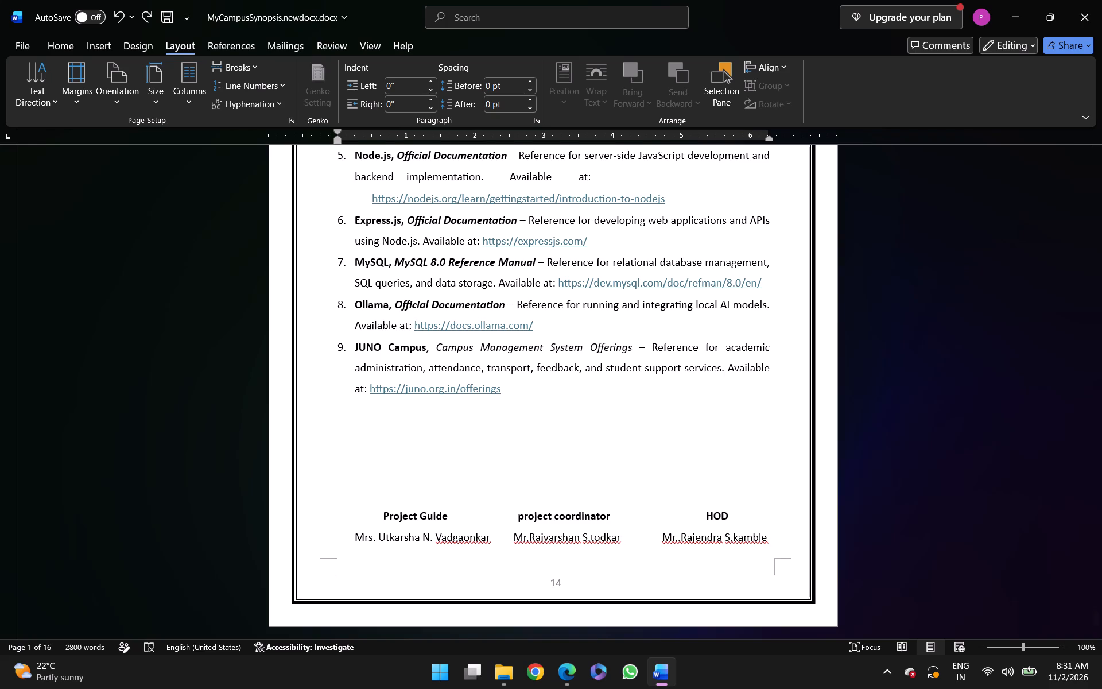
scroll(572, 191, "up", 1)
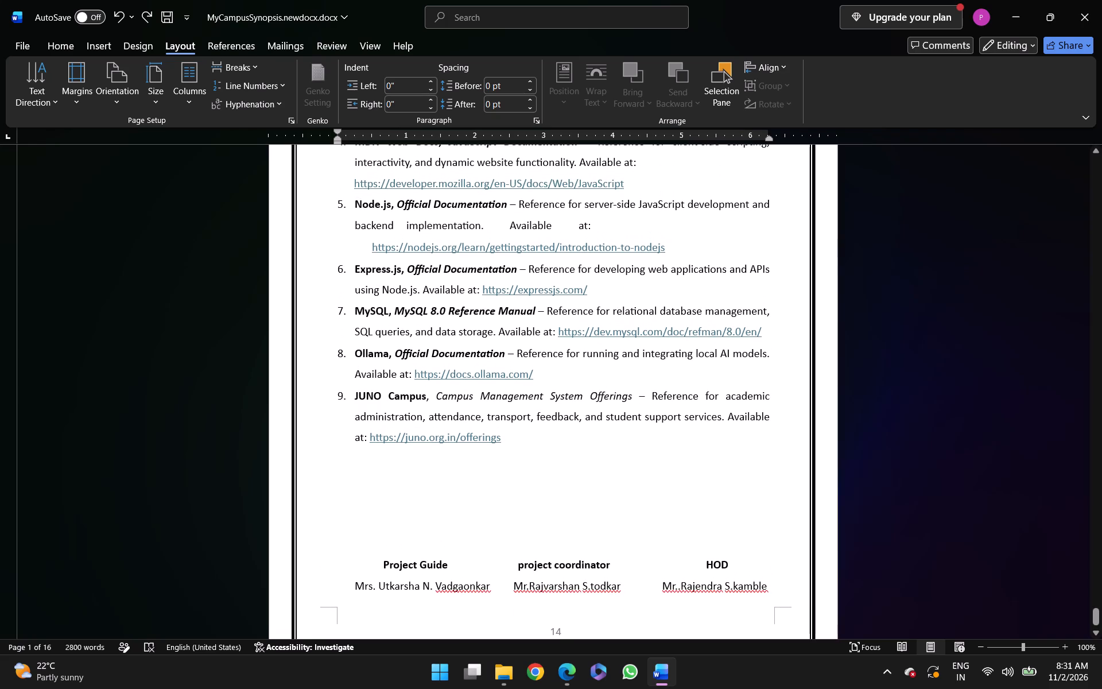
Remove the double-line page border from the whole document by setting the page border to None.
left_click(71, 45)
left_click(140, 48)
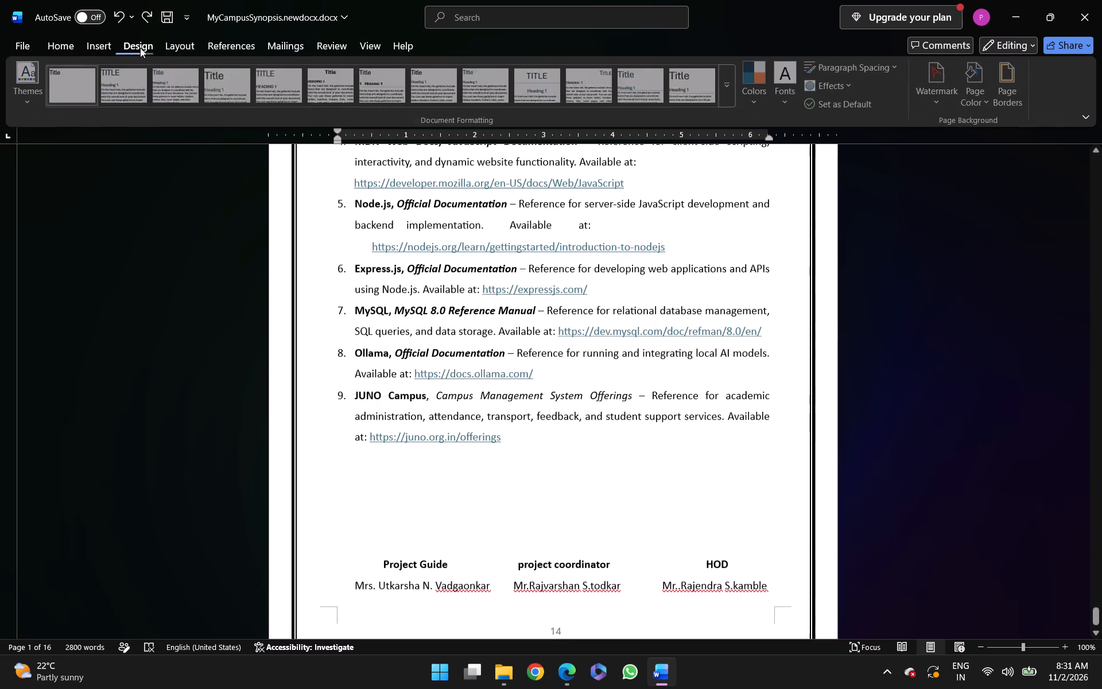
left_click(1009, 91)
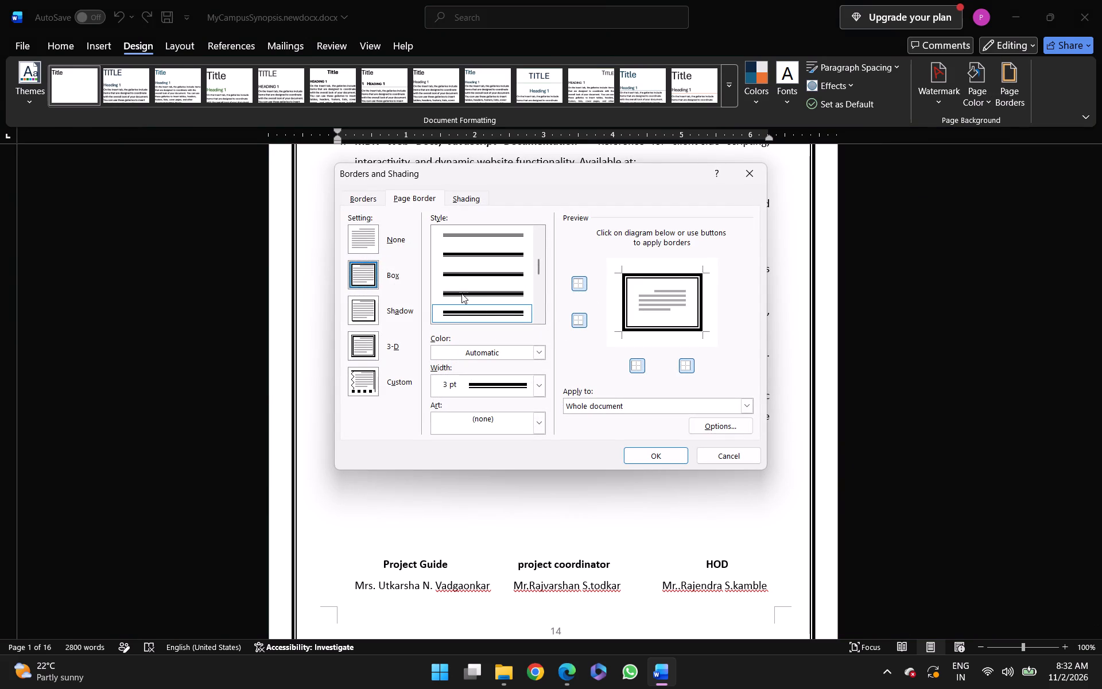
left_click(371, 249)
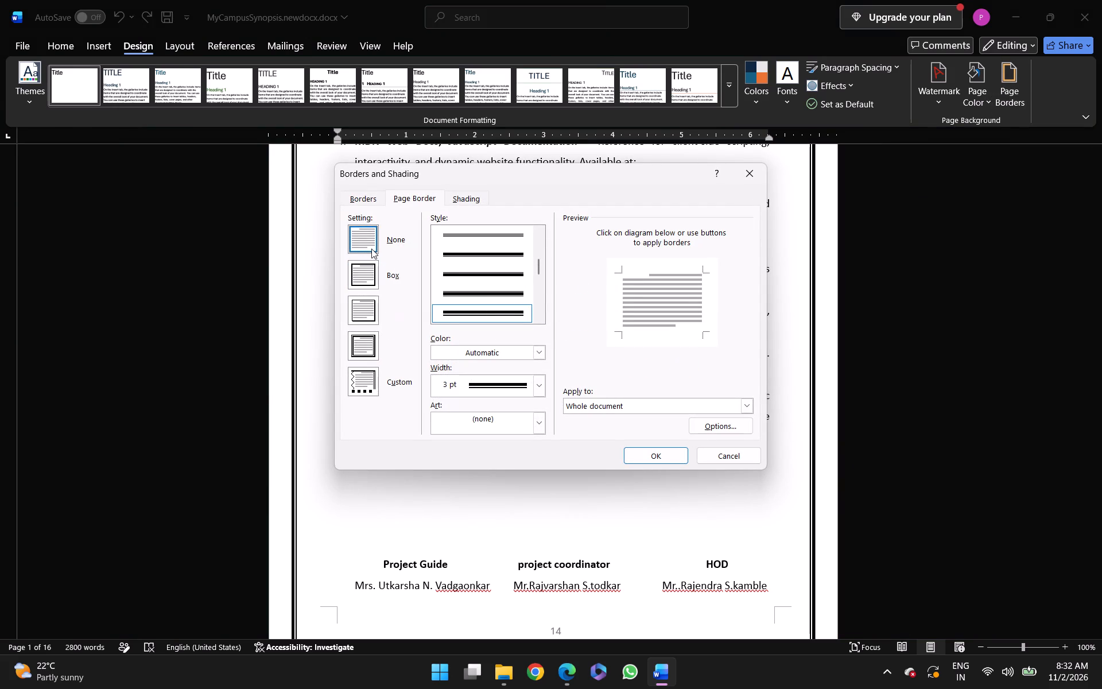
left_click(662, 457)
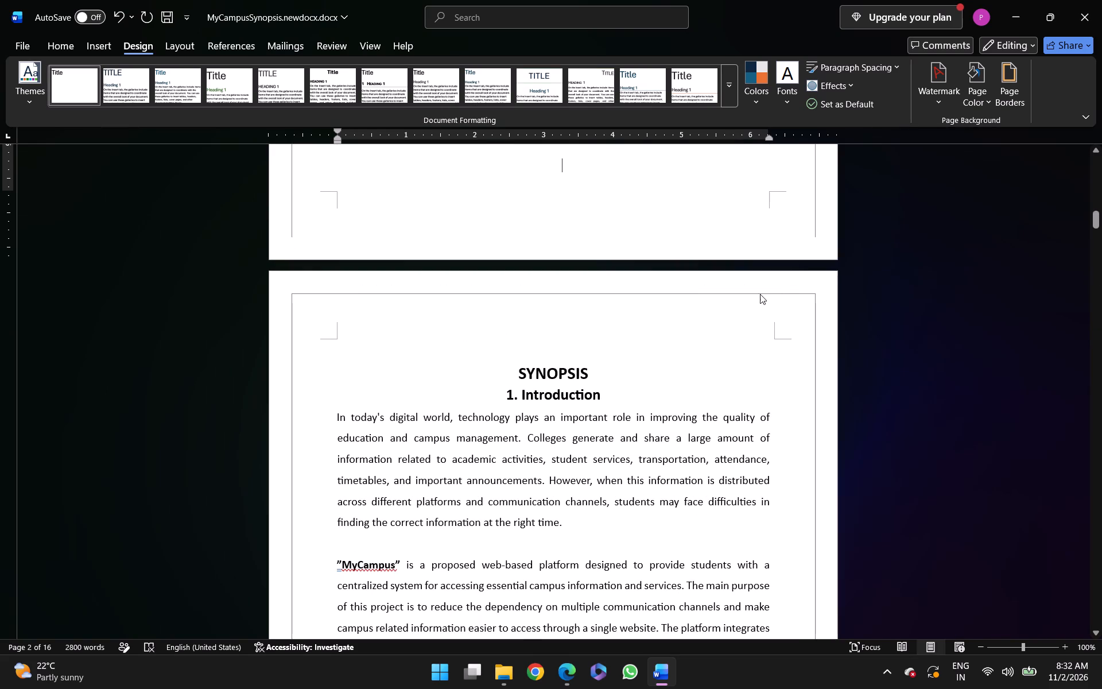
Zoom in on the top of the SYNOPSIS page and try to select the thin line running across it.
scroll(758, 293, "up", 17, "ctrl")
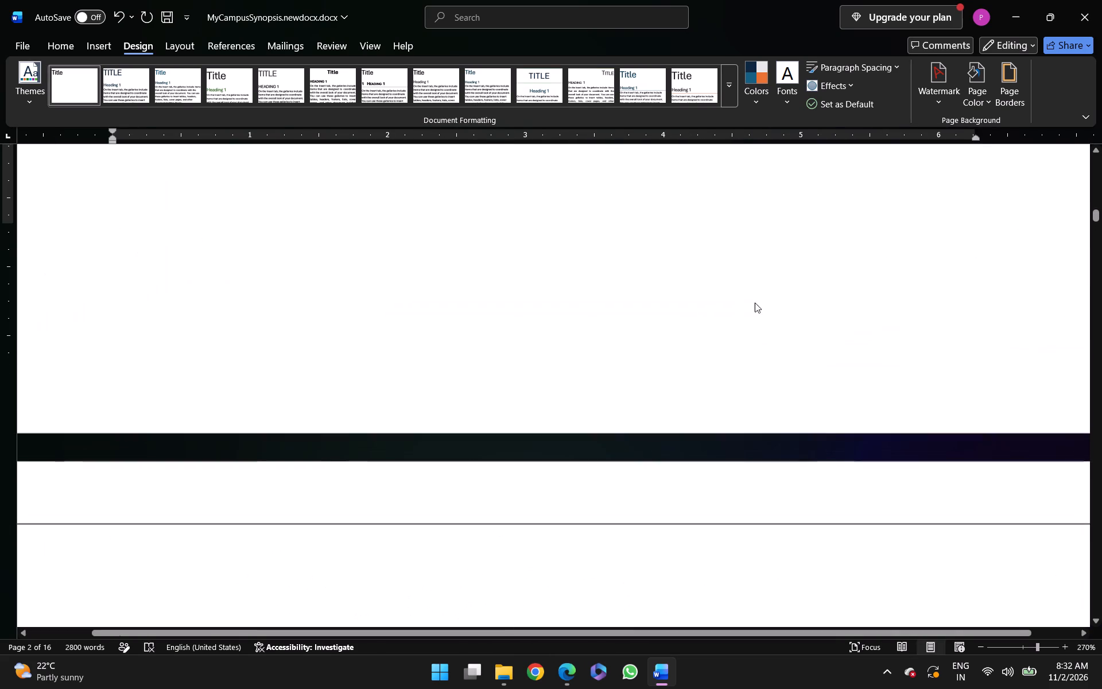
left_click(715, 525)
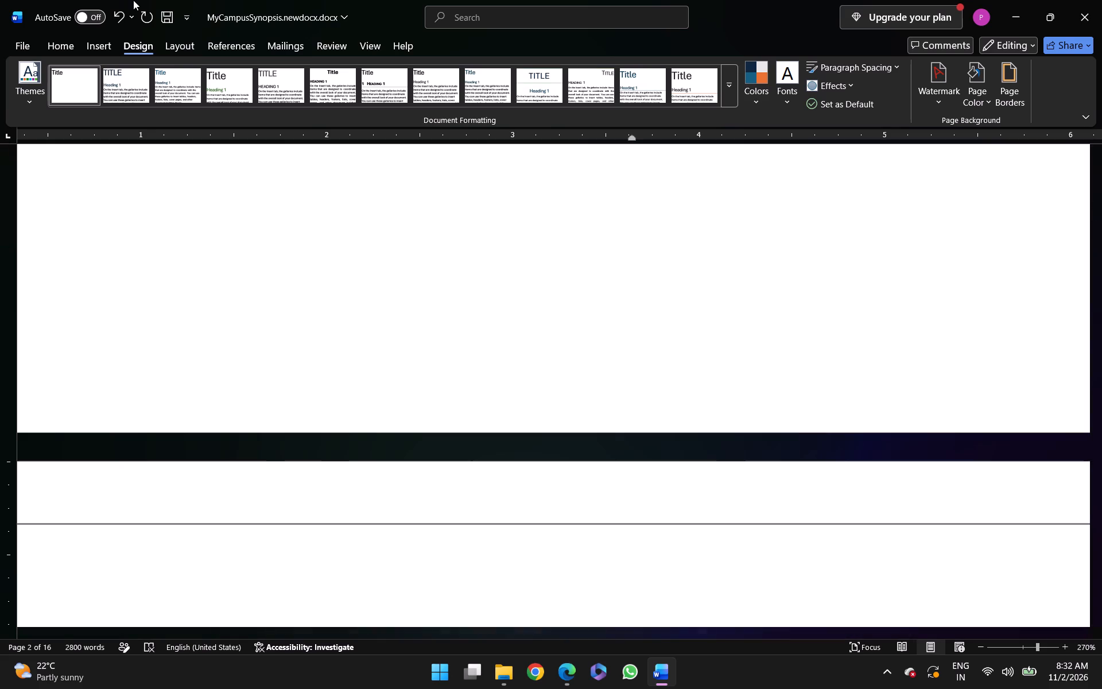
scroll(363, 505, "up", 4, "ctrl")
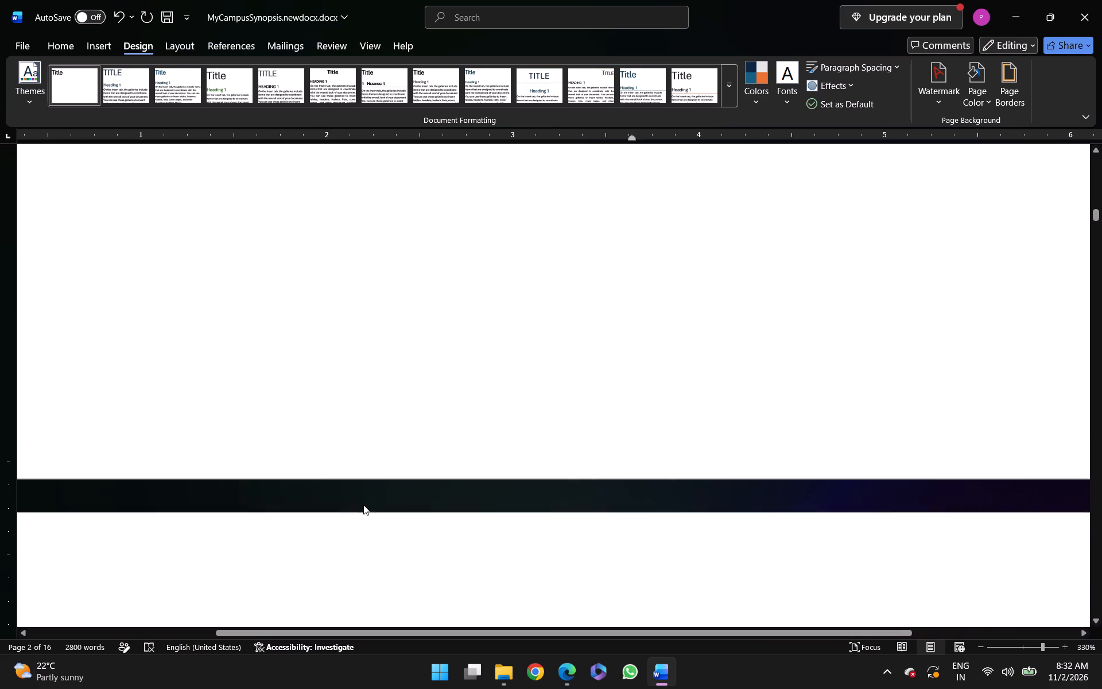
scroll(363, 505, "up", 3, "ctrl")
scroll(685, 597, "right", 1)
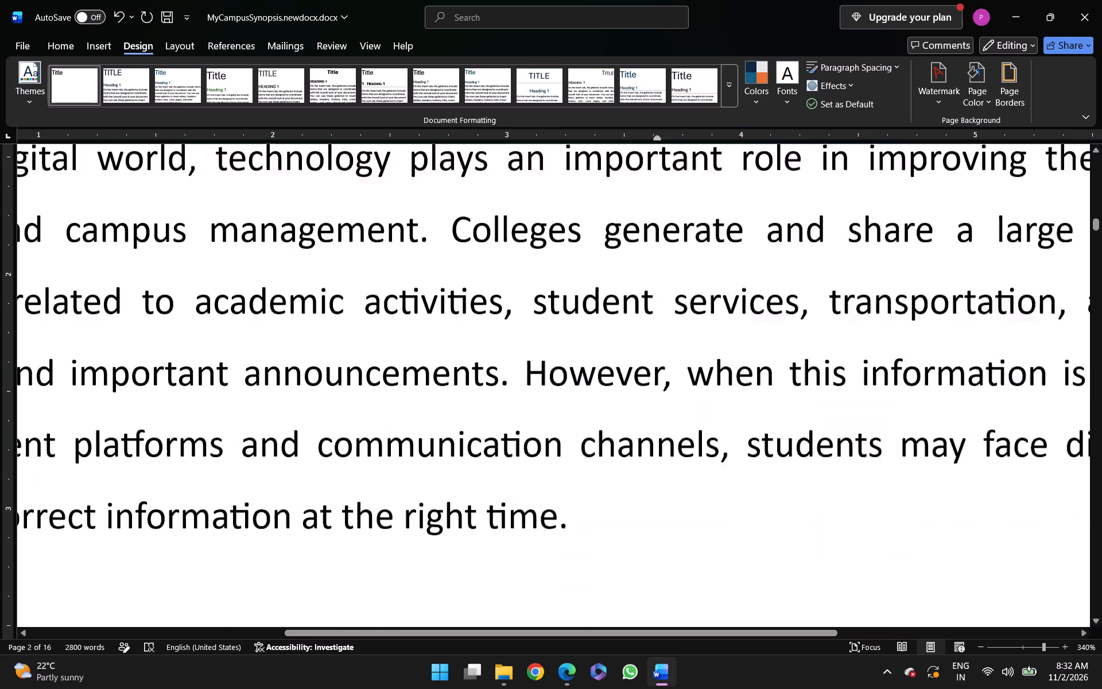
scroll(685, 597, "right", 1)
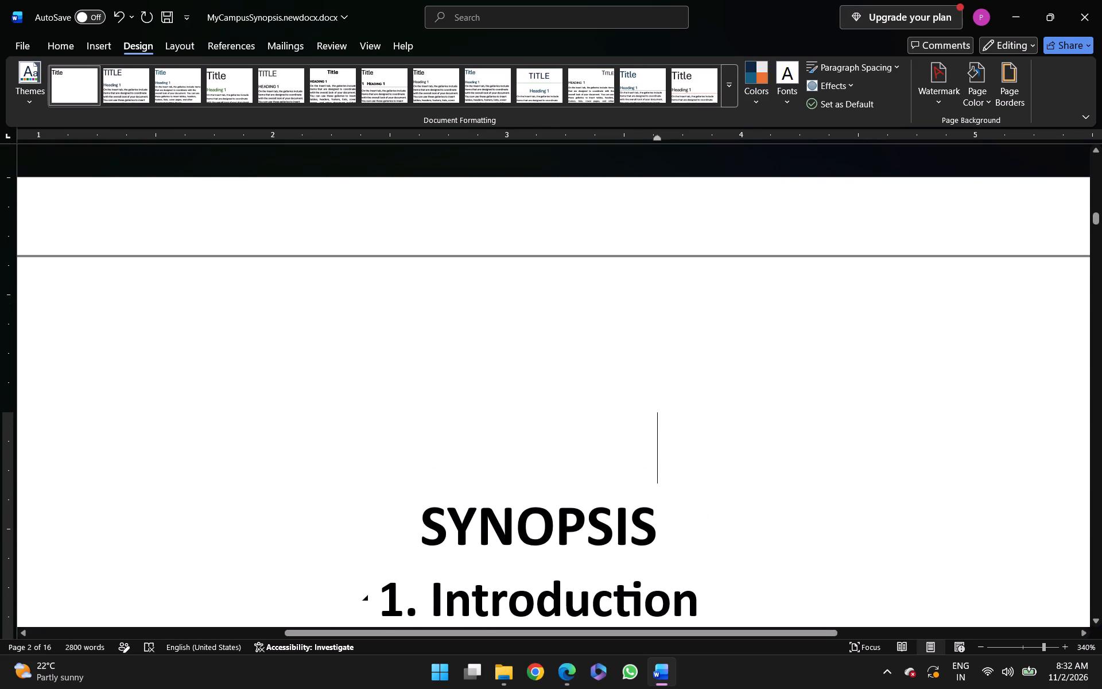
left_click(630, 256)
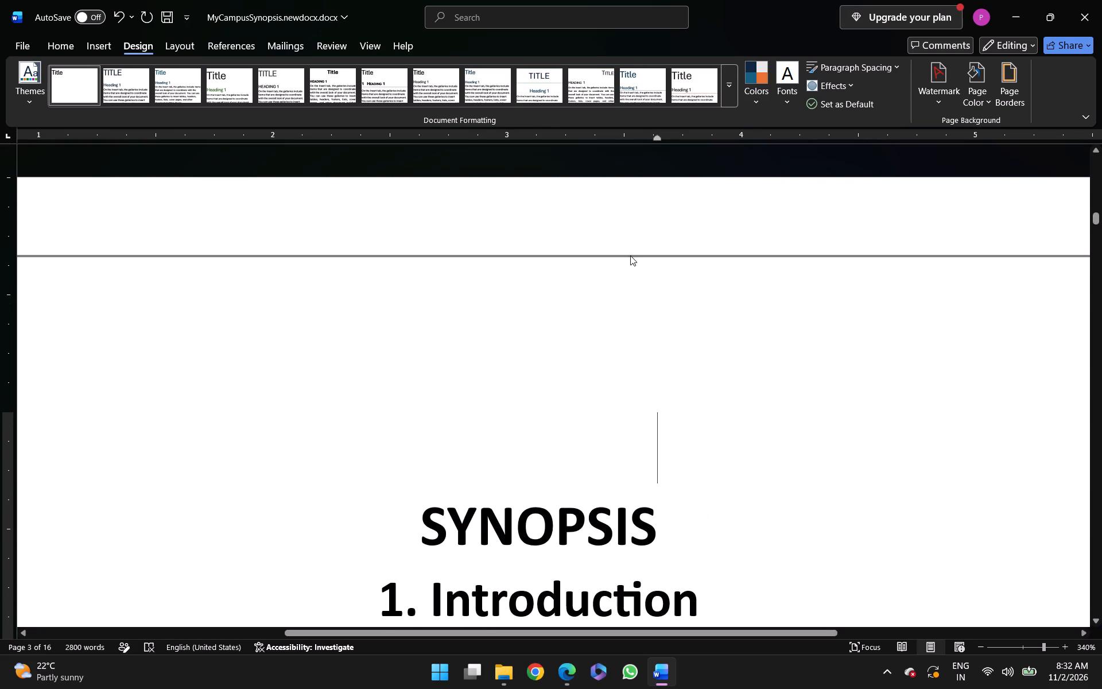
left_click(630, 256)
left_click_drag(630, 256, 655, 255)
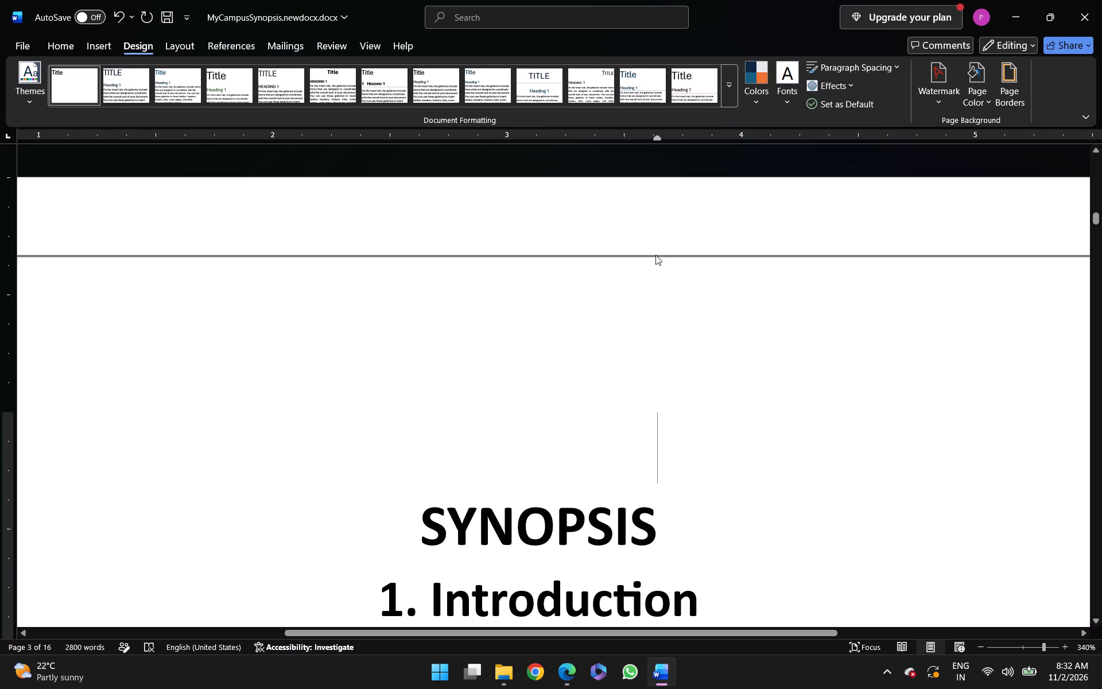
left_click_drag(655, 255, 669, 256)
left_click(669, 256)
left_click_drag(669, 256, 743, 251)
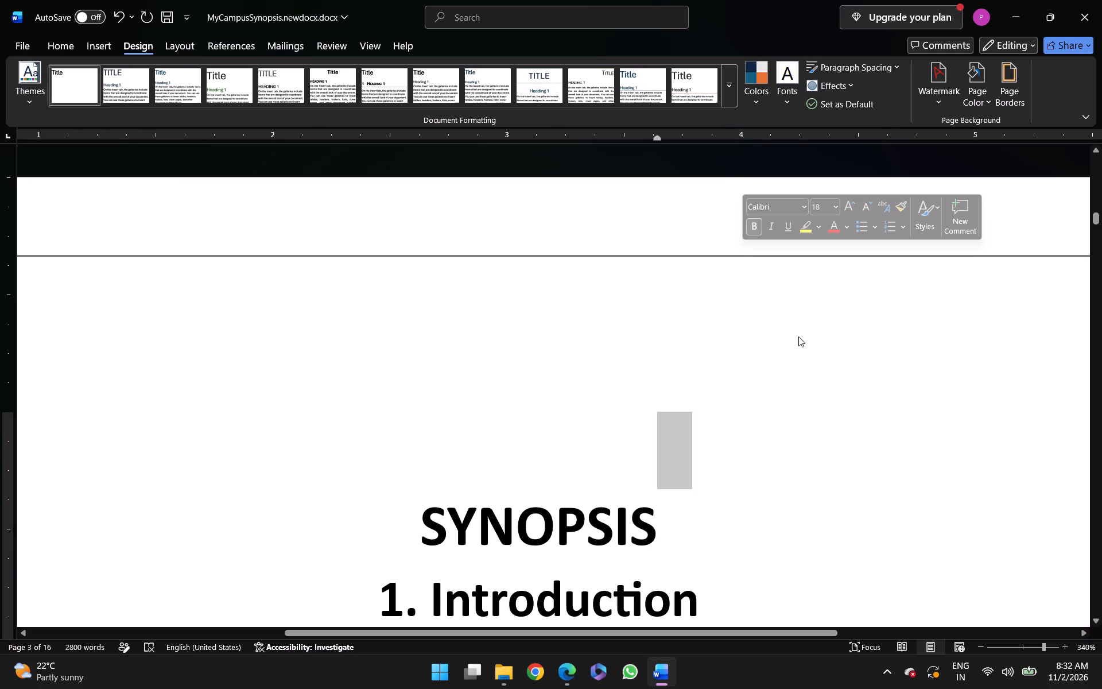
Apply a custom ¼ pt solid single-line page border along the bottom edge only, for the whole document.
left_click(1012, 92)
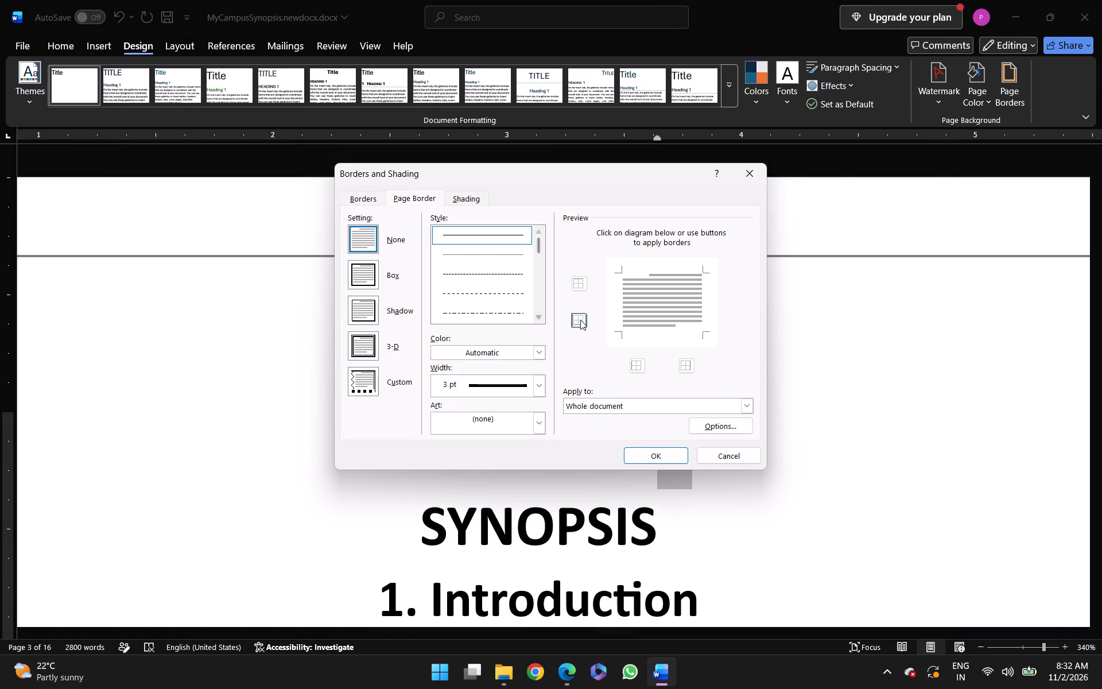
left_click(580, 320)
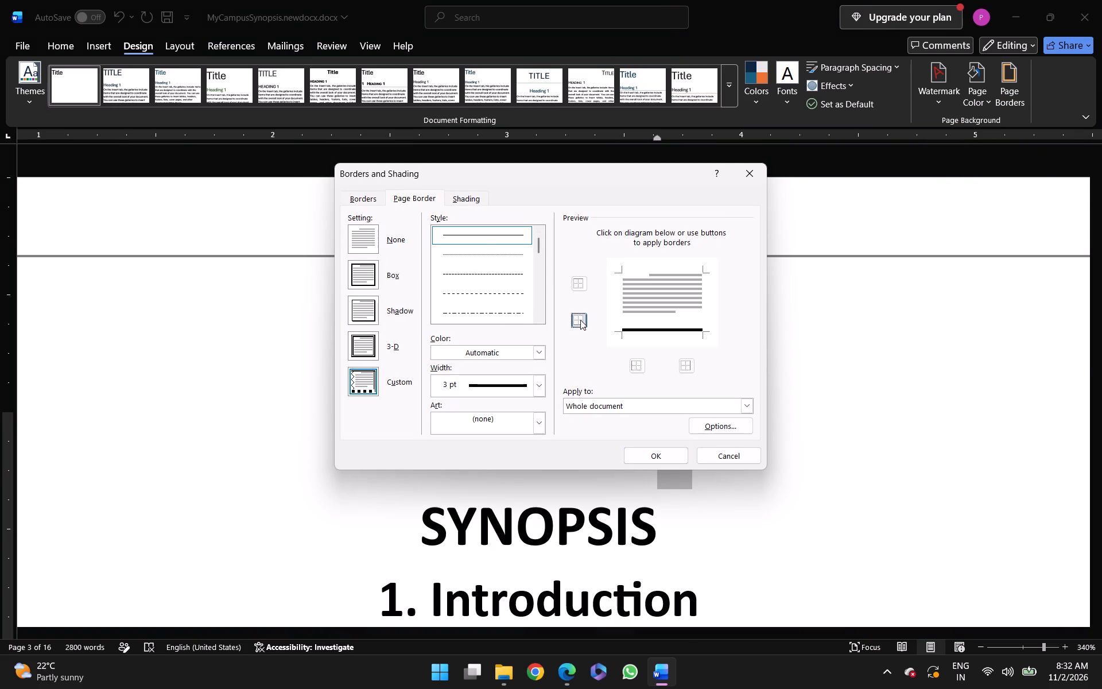
left_click(478, 236)
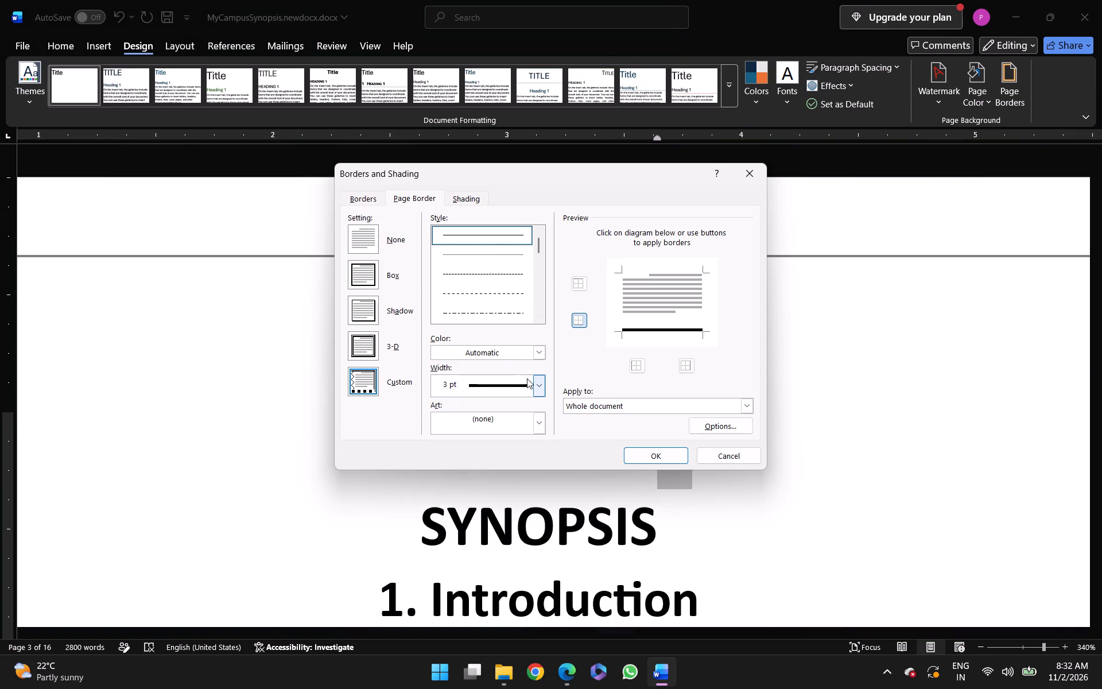
left_click(531, 382)
left_click(509, 405)
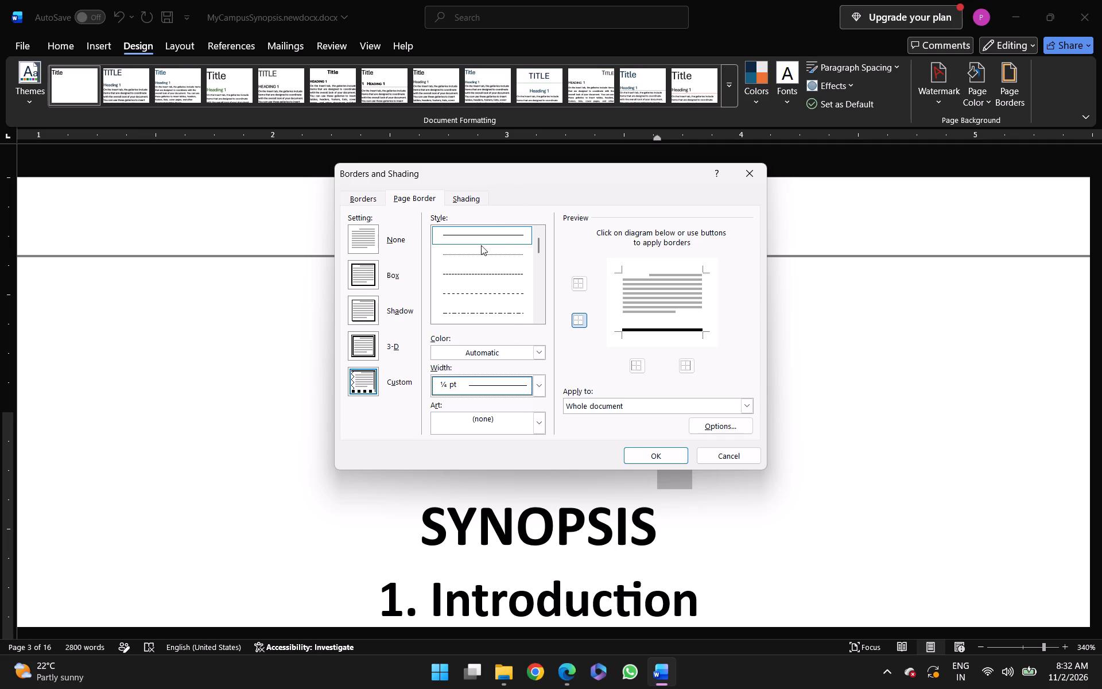
left_click(362, 274)
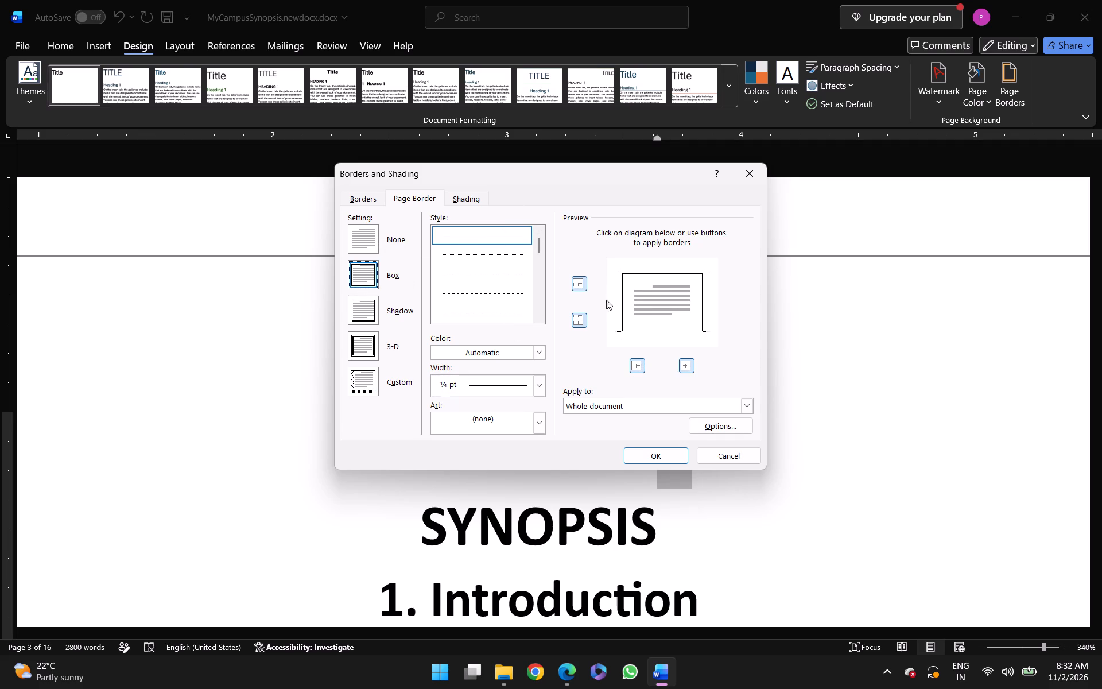
left_click(576, 285)
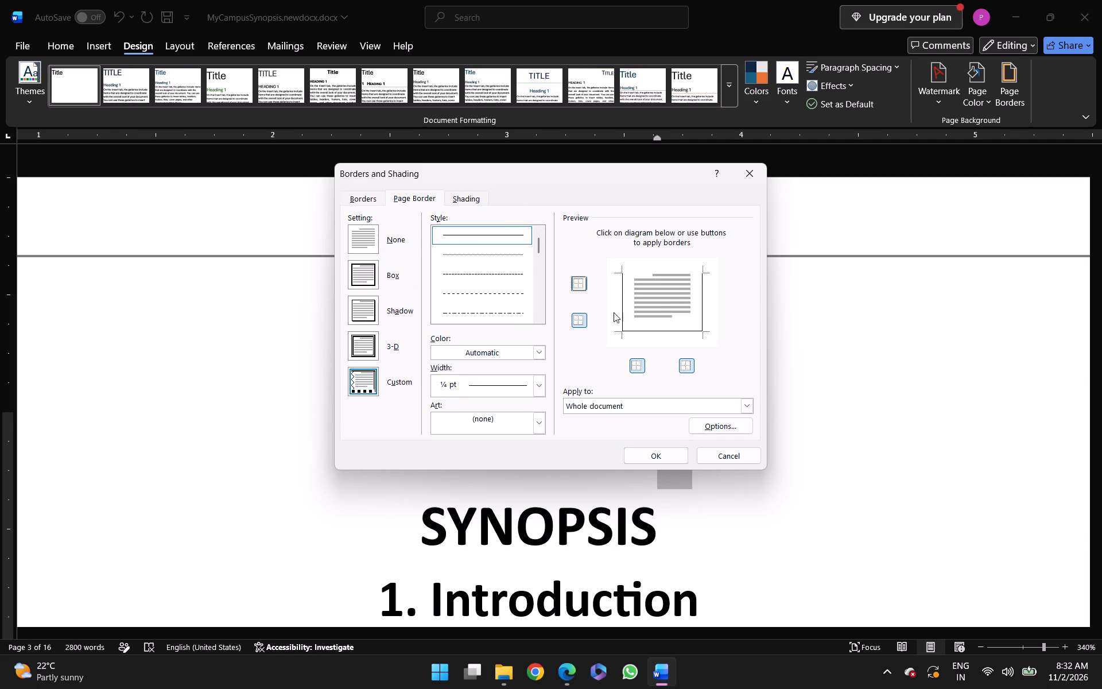
left_click(637, 360)
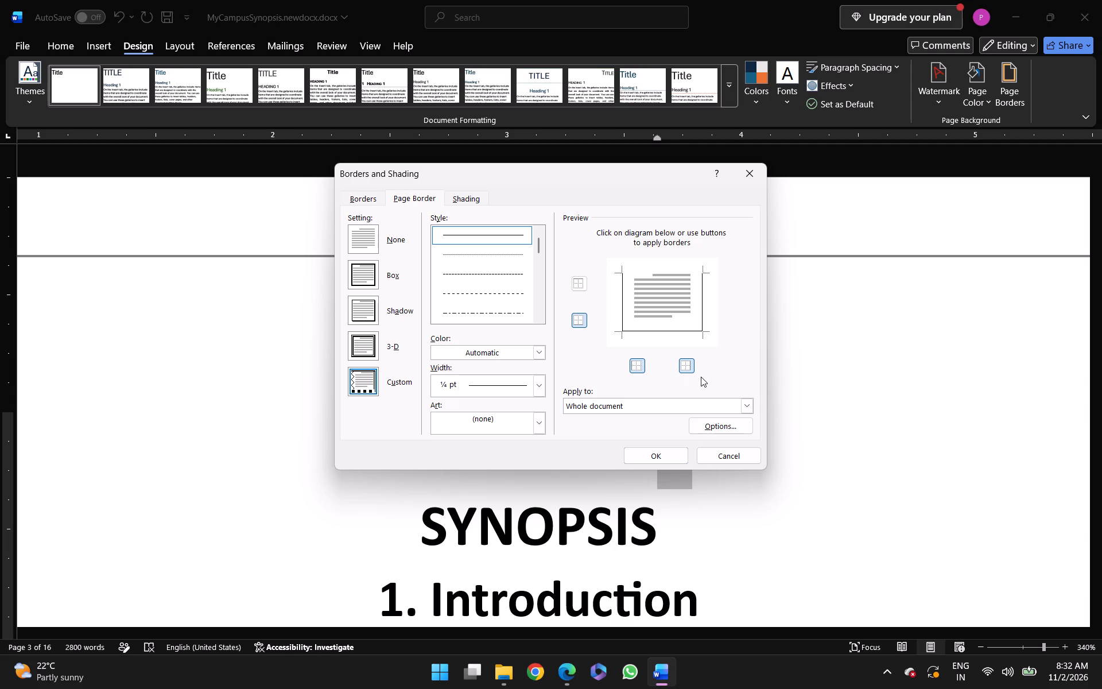
left_click(696, 371)
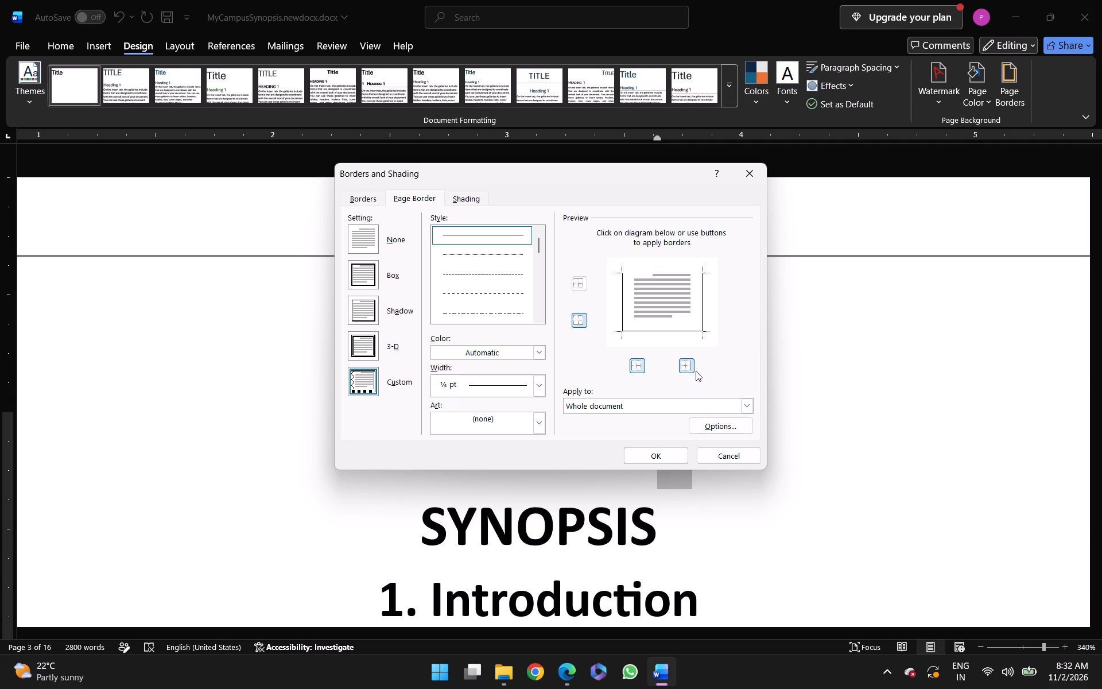
left_click(688, 370)
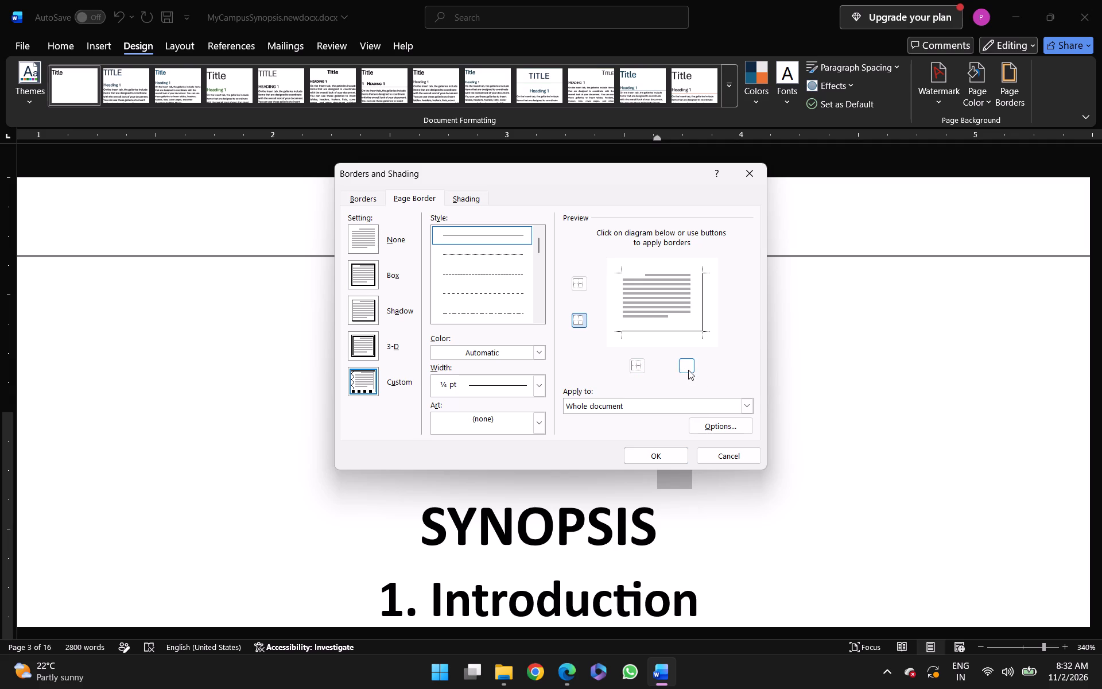
left_click(675, 456)
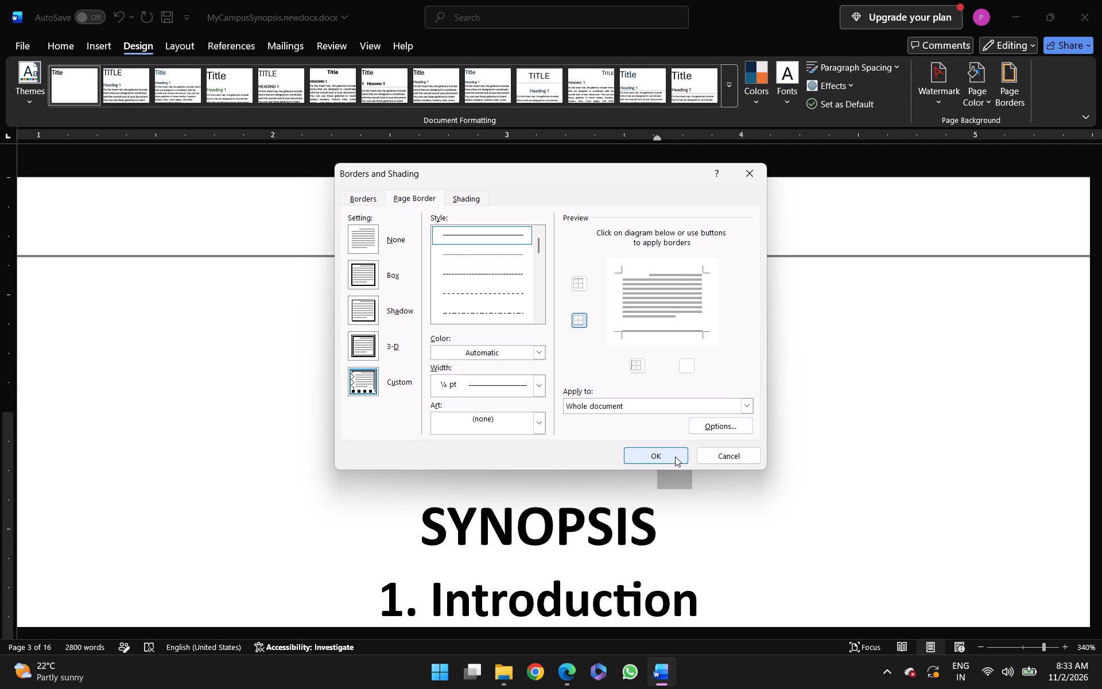
scroll(675, 456, "down", 9, "ctrl")
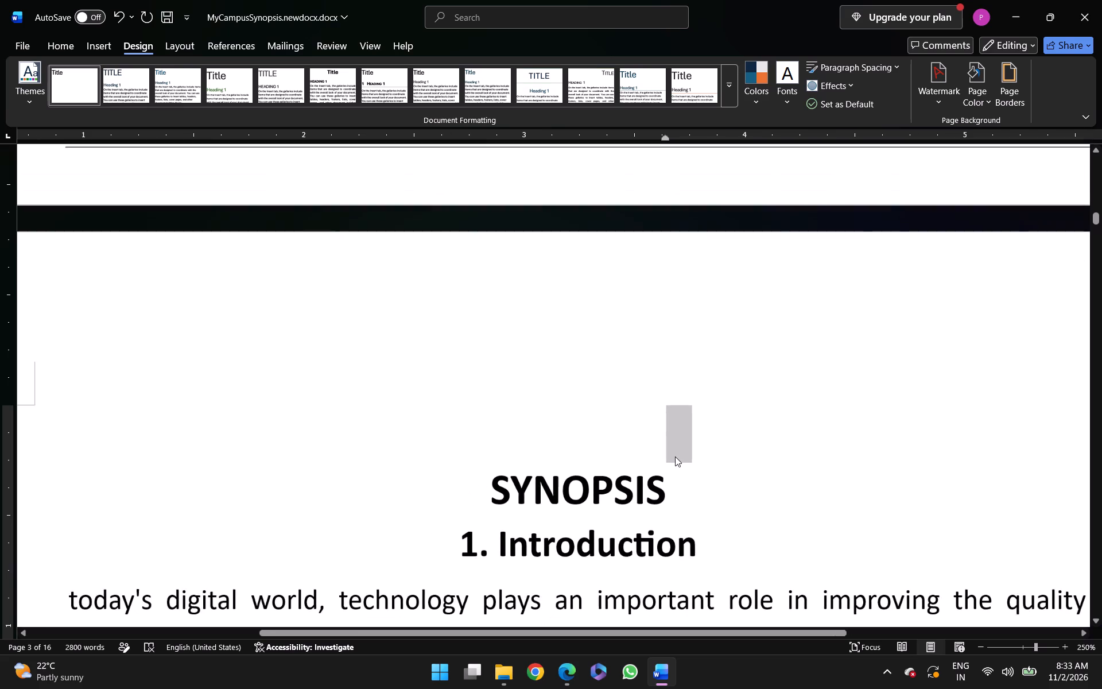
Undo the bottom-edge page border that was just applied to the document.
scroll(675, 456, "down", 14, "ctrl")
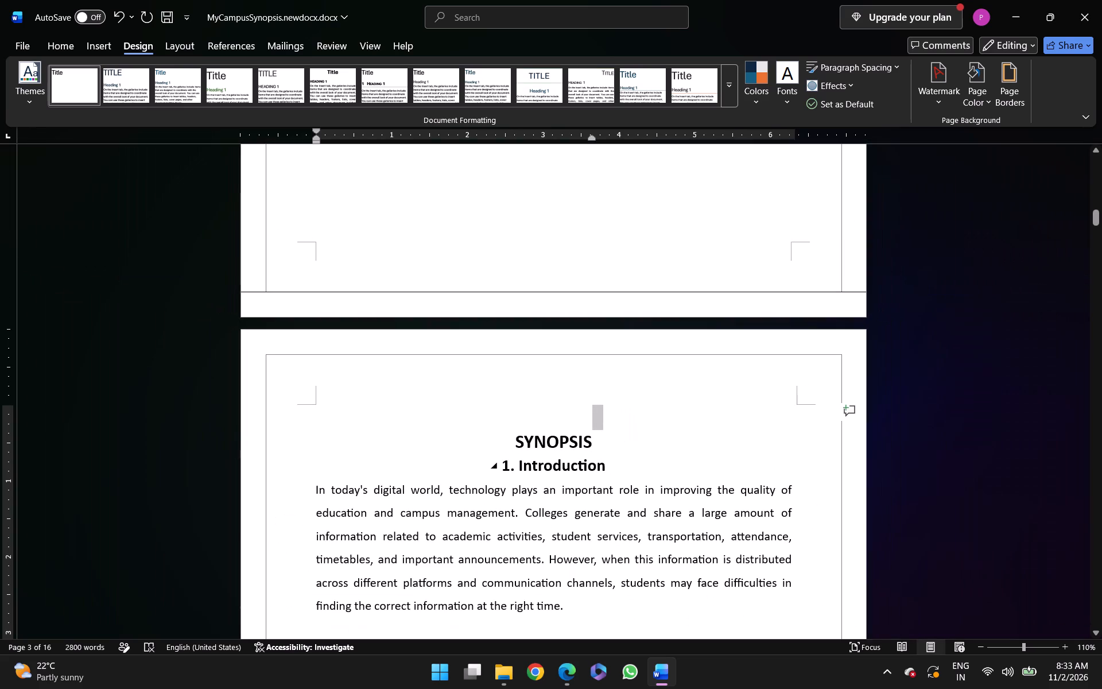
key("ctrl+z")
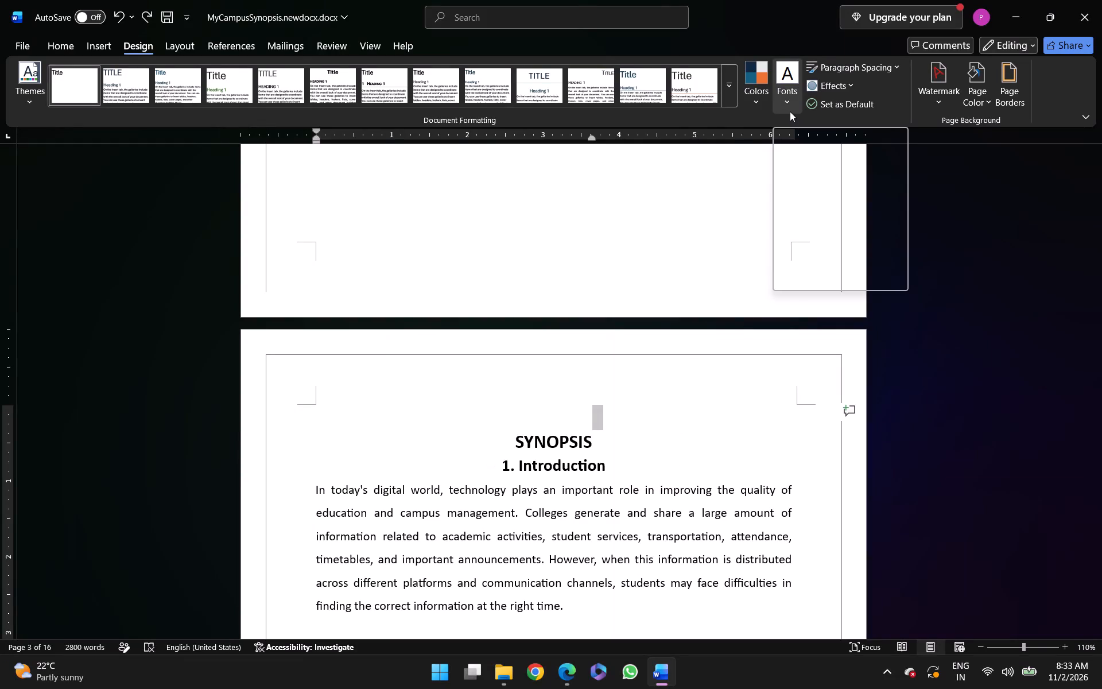
Apply a Box page border to the whole document in the 3 pt thick-and-thin line style with the thick line outside.
left_click(1006, 87)
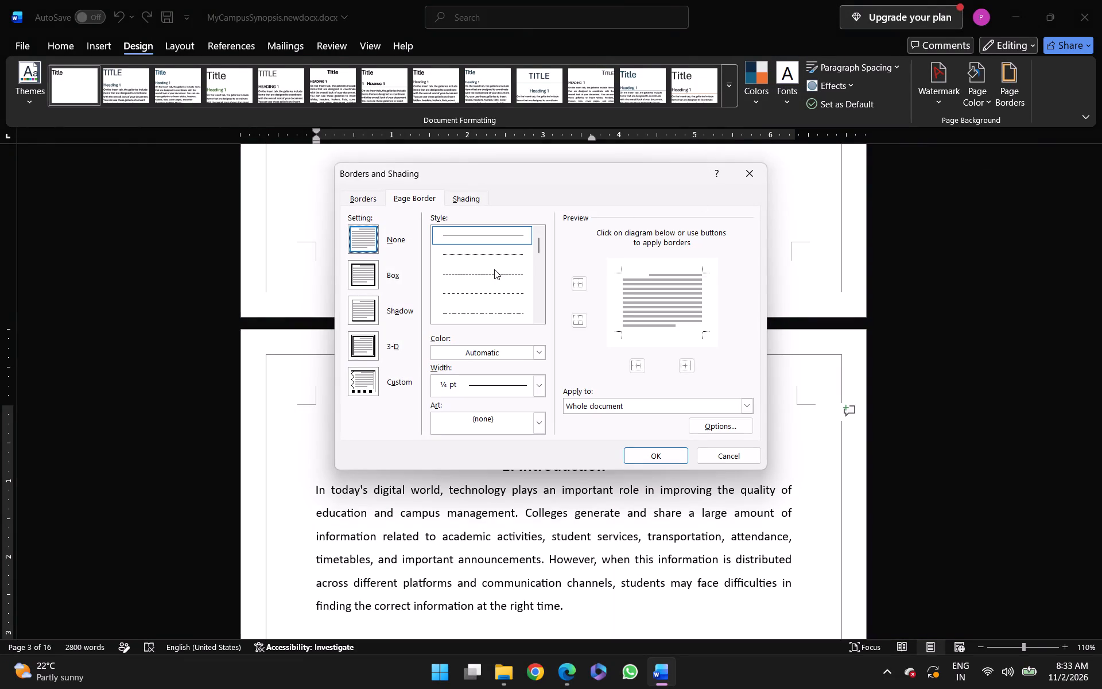
left_click(538, 358)
left_click(538, 358)
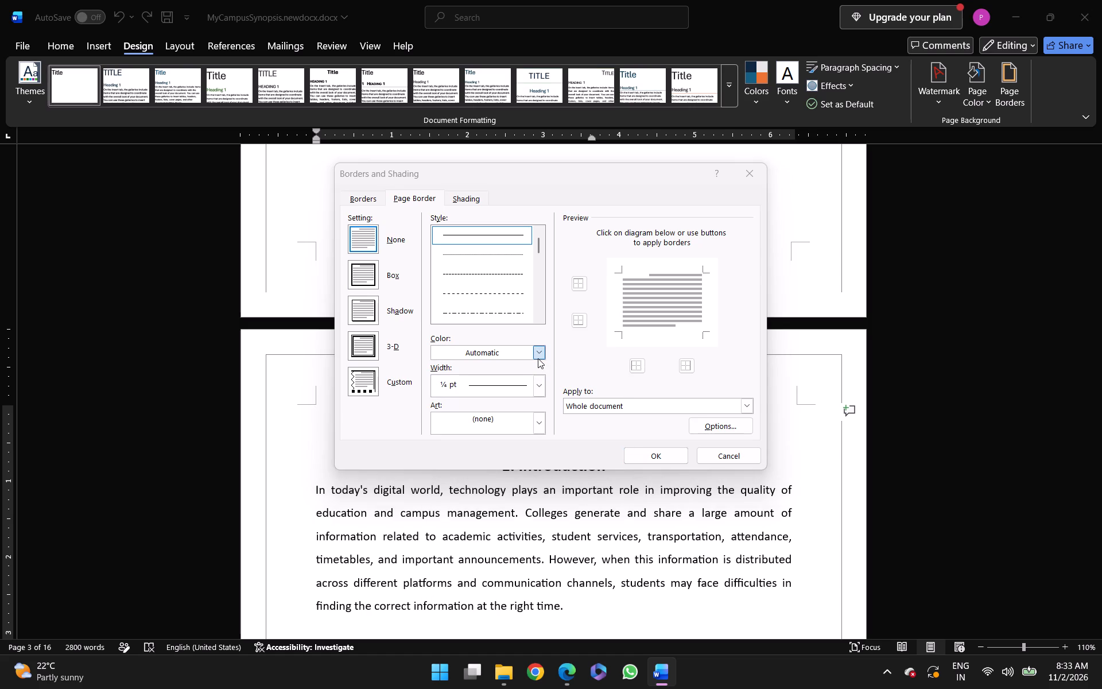
left_click(367, 376)
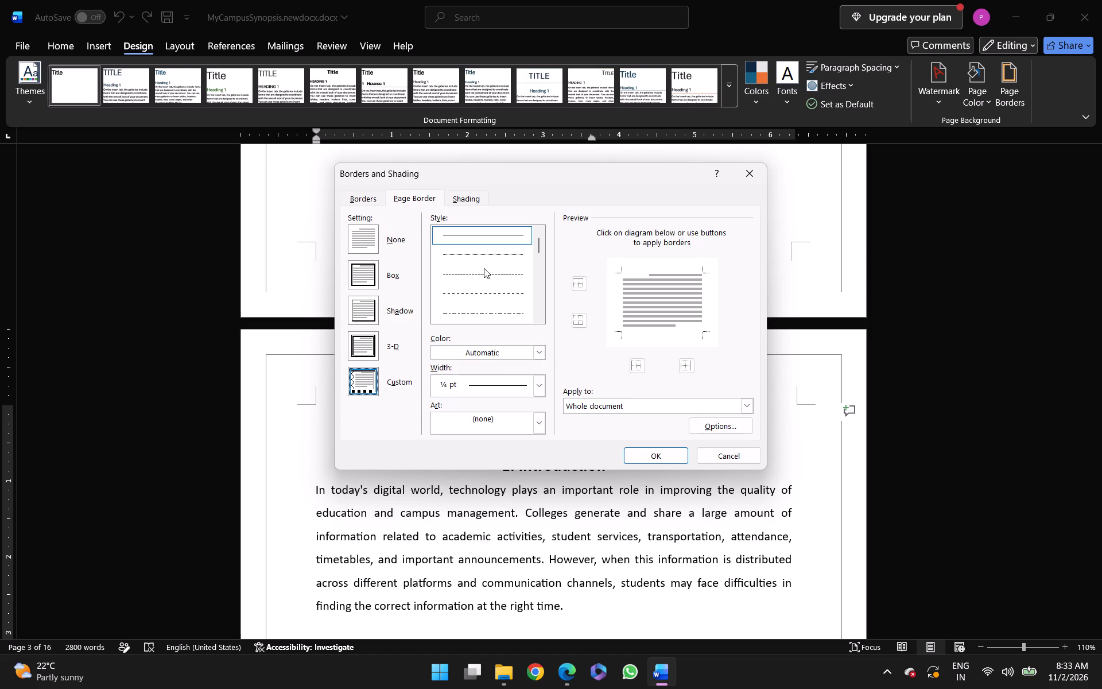
scroll(484, 268, "down", 2)
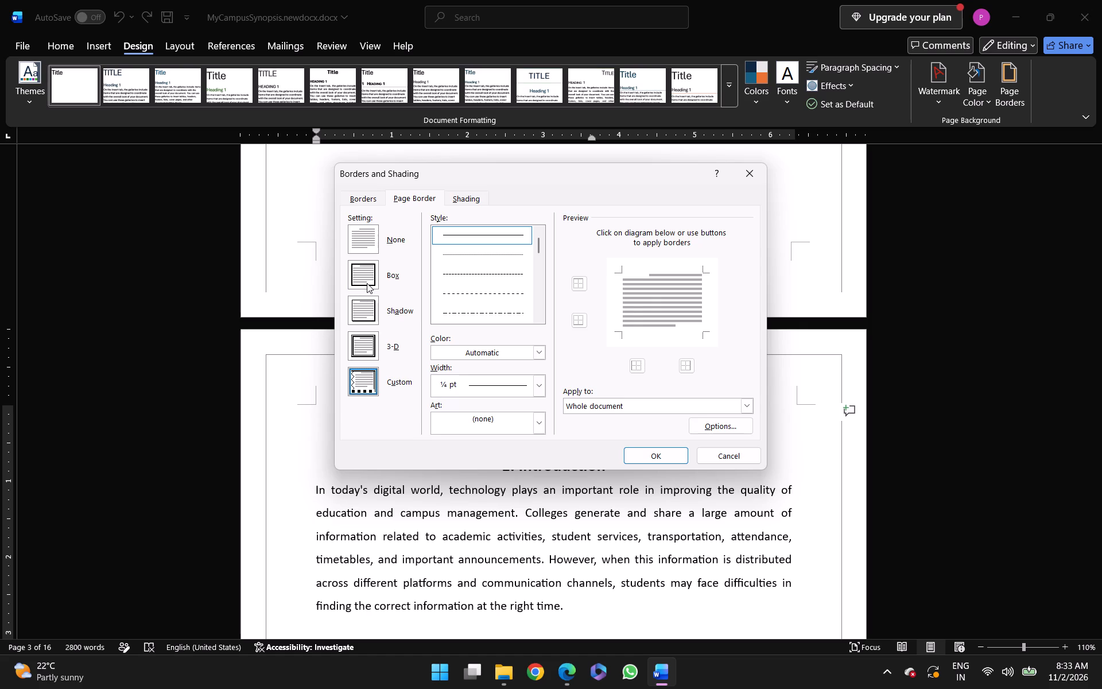
left_click(367, 283)
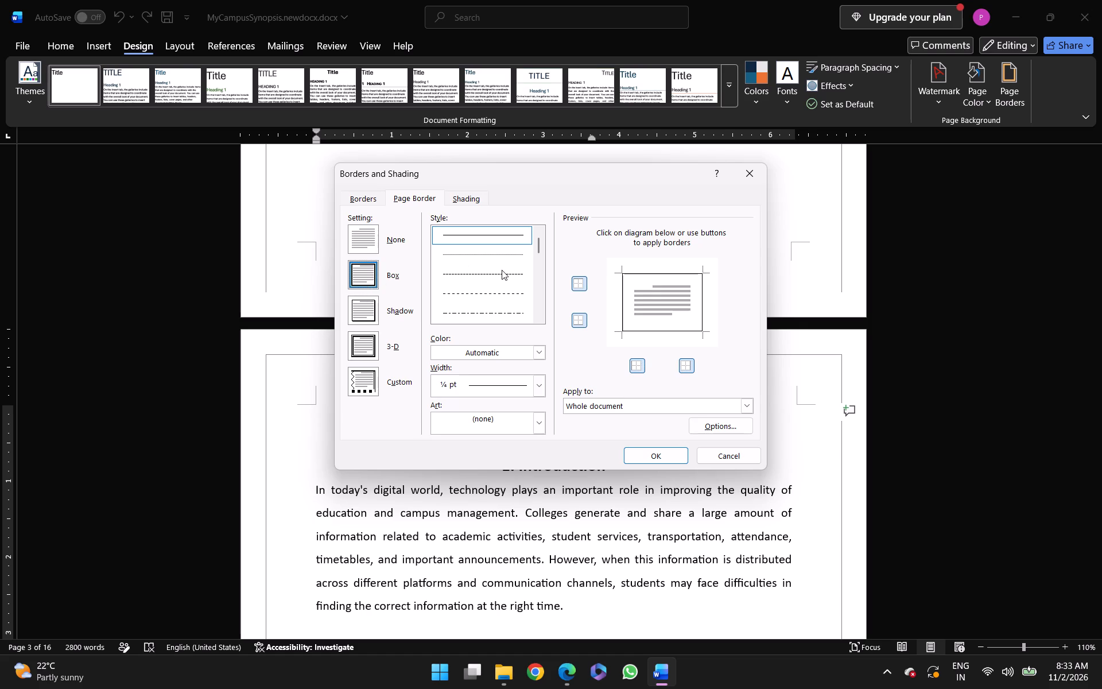
scroll(502, 270, "down", 5)
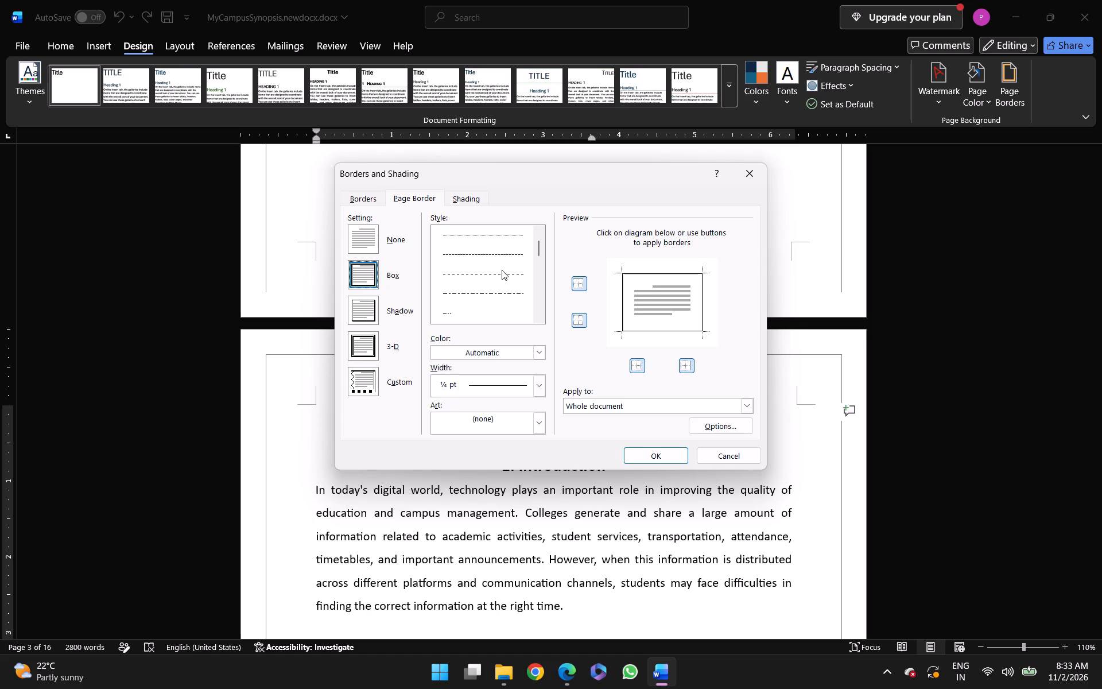
scroll(502, 270, "down", 5)
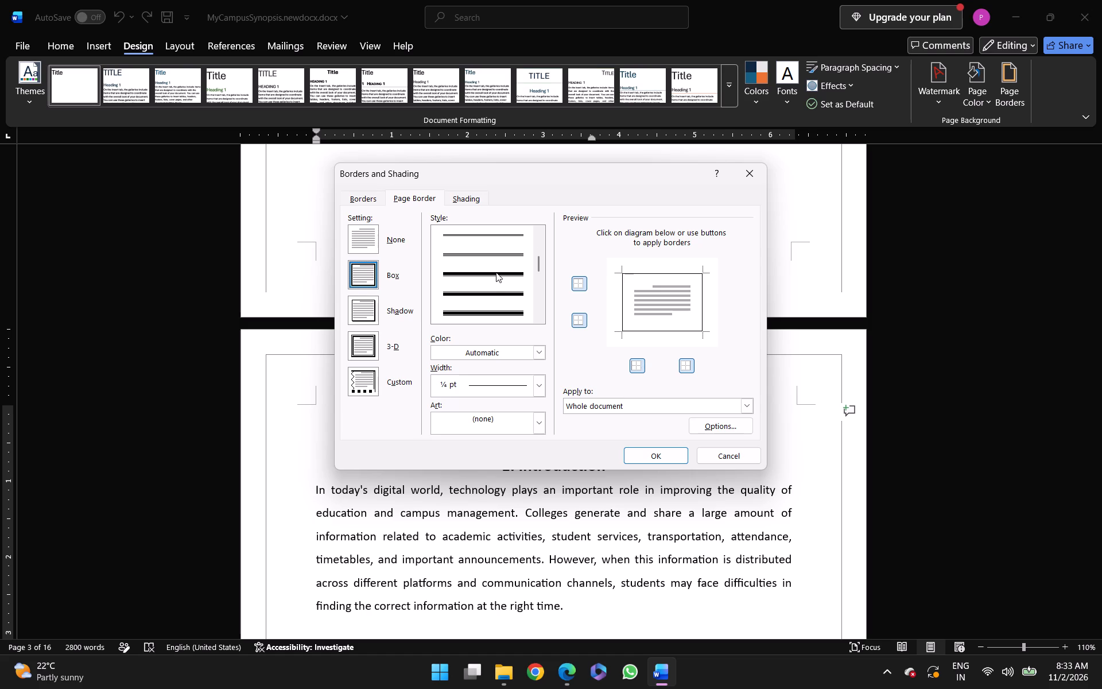
left_click(496, 272)
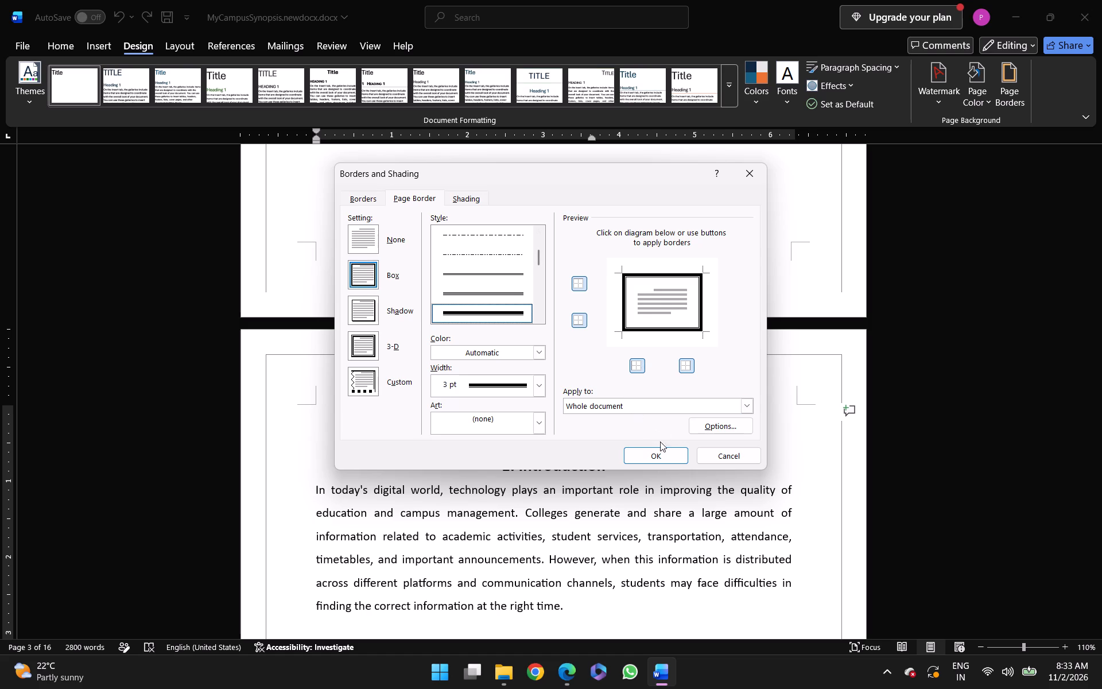
left_click(660, 459)
Examine the page border throughout the document, from the project schedule chart back to the INDEX page.
scroll(660, 459, "up", 20)
scroll(660, 459, "up", 2)
scroll(660, 459, "down", 12)
scroll(660, 459, "down", 20)
scroll(660, 459, "down", 20)
scroll(660, 459, "down", 13)
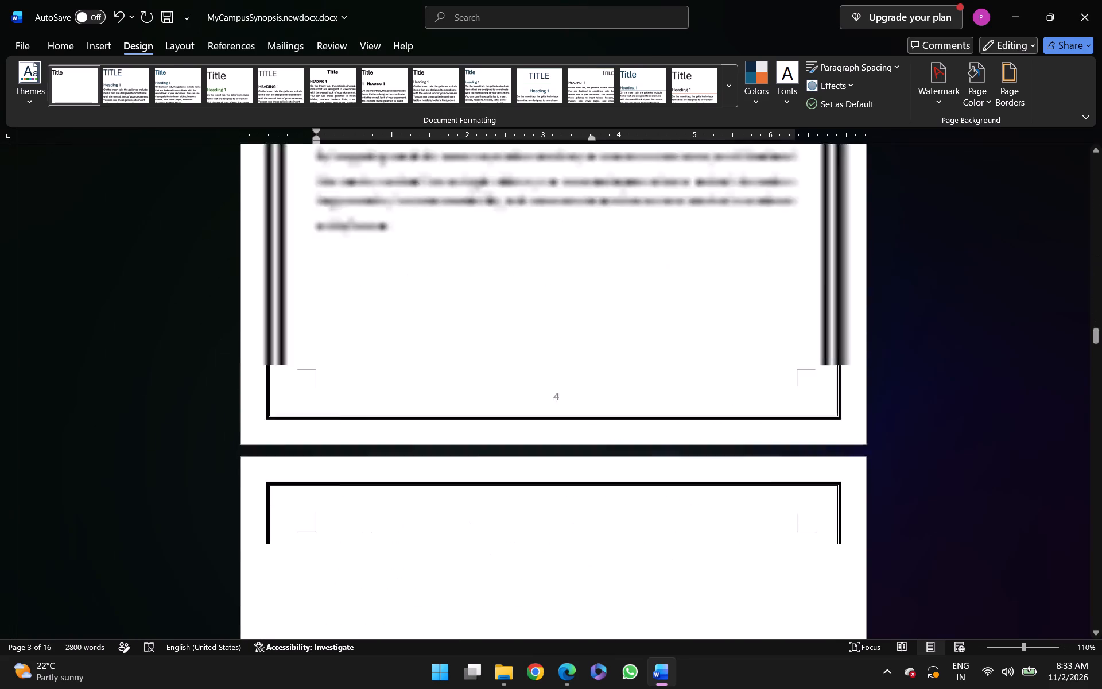
scroll(660, 459, "down", 20)
scroll(660, 459, "down", 20)
scroll(660, 459, "down", 20)
scroll(660, 459, "up", 7)
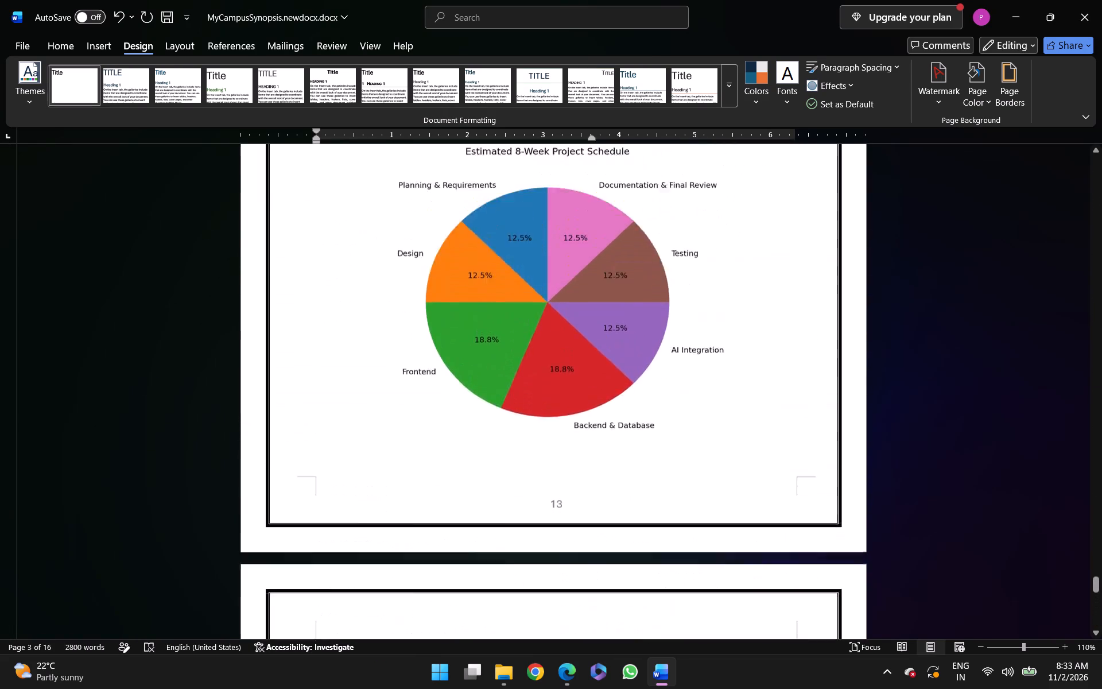
scroll(660, 459, "up", 16)
scroll(660, 459, "up", 6)
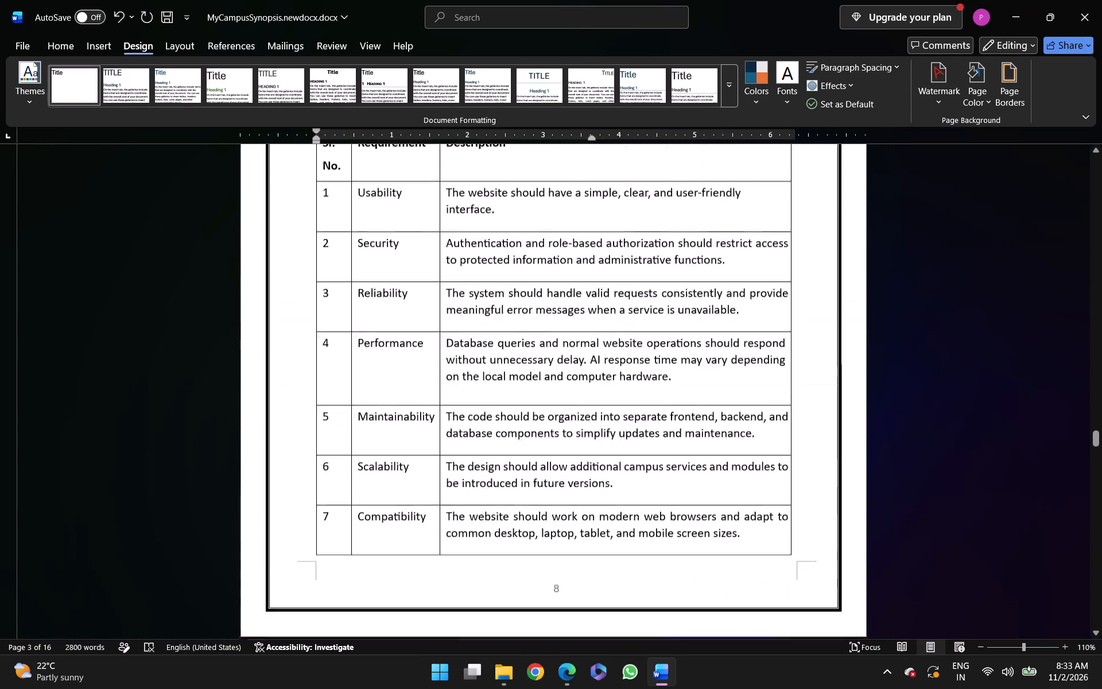
scroll(660, 459, "up", 4)
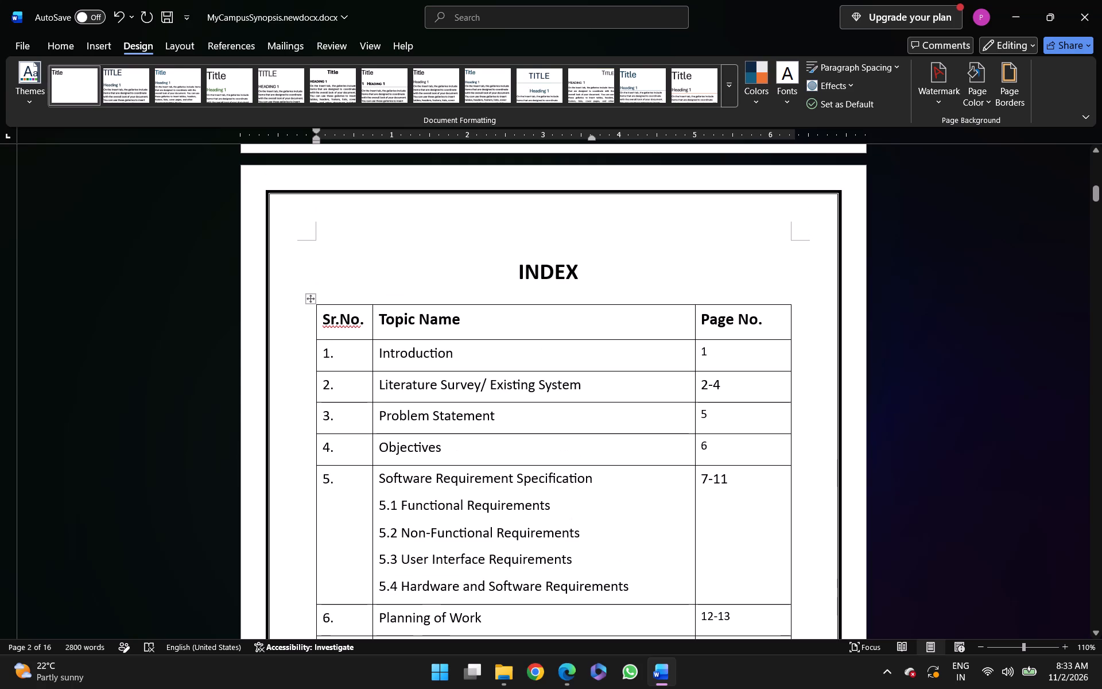
Save the synopsis document.
key("ctrl+s")
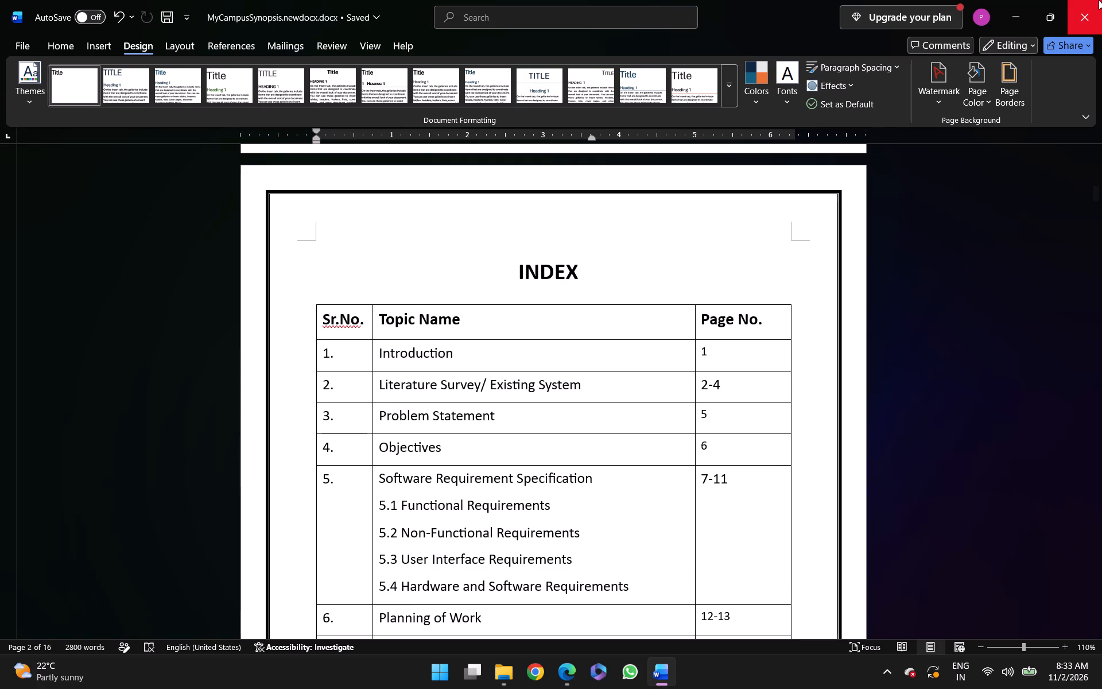